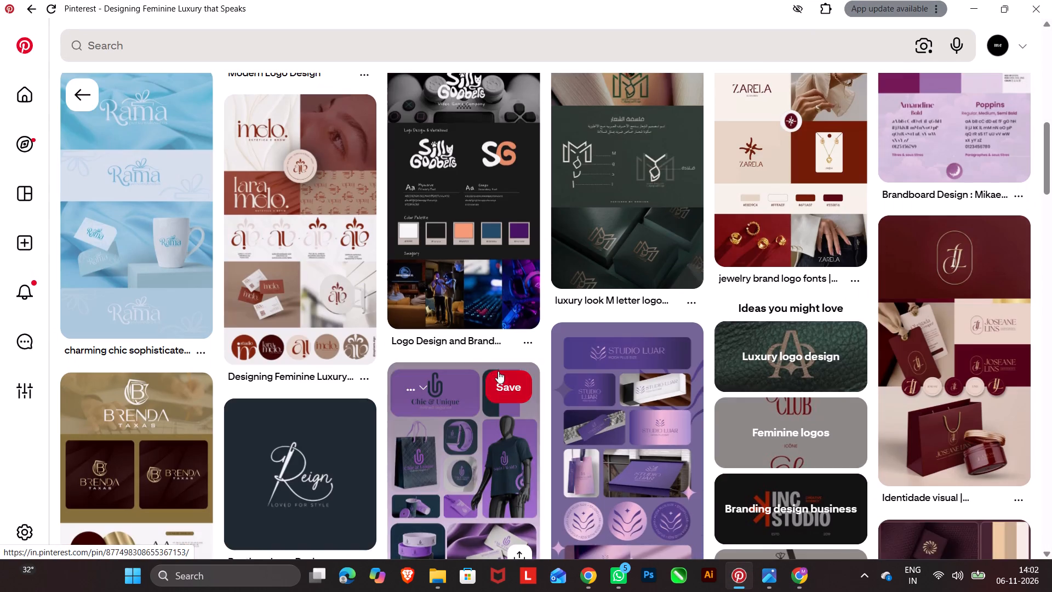
{"action": "scroll", "coordinate": [502, 382], "scroll_direction": "up", "scroll_amount": 16}
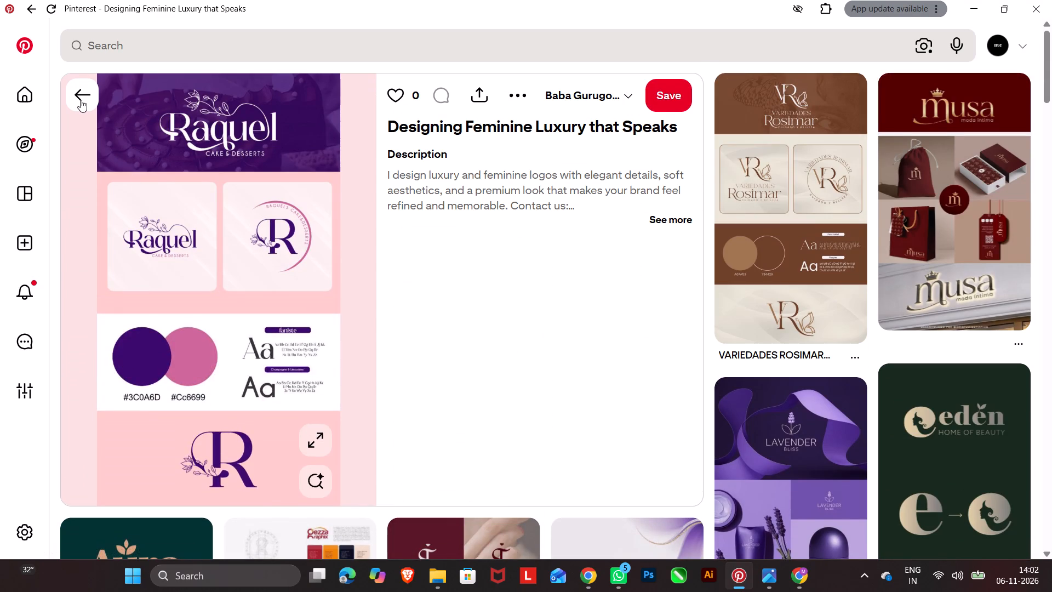
{"action": "left_click", "coordinate": [81, 100]}
{"action": "scroll", "coordinate": [406, 411], "scroll_direction": "up", "scroll_amount": 3}
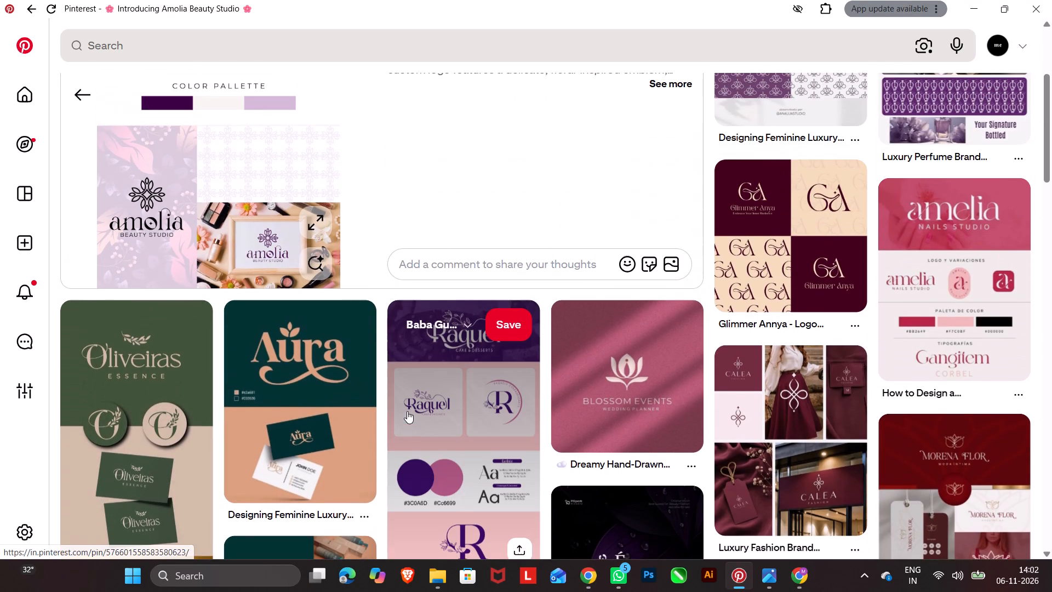
{"action": "scroll", "coordinate": [408, 411], "scroll_direction": "down", "scroll_amount": 2}
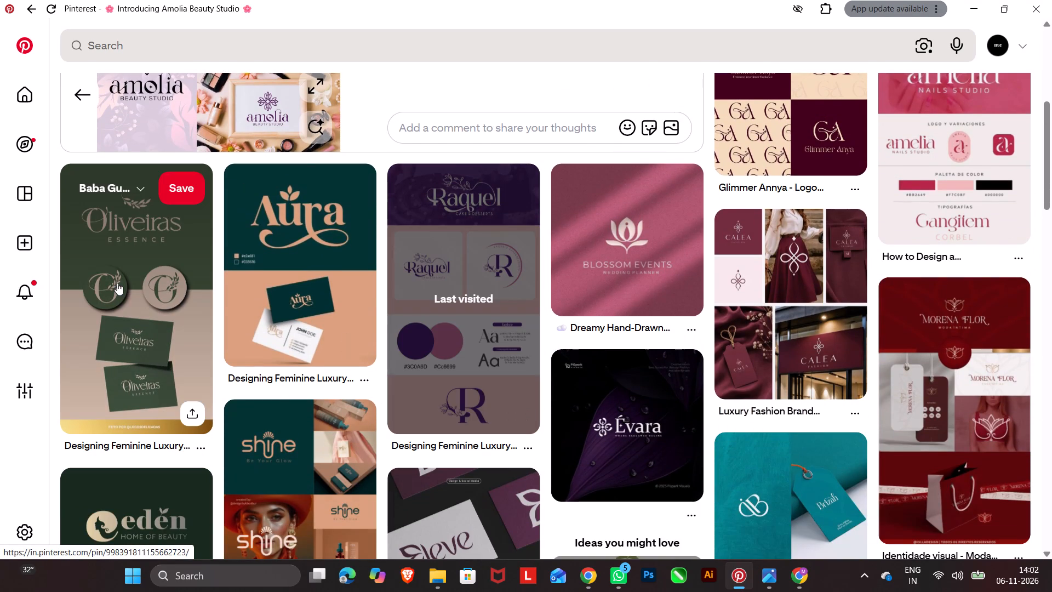
{"action": "right_click", "coordinate": [132, 312]}
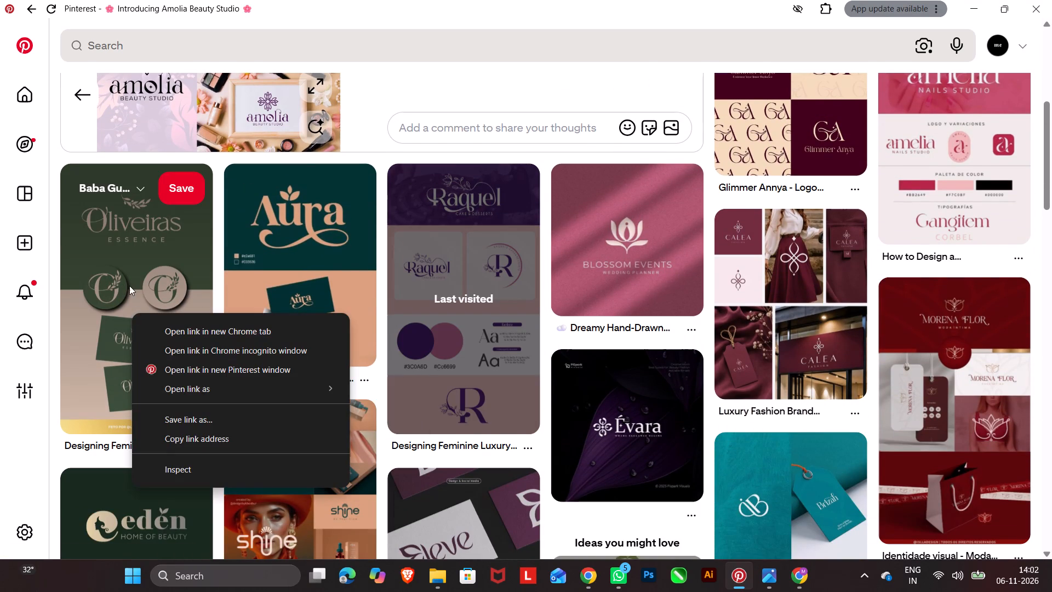
{"action": "left_click", "coordinate": [129, 286]}
{"action": "right_click", "coordinate": [219, 239]}
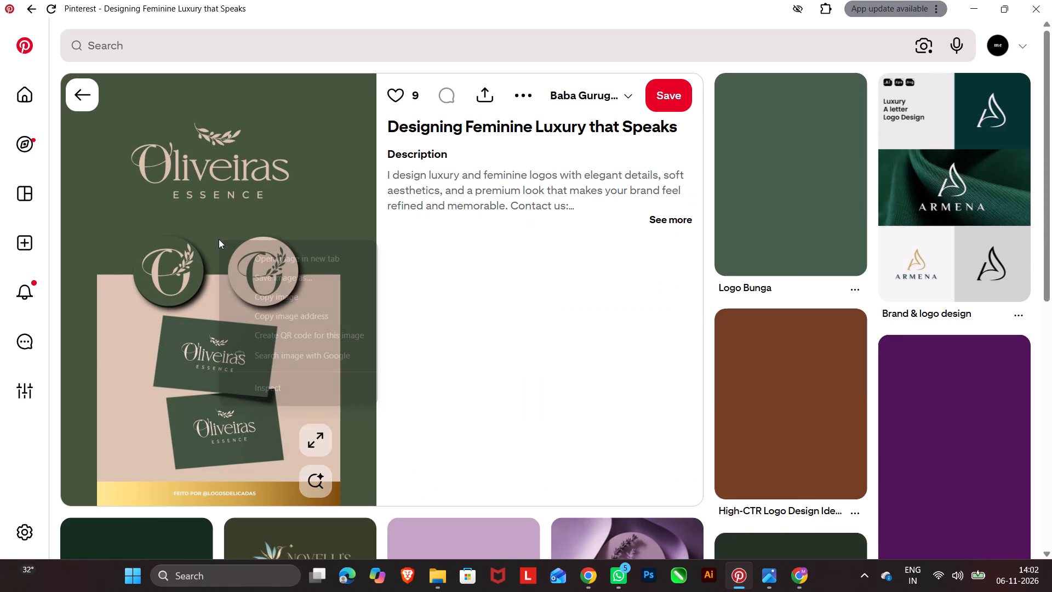
{"action": "left_click", "coordinate": [281, 301]}
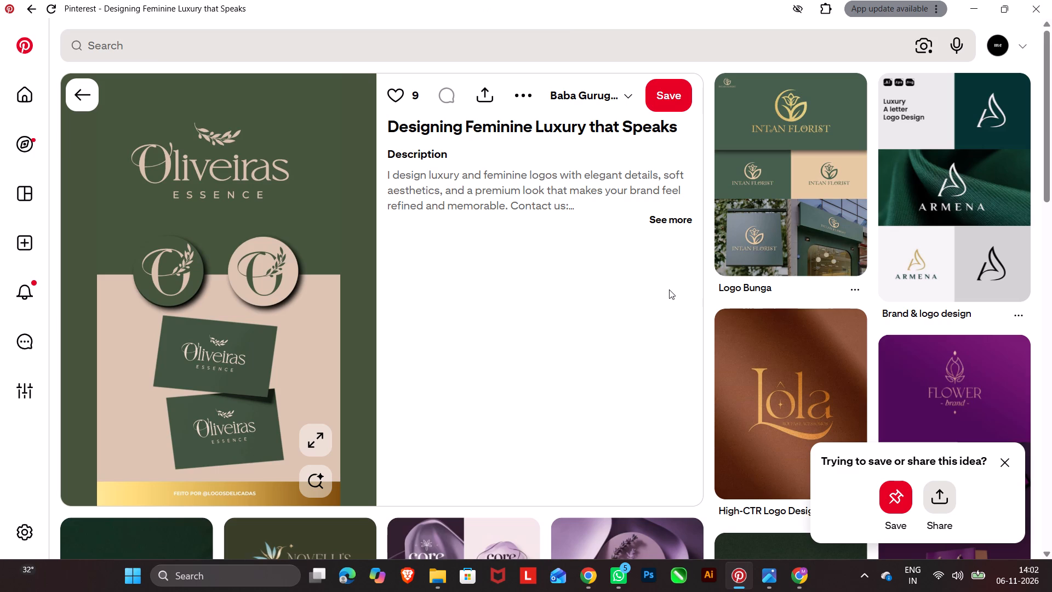
Browse the related logo and branding pins below the Oliveiras Essence design, dismissing the save-or-share suggestion.
{"action": "scroll", "coordinate": [711, 372], "scroll_direction": "down", "scroll_amount": 4}
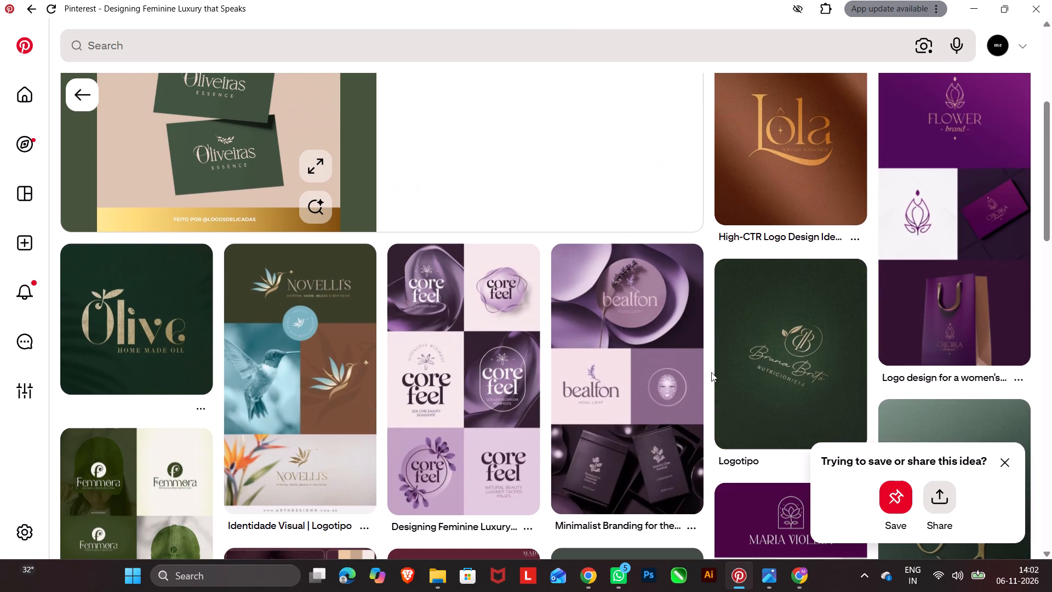
{"action": "left_click", "coordinate": [1004, 460]}
{"action": "scroll", "coordinate": [431, 295], "scroll_direction": "down", "scroll_amount": 3}
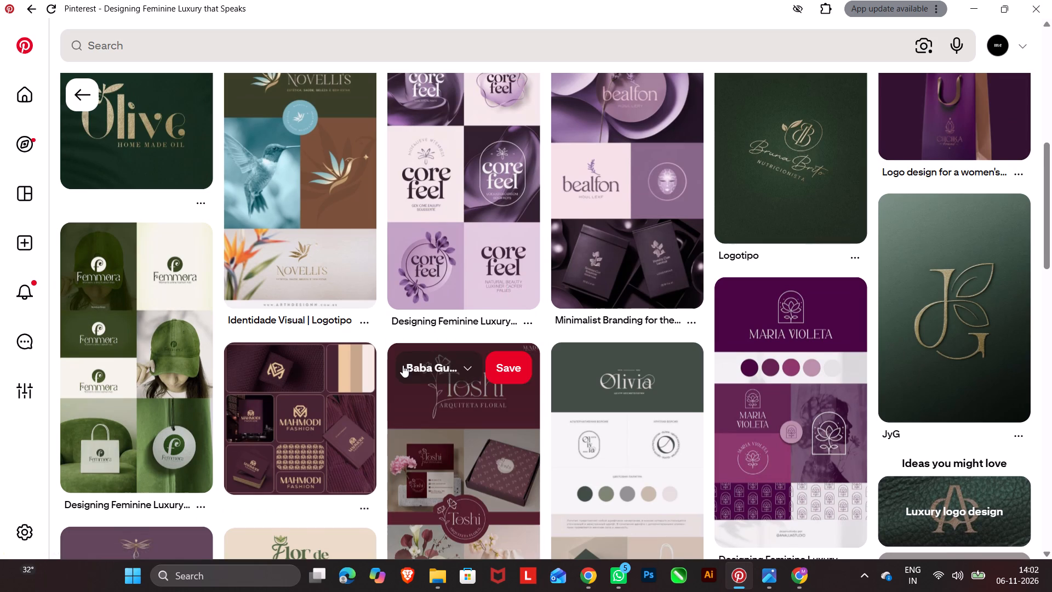
{"action": "scroll", "coordinate": [403, 367], "scroll_direction": "down", "scroll_amount": 2}
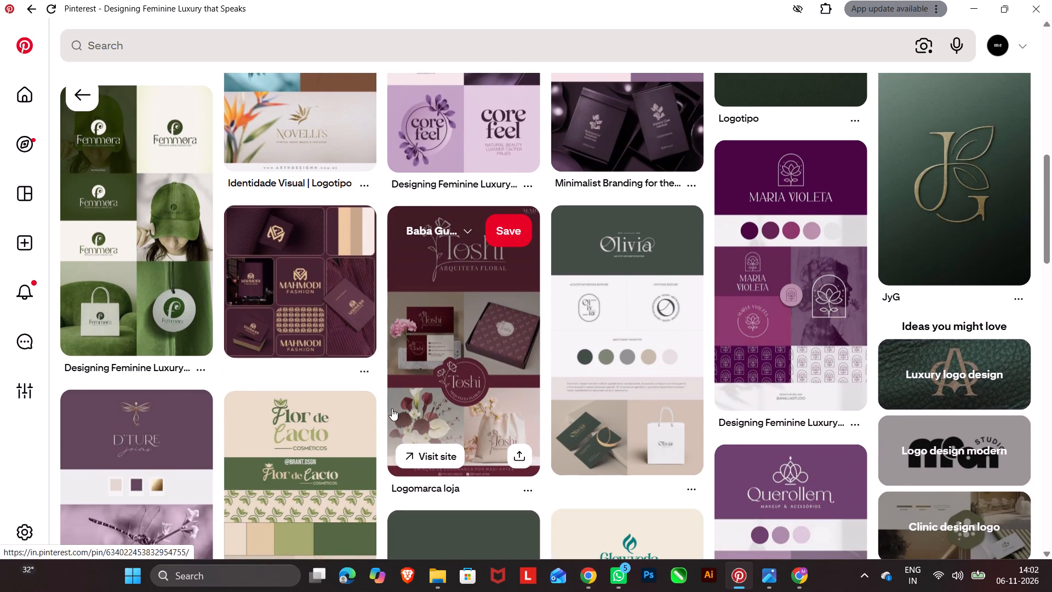
{"action": "scroll", "coordinate": [390, 473], "scroll_direction": "up", "scroll_amount": 15}
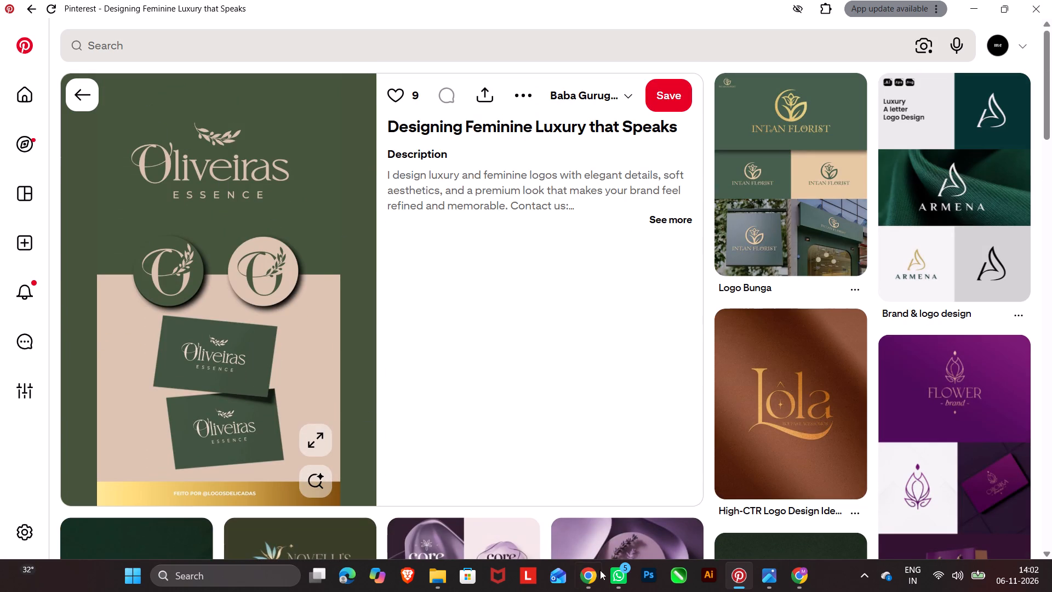
Launch Adobe Photoshop.
{"action": "left_click", "coordinate": [654, 572]}
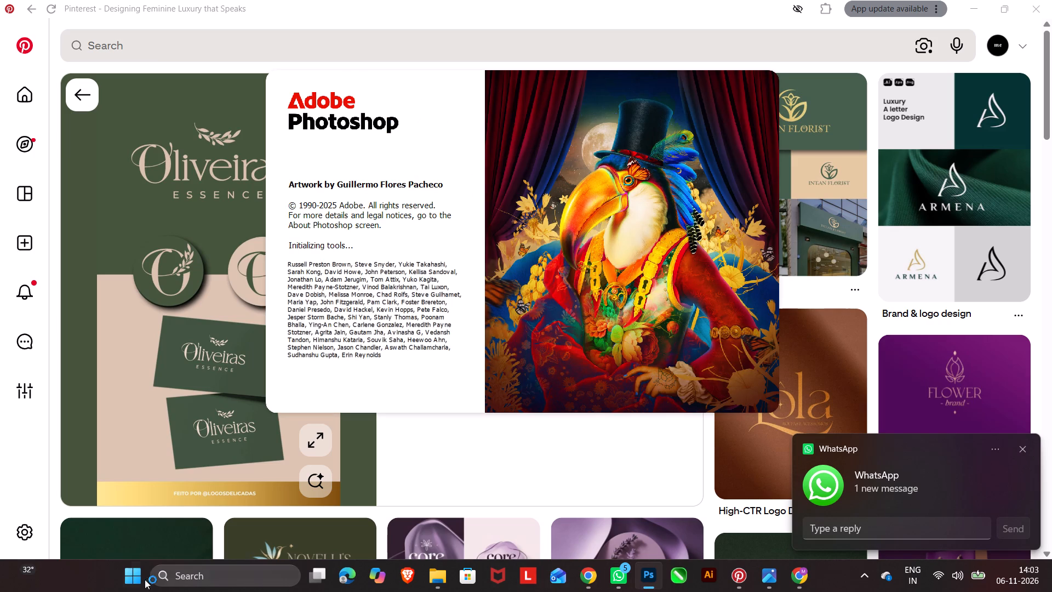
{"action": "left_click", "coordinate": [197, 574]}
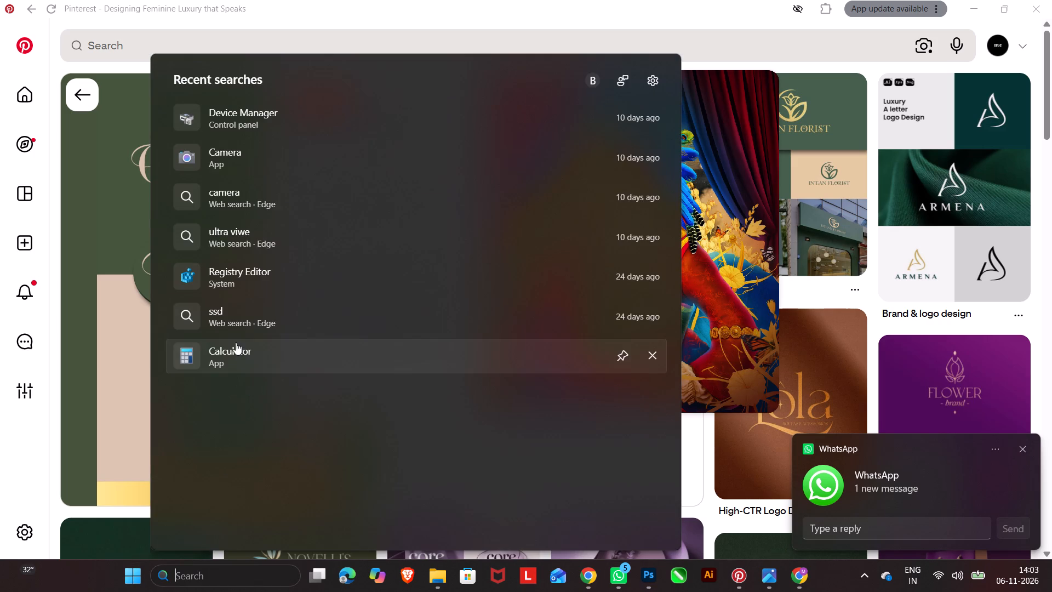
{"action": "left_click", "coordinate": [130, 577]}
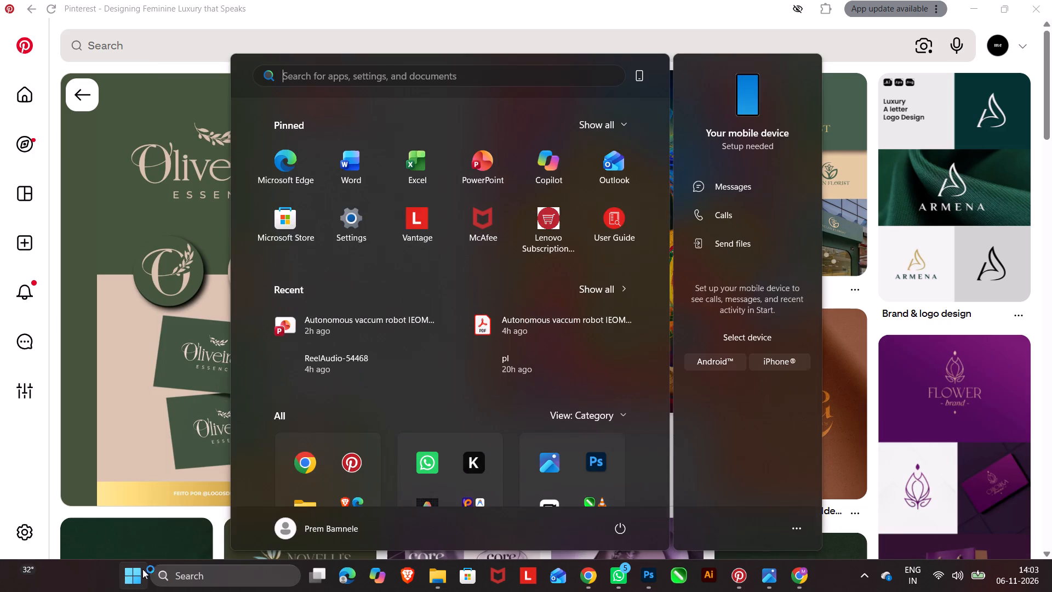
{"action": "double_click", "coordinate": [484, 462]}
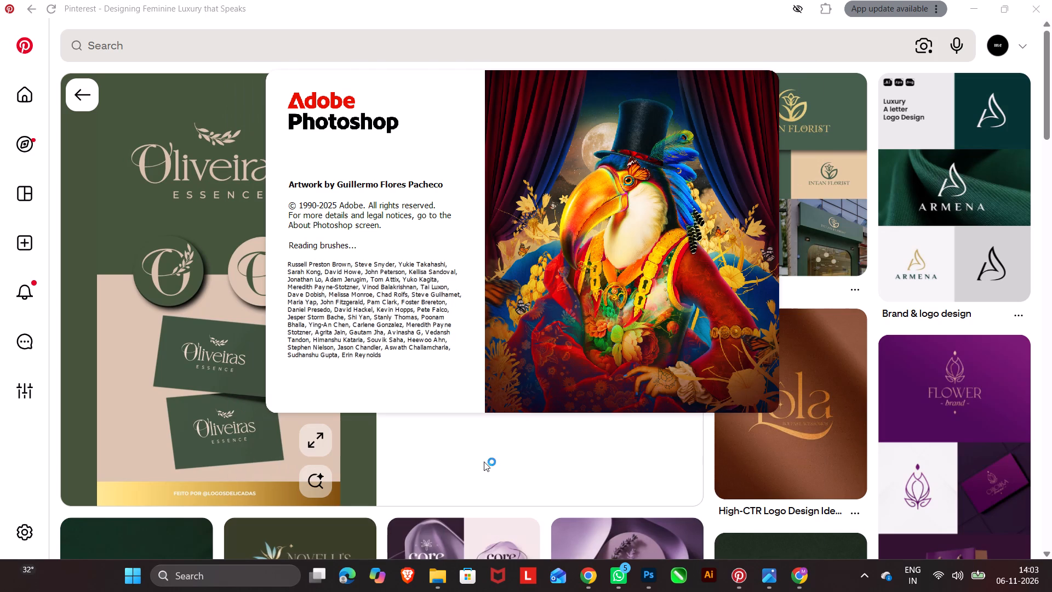
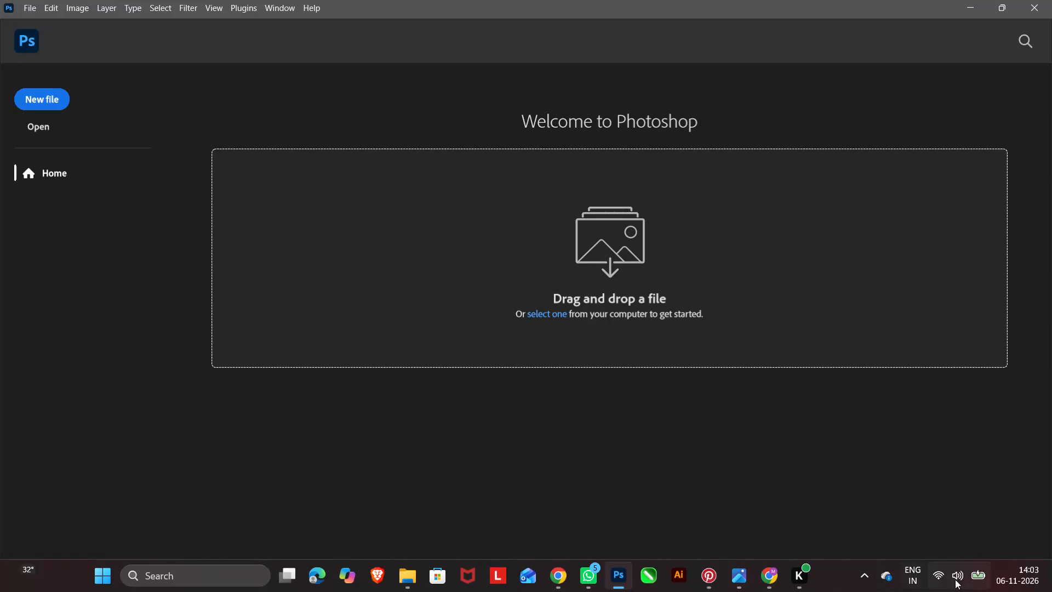
Turn the computer's sound volume all the way down to zero and close the quick settings.
{"action": "left_click", "coordinate": [955, 577]}
{"action": "left_click_drag", "start_coordinate": [861, 496], "coordinate": [713, 498]}
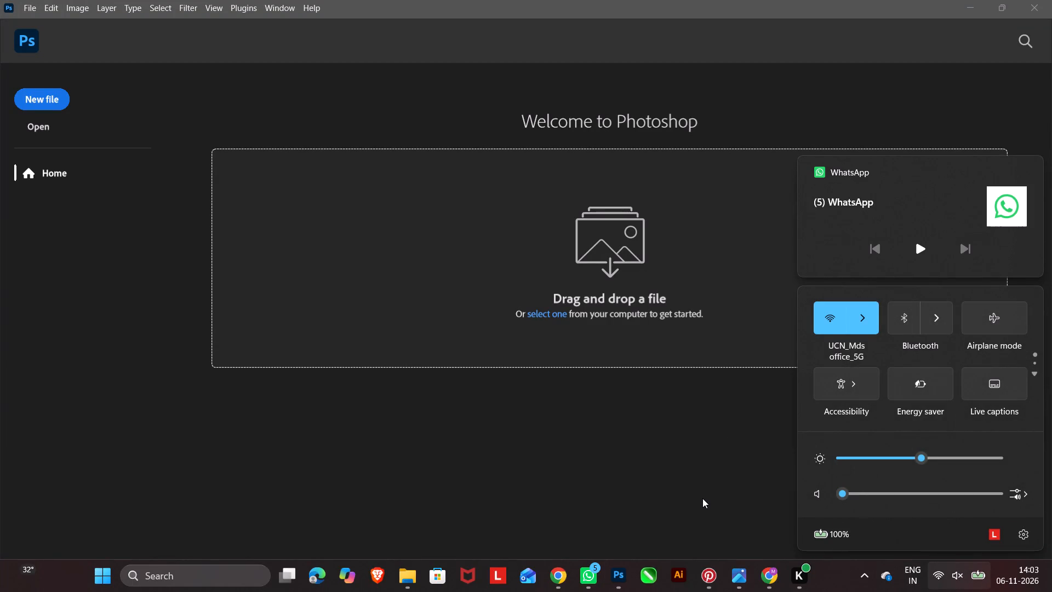
{"action": "left_click", "coordinate": [702, 498]}
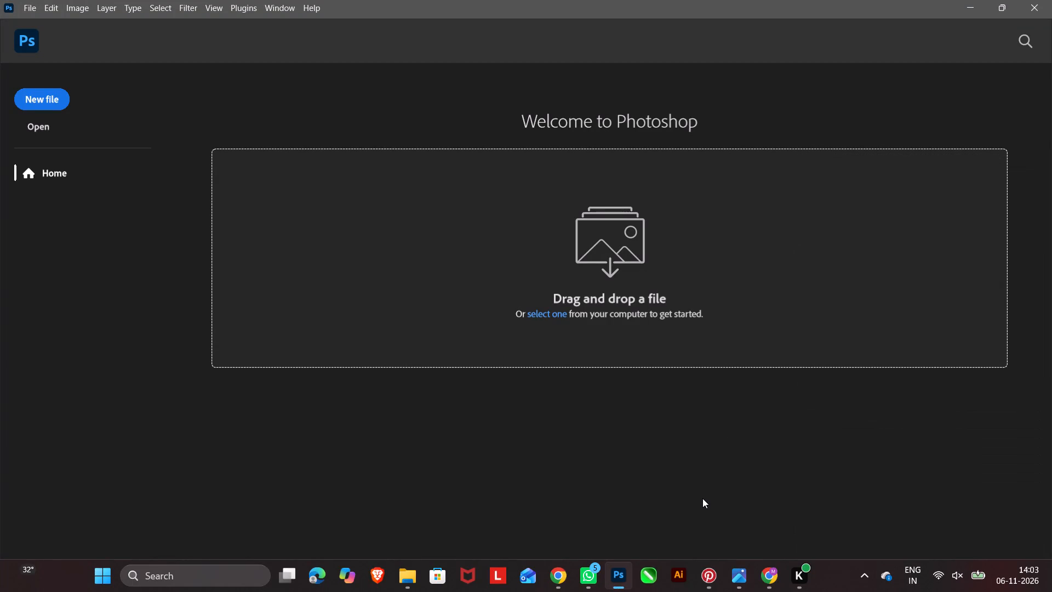
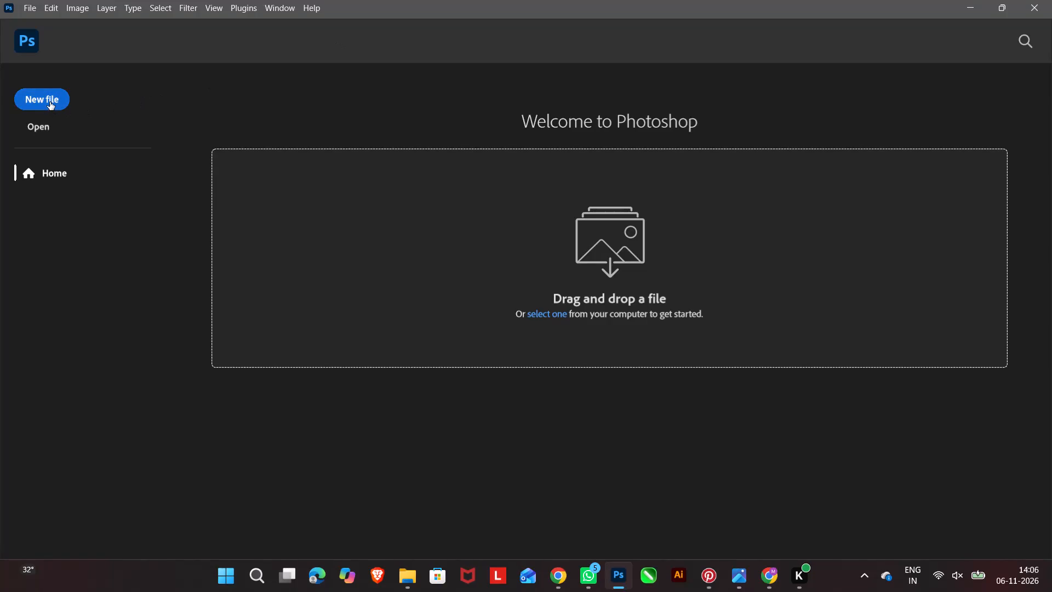
Create a new print document from the Tabloid preset, 11 x 17 in at 300 ppi.
{"action": "left_click", "coordinate": [50, 102]}
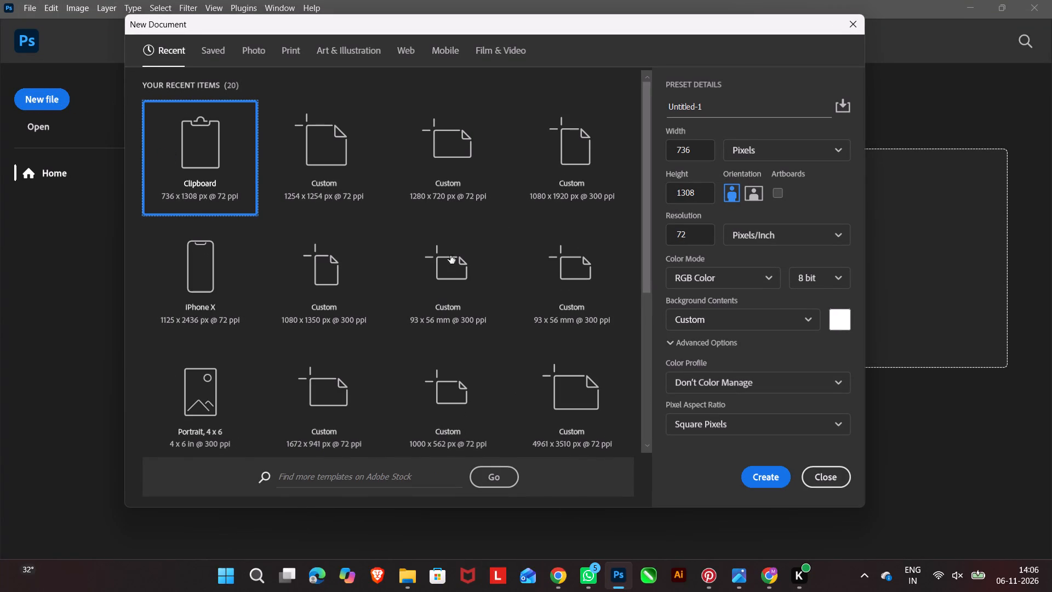
{"action": "left_click", "coordinate": [284, 55]}
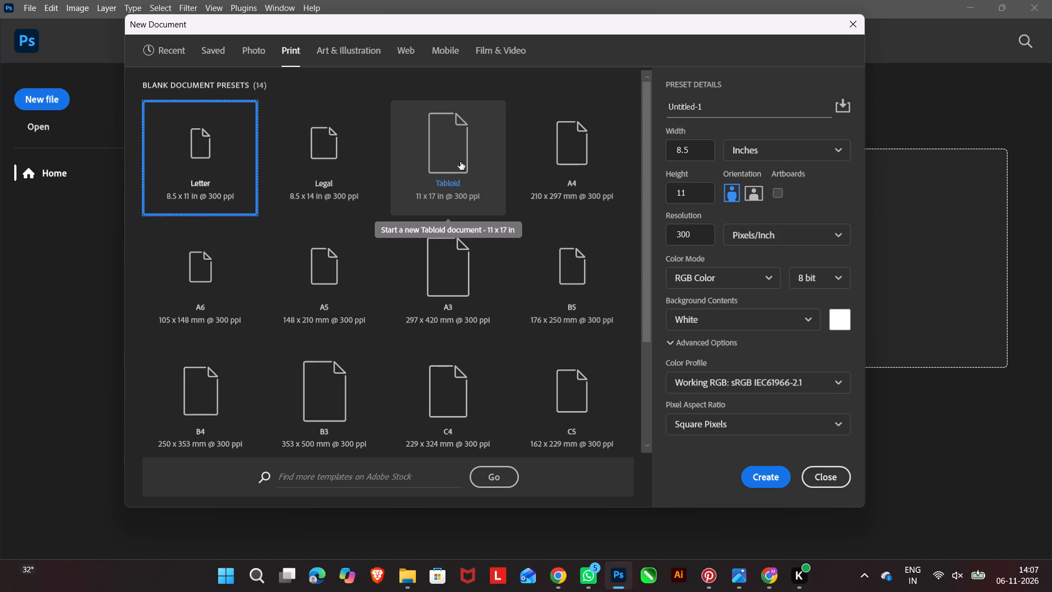
{"action": "left_click", "coordinate": [460, 162]}
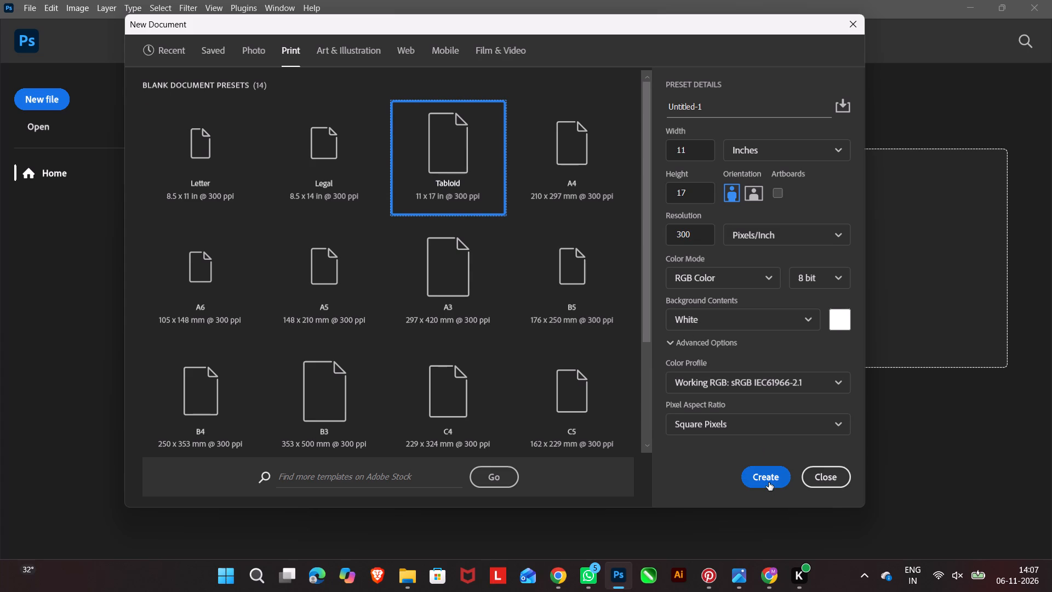
{"action": "left_click", "coordinate": [769, 482]}
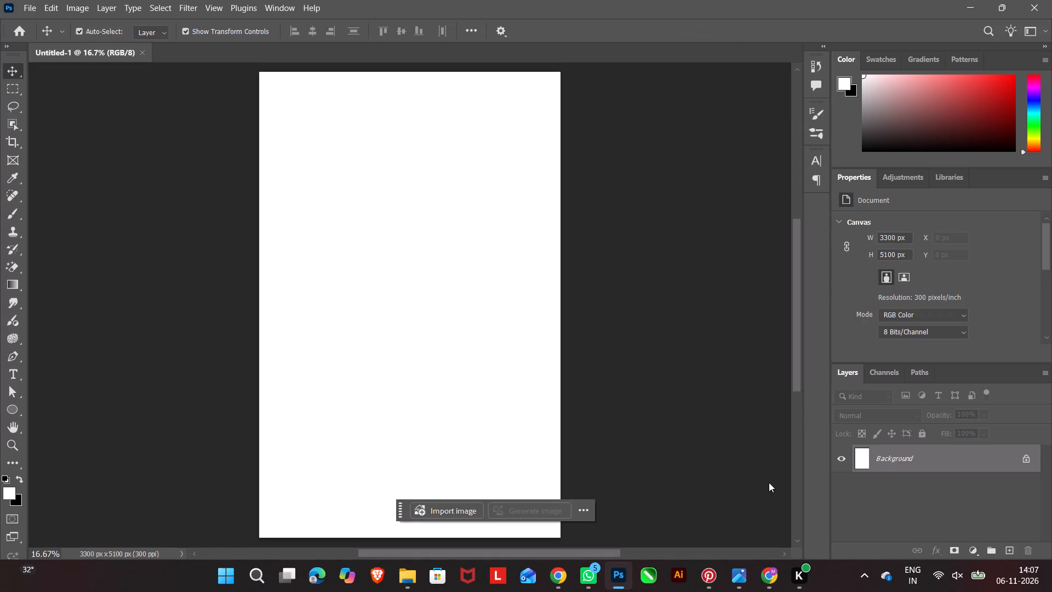
{"action": "left_click", "coordinate": [407, 196]}
Copy the Oliveiras branding image from Pinterest, paste it into the Photoshop document and place it near the canvas's lower-left corner.
{"action": "left_click", "coordinate": [706, 582]}
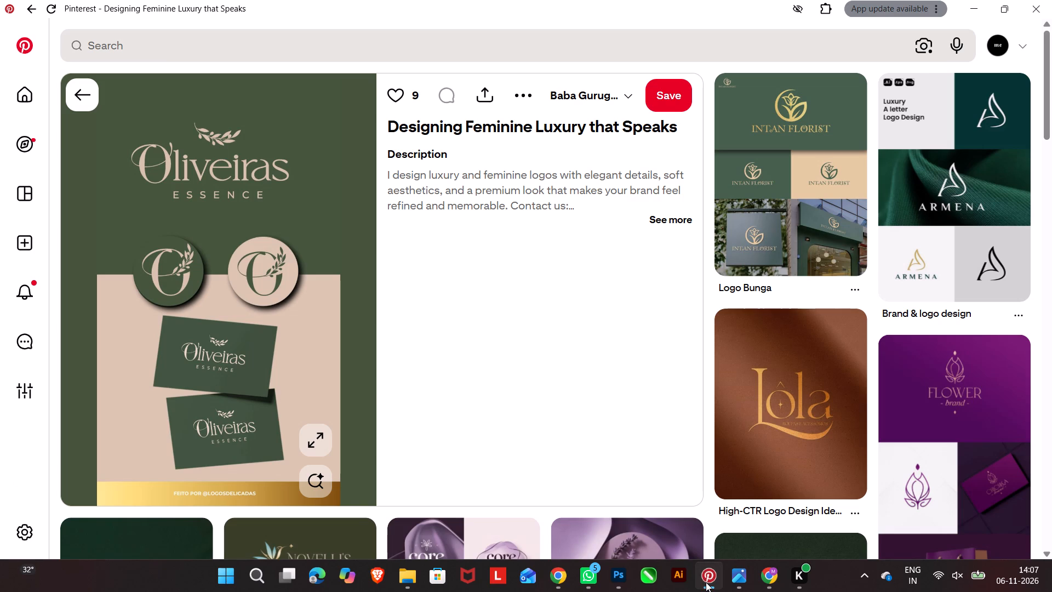
{"action": "right_click", "coordinate": [211, 276]}
{"action": "left_click", "coordinate": [265, 328]}
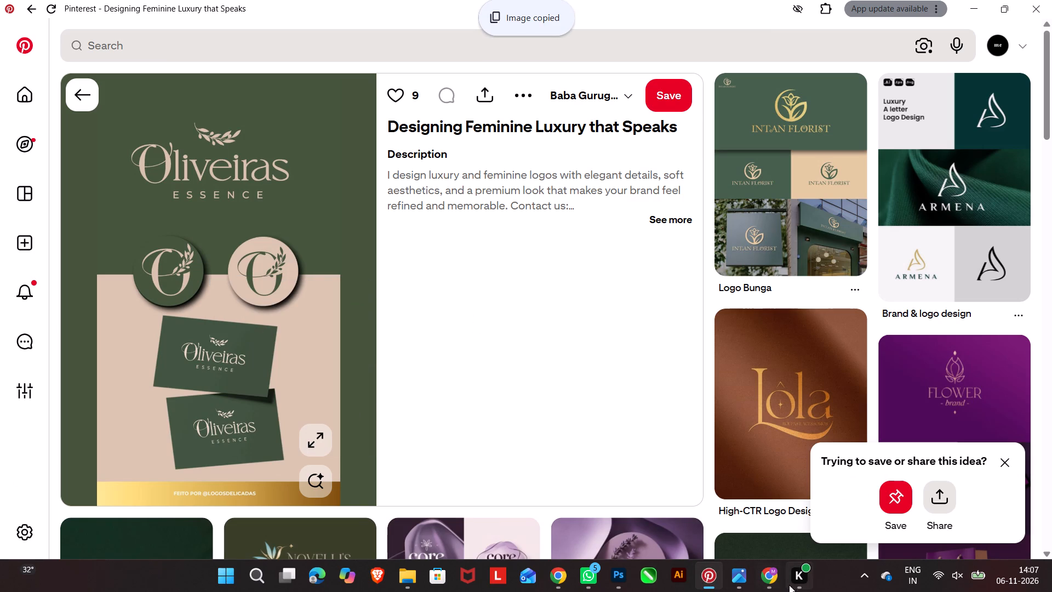
{"action": "left_click", "coordinate": [771, 579]}
{"action": "left_click", "coordinate": [771, 579]}
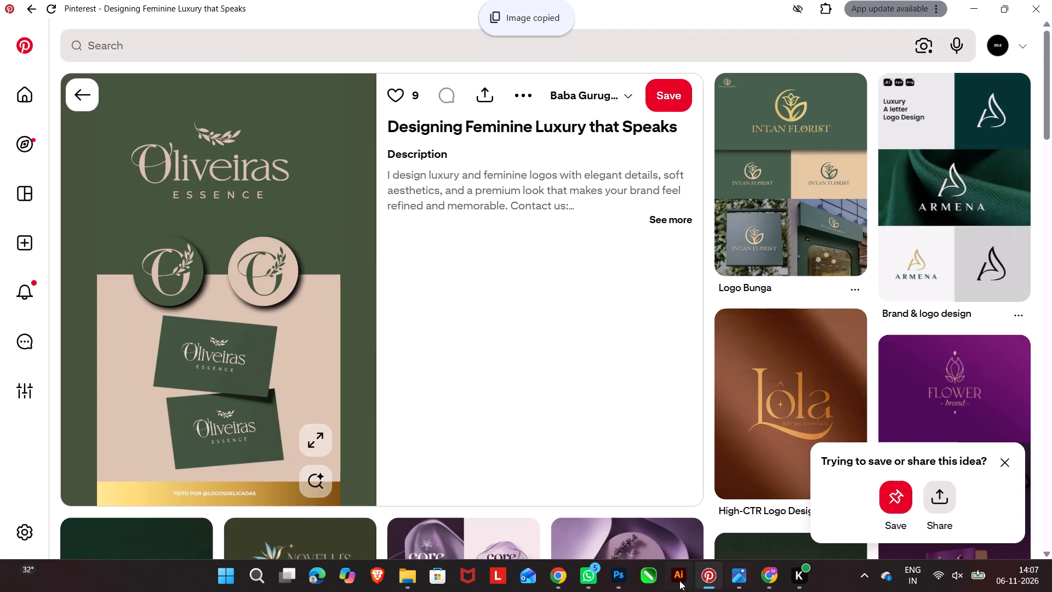
{"action": "left_click", "coordinate": [614, 578]}
{"action": "left_click", "coordinate": [439, 349]}
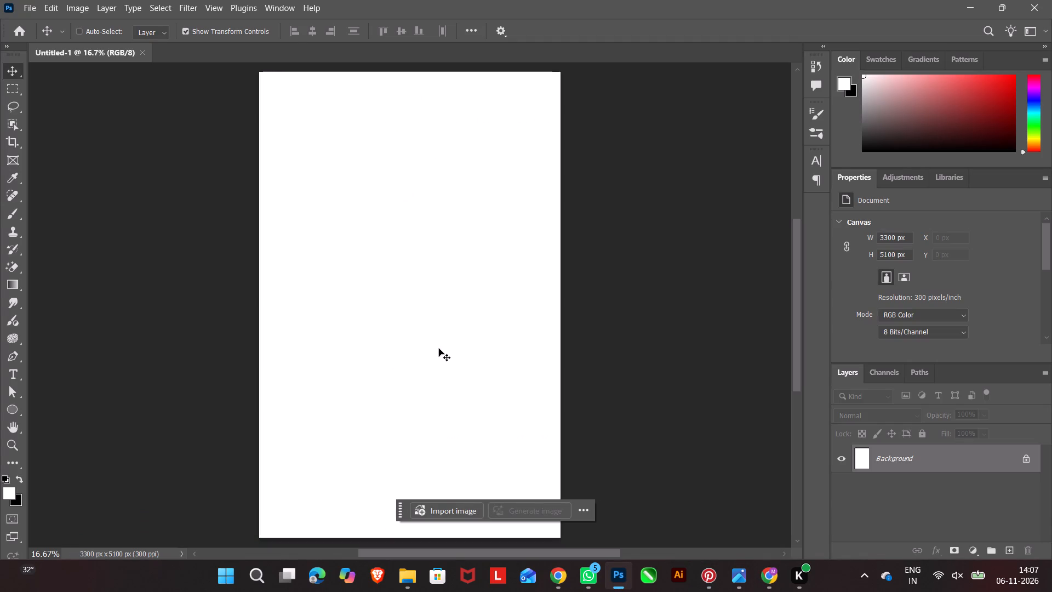
{"action": "key", "text": "ctrl+v"}
{"action": "left_click_drag", "start_coordinate": [414, 309], "coordinate": [331, 446]}
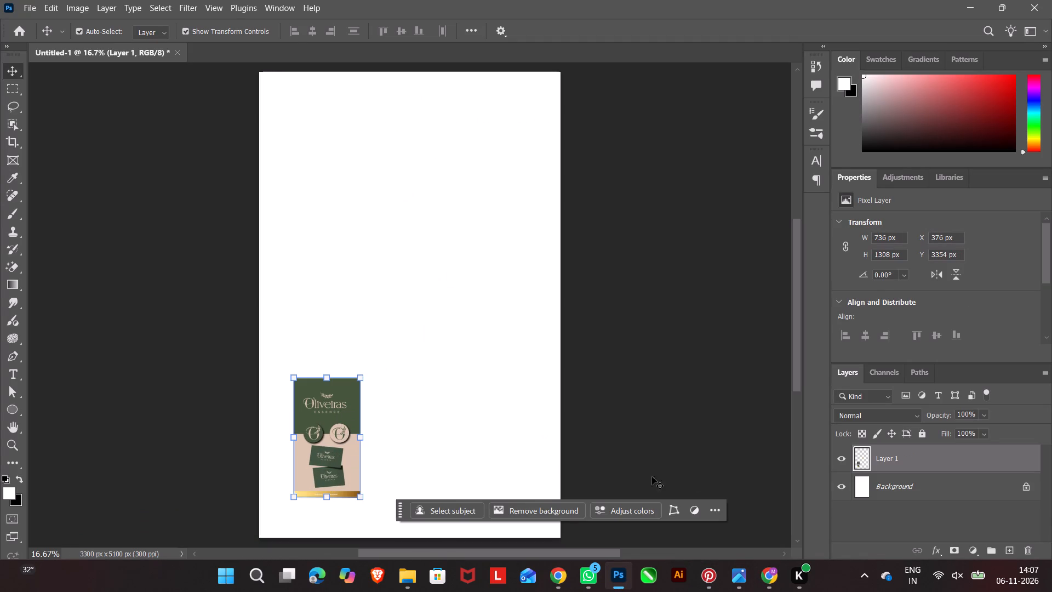
Switch to Pinterest and search for "wedding lawn".
{"action": "left_click", "coordinate": [711, 579]}
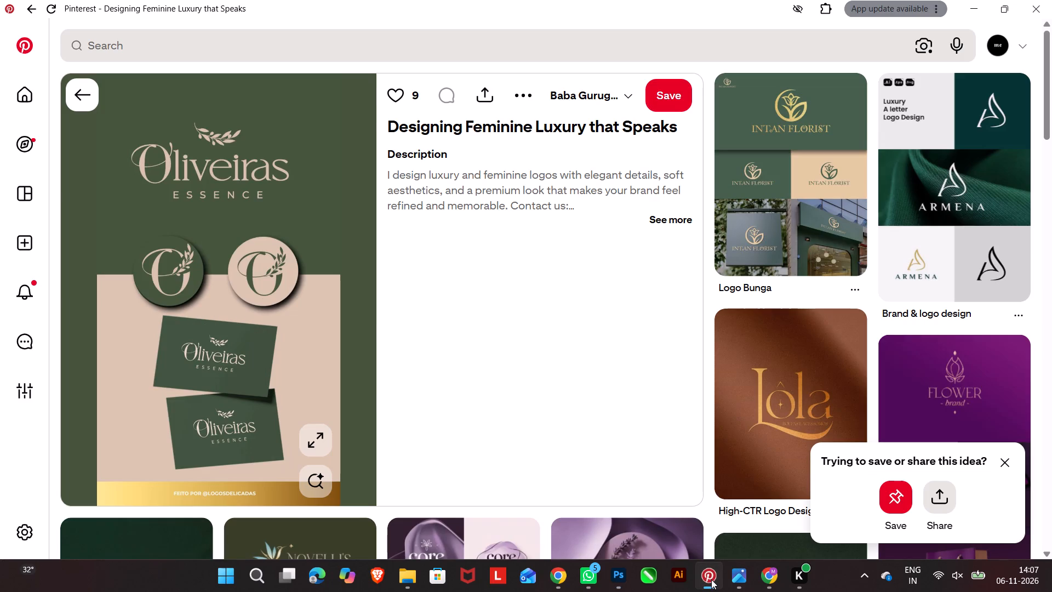
{"action": "left_click", "coordinate": [311, 43]}
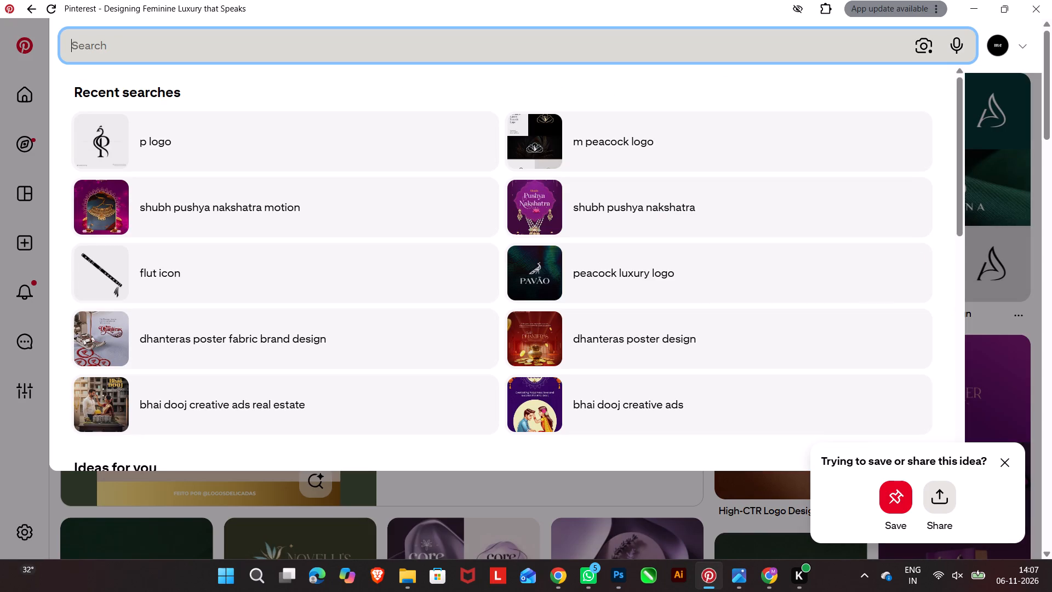
{"action": "key", "text": "k"}
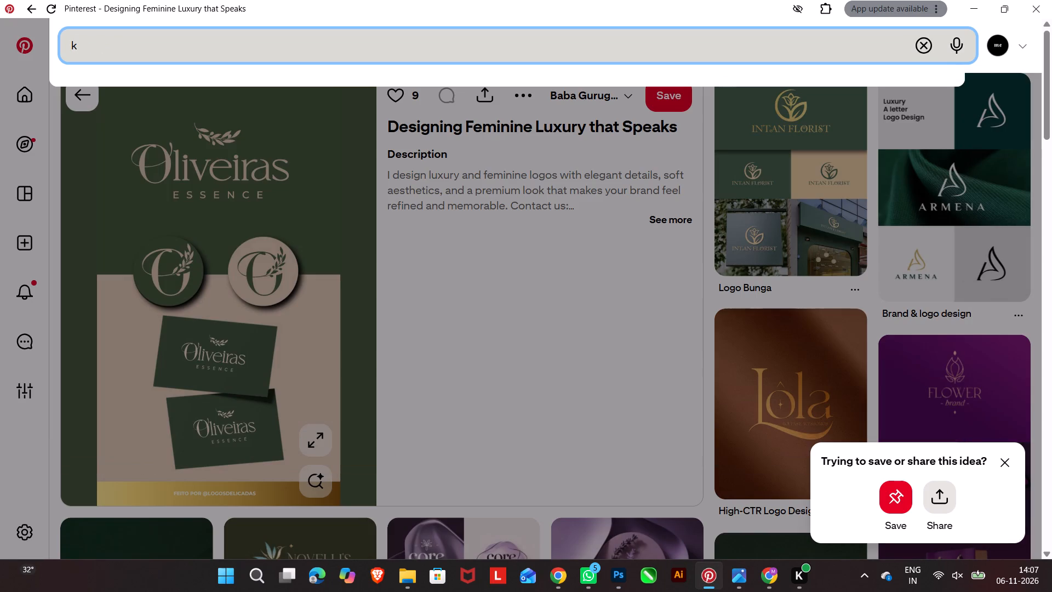
{"action": "type", "text": "awn"}
{"action": "key", "text": "space"}
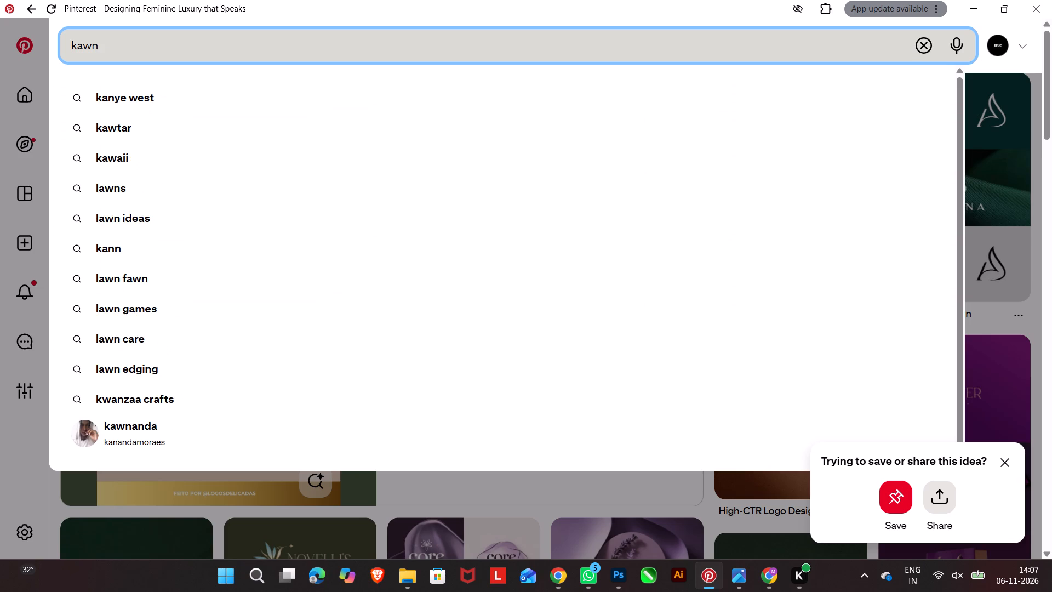
{"action": "key", "text": "Left"}
{"action": "key", "text": "Left"}
{"action": "key", "text": "Left"}
{"action": "key", "text": "Left"}
{"action": "key", "text": "Left"}
{"action": "key", "text": "Left"}
{"action": "key", "text": "Left"}
{"action": "key", "text": "Left"}
{"action": "key", "text": "Left"}
{"action": "key", "text": "Left"}
{"action": "key", "text": "Right"}
{"action": "key", "text": "BackSpace"}
{"action": "key", "text": "l"}
{"action": "key", "text": "Left"}
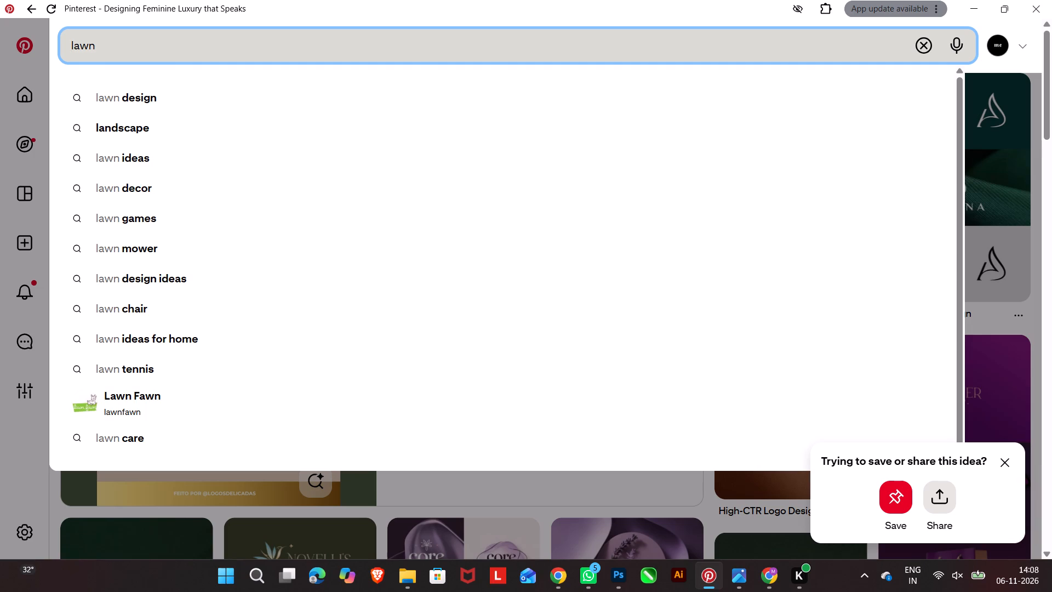
{"action": "key", "text": "w"}
{"action": "type", "text": "edding"}
{"action": "key", "text": "space"}
{"action": "key", "text": "Return"}
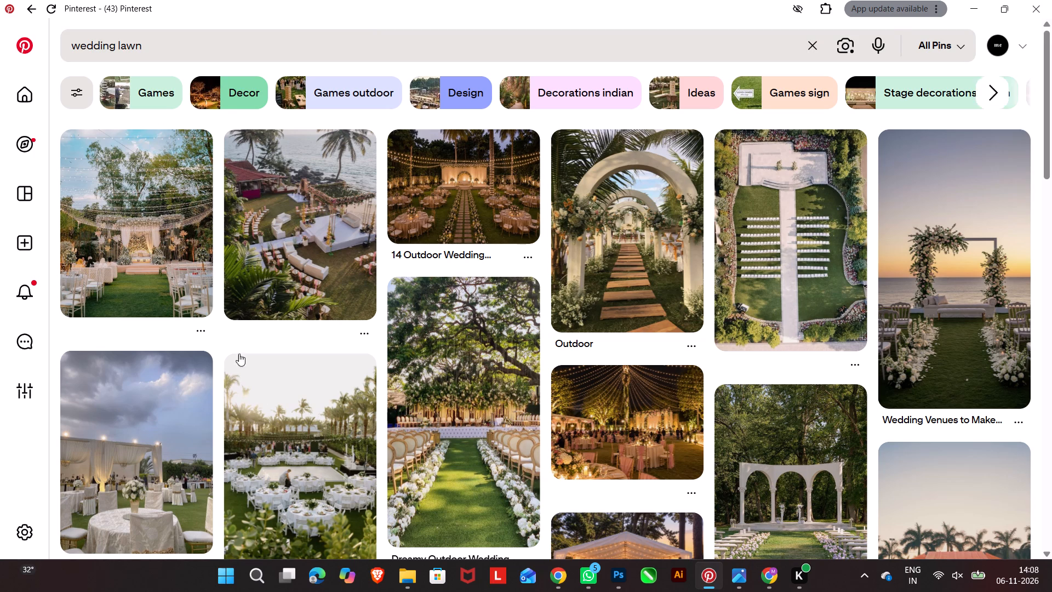
Open the pin showing the white three-arch garden ceremony and copy its image.
{"action": "scroll", "coordinate": [344, 357], "scroll_direction": "down", "scroll_amount": 2}
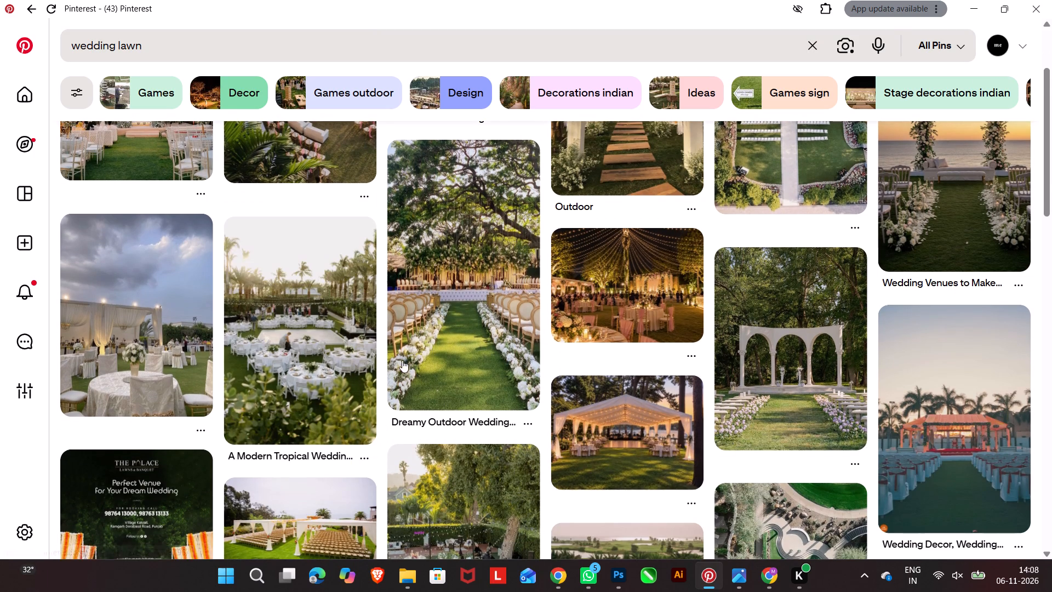
{"action": "scroll", "coordinate": [408, 355], "scroll_direction": "down", "scroll_amount": 1}
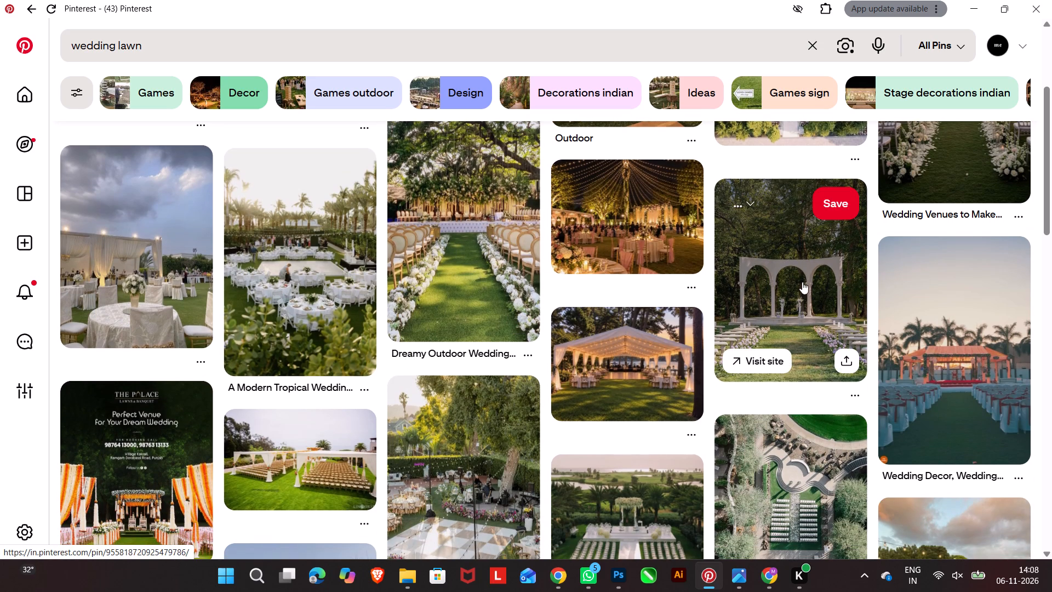
{"action": "right_click", "coordinate": [796, 281]}
{"action": "left_click", "coordinate": [789, 269]}
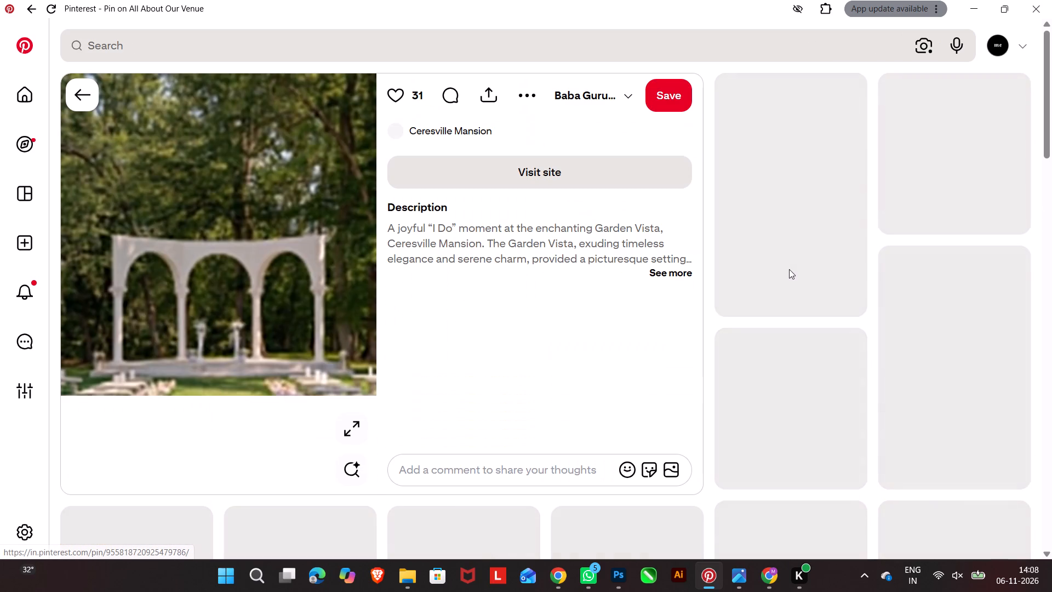
{"action": "right_click", "coordinate": [266, 239]}
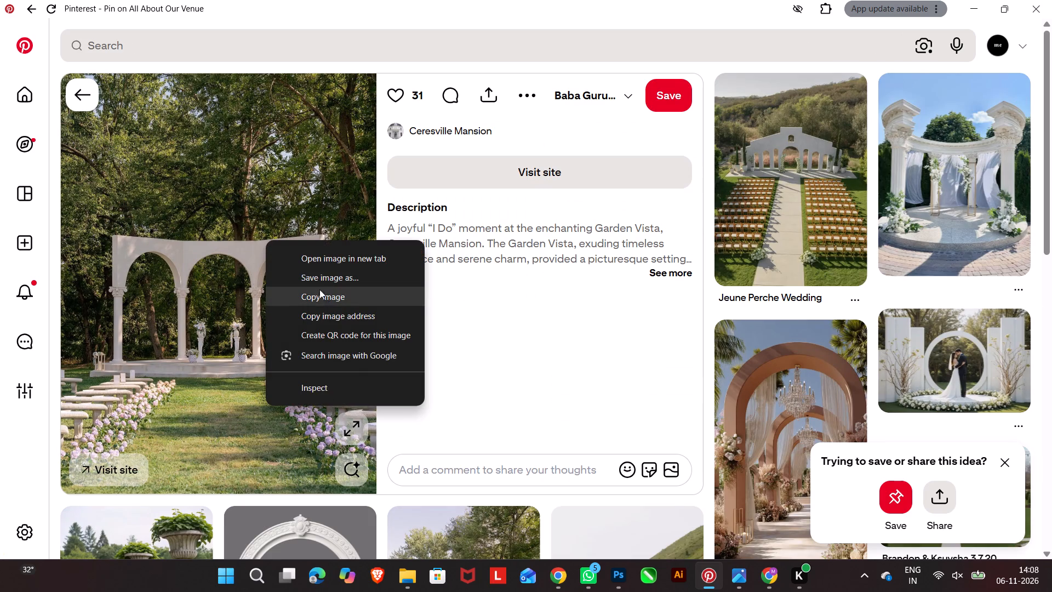
{"action": "left_click", "coordinate": [324, 297]}
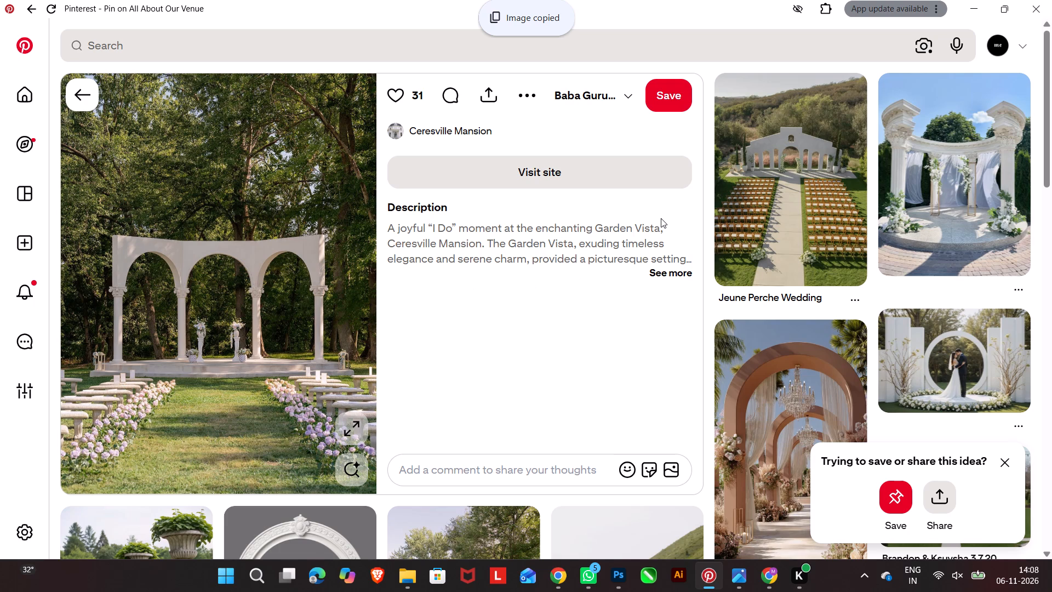
{"action": "right_click", "coordinate": [176, 270]}
{"action": "left_click", "coordinate": [243, 328]}
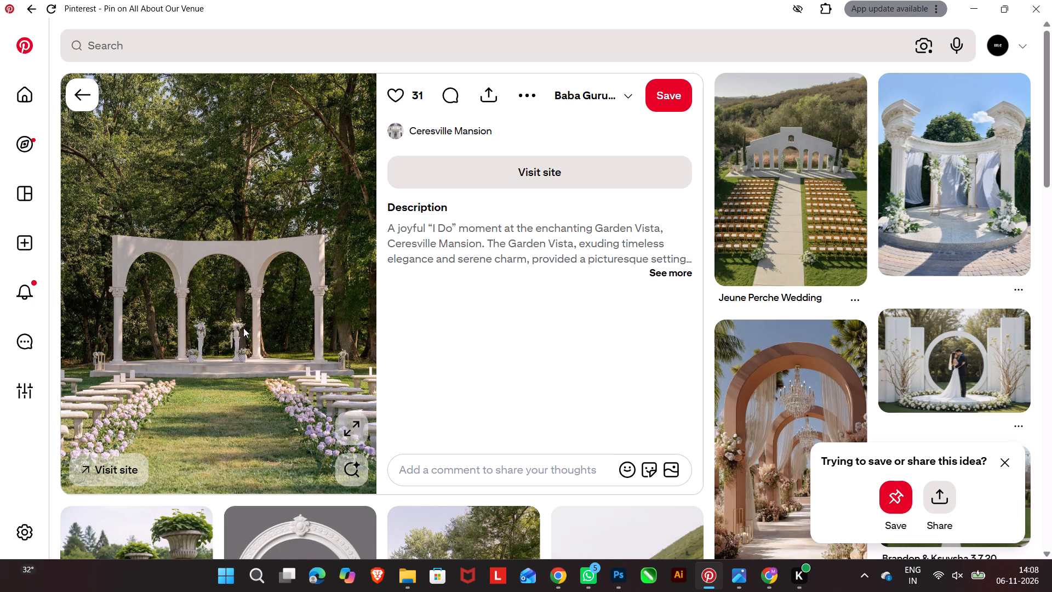
{"action": "scroll", "coordinate": [689, 291], "scroll_direction": "down", "scroll_amount": 4}
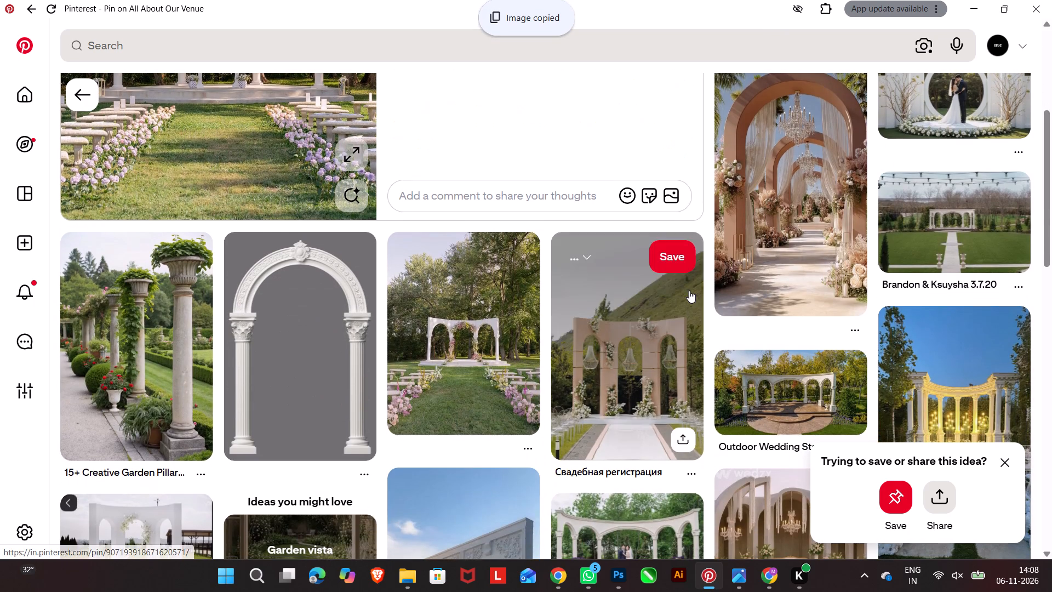
{"action": "scroll", "coordinate": [726, 321], "scroll_direction": "down", "scroll_amount": 1}
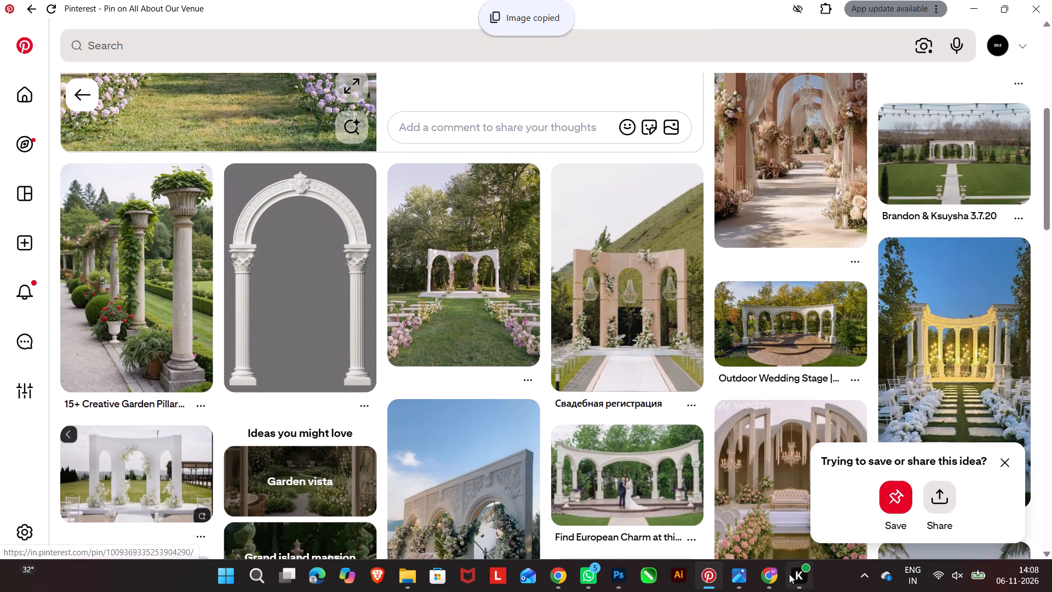
Paste the garden arch photo into the Photoshop document and align it with the canvas's top-left corner.
{"action": "left_click", "coordinate": [620, 578]}
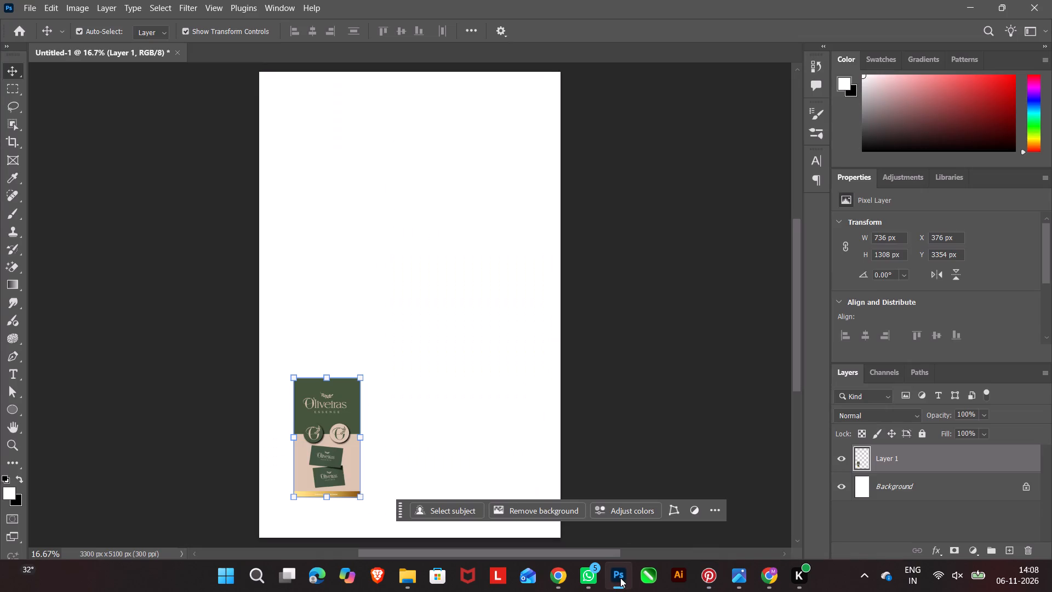
{"action": "left_click", "coordinate": [508, 242]}
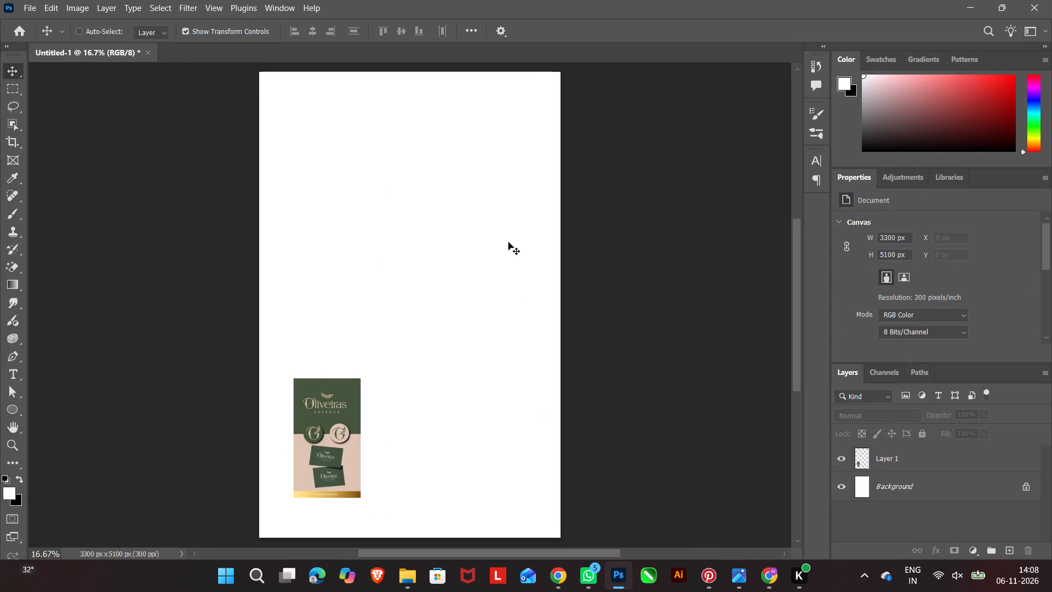
{"action": "key", "text": "ctrl+v"}
{"action": "left_click_drag", "start_coordinate": [411, 323], "coordinate": [409, 322]}
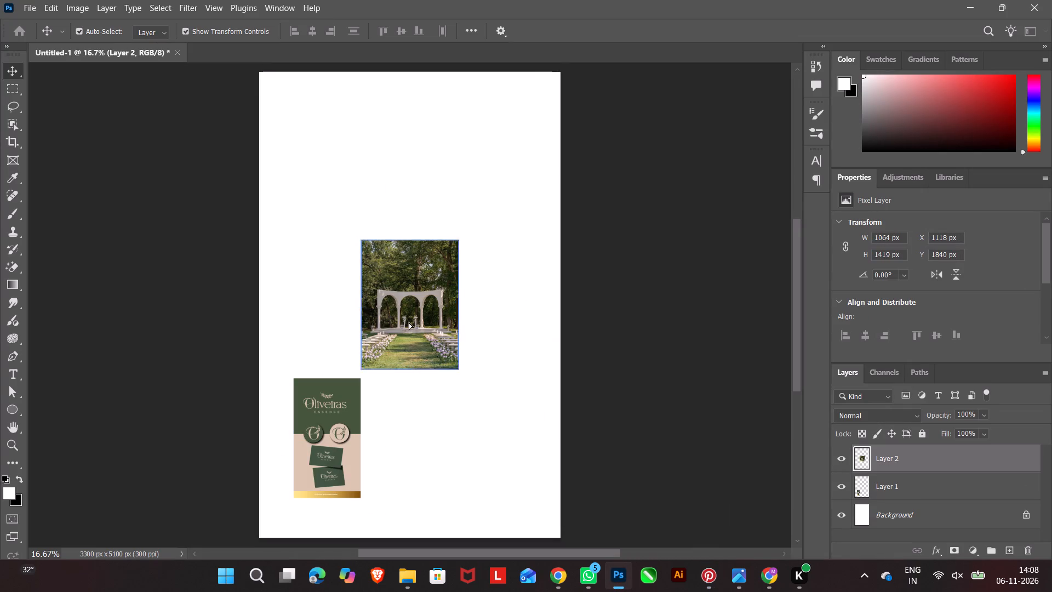
{"action": "left_click_drag", "start_coordinate": [409, 322], "coordinate": [307, 157]}
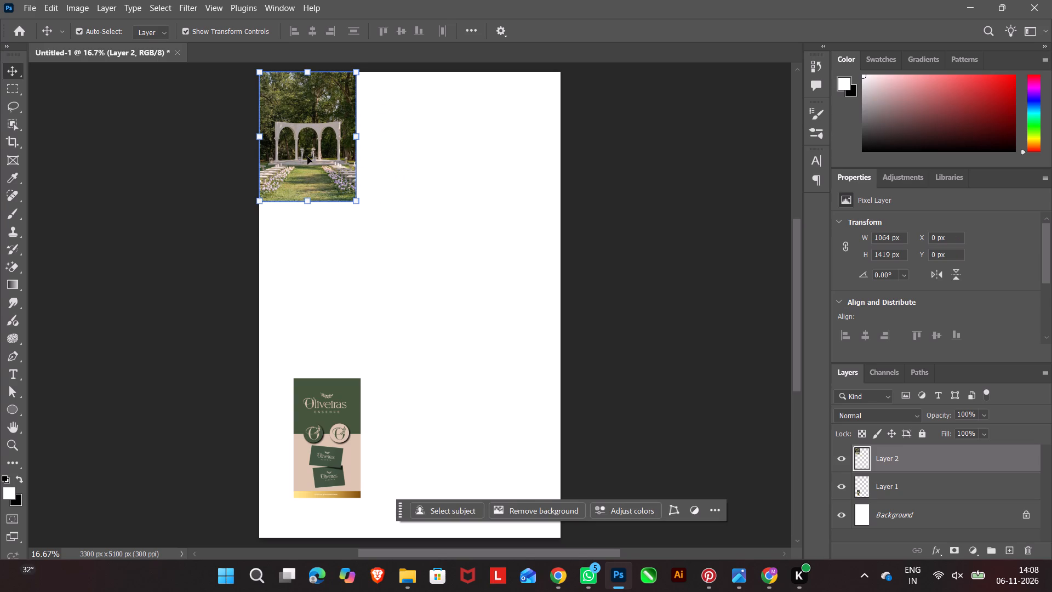
Stretch the garden arch photo to the full 3300 px canvas width and about 2193 px high, extending past the canvas's top edge.
{"action": "left_click_drag", "start_coordinate": [359, 136], "coordinate": [551, 124]}
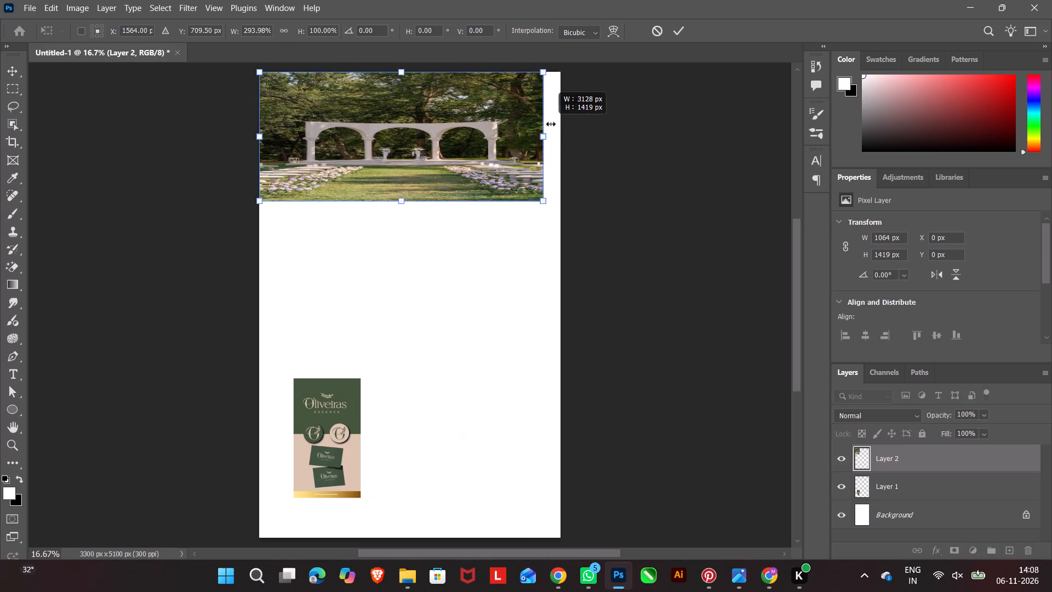
{"action": "left_click_drag", "start_coordinate": [551, 124], "coordinate": [567, 123]}
{"action": "scroll", "coordinate": [407, 244], "scroll_direction": "up", "scroll_amount": 6}
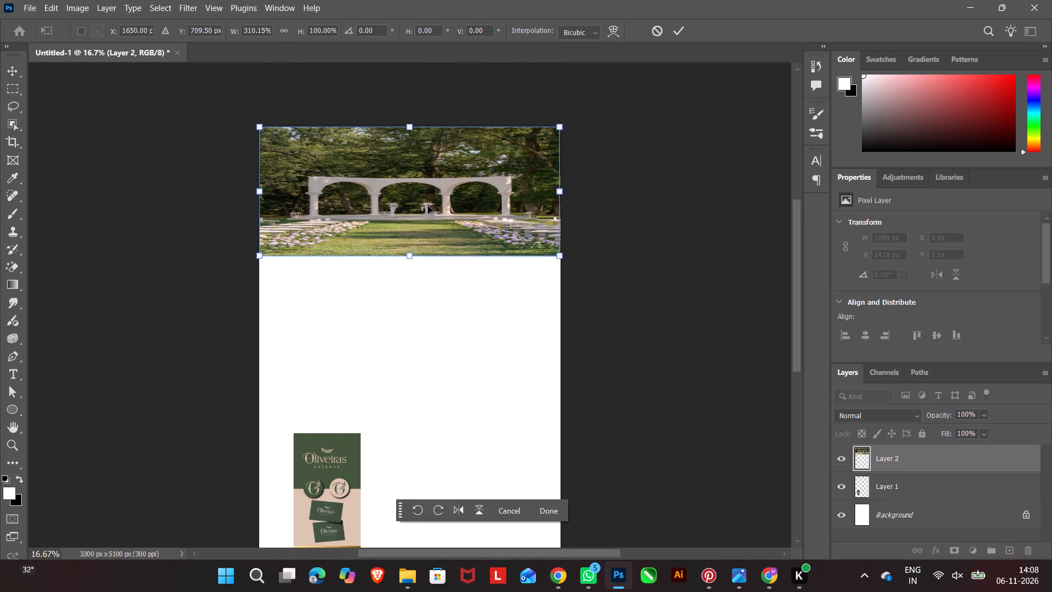
{"action": "left_click_drag", "start_coordinate": [409, 139], "coordinate": [416, 91]}
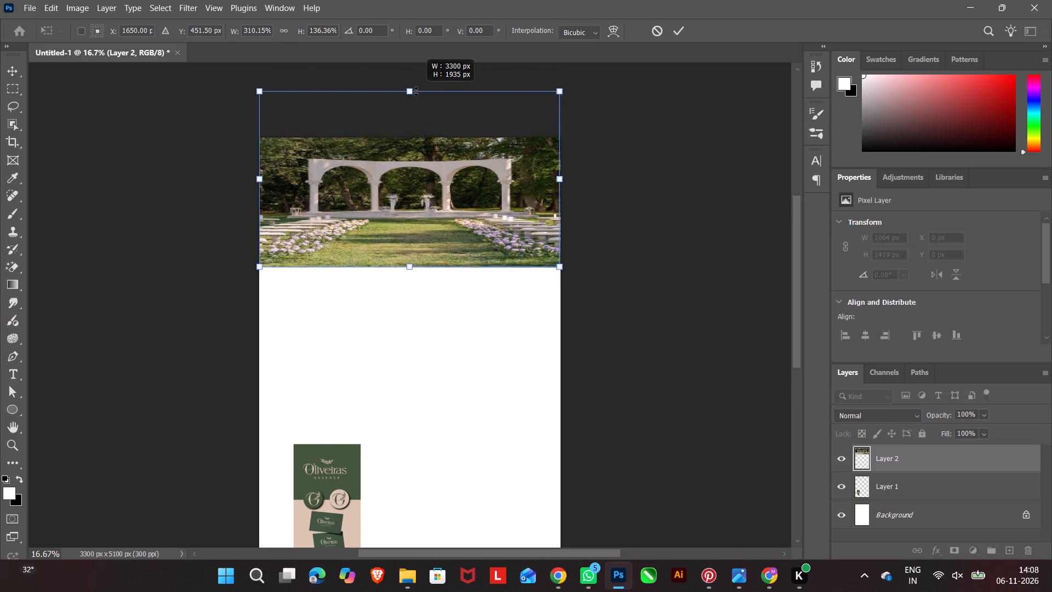
{"action": "left_click_drag", "start_coordinate": [416, 91], "coordinate": [416, 86]}
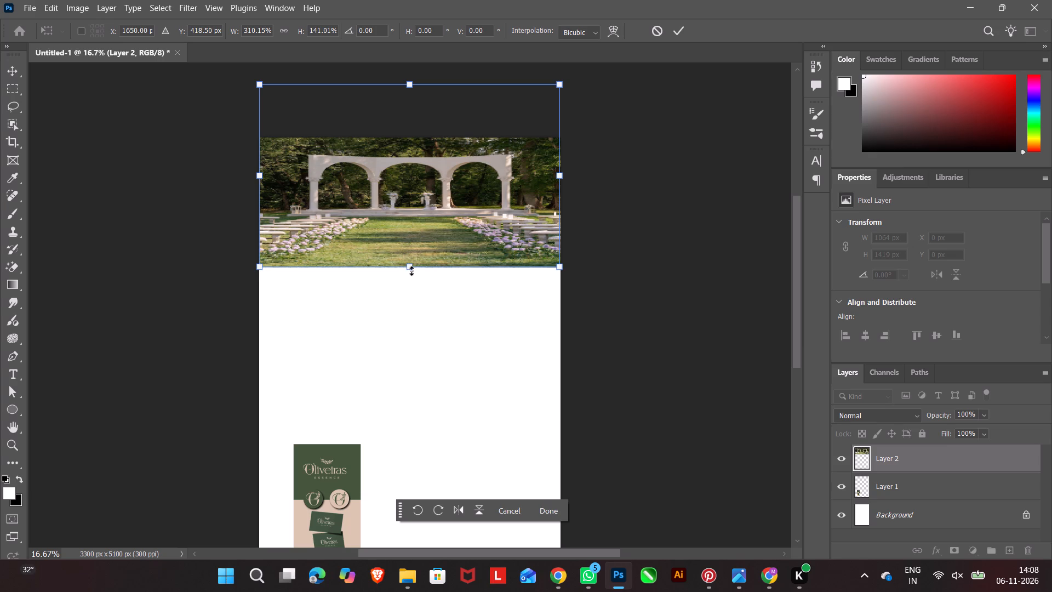
{"action": "left_click_drag", "start_coordinate": [407, 268], "coordinate": [406, 286]}
{"action": "left_click", "coordinate": [547, 506]}
{"action": "double_click", "coordinate": [683, 337]}
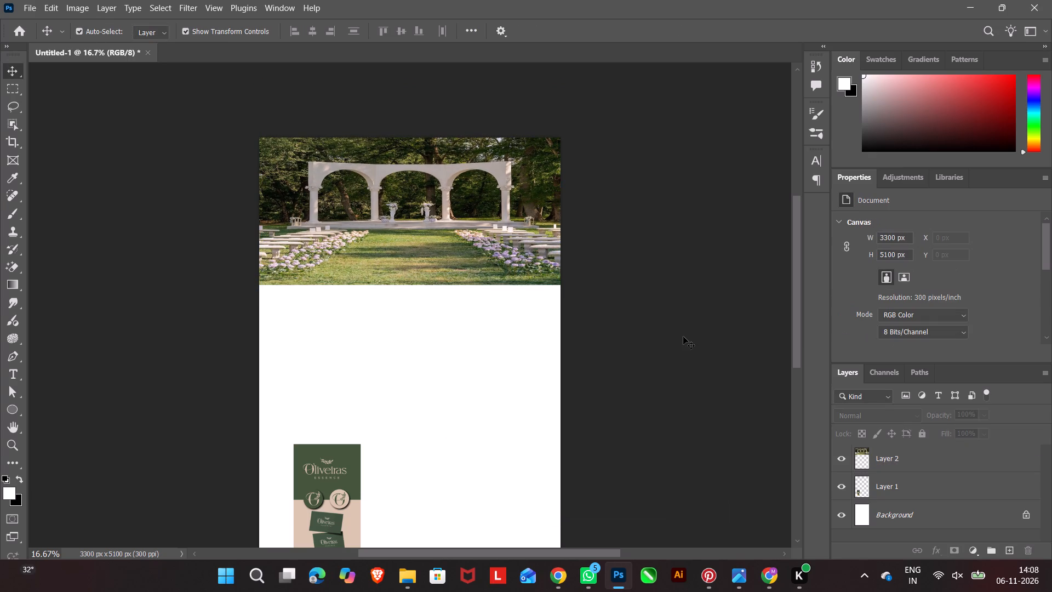
{"action": "left_click", "coordinate": [473, 224]}
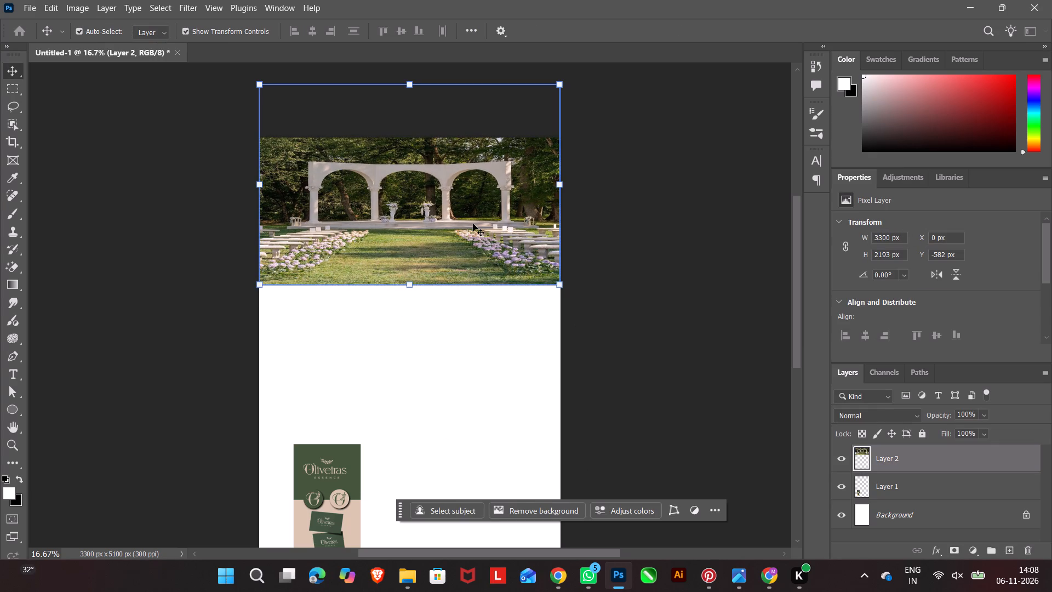
{"action": "left_click", "coordinate": [650, 241]}
{"action": "left_click", "coordinate": [488, 232]}
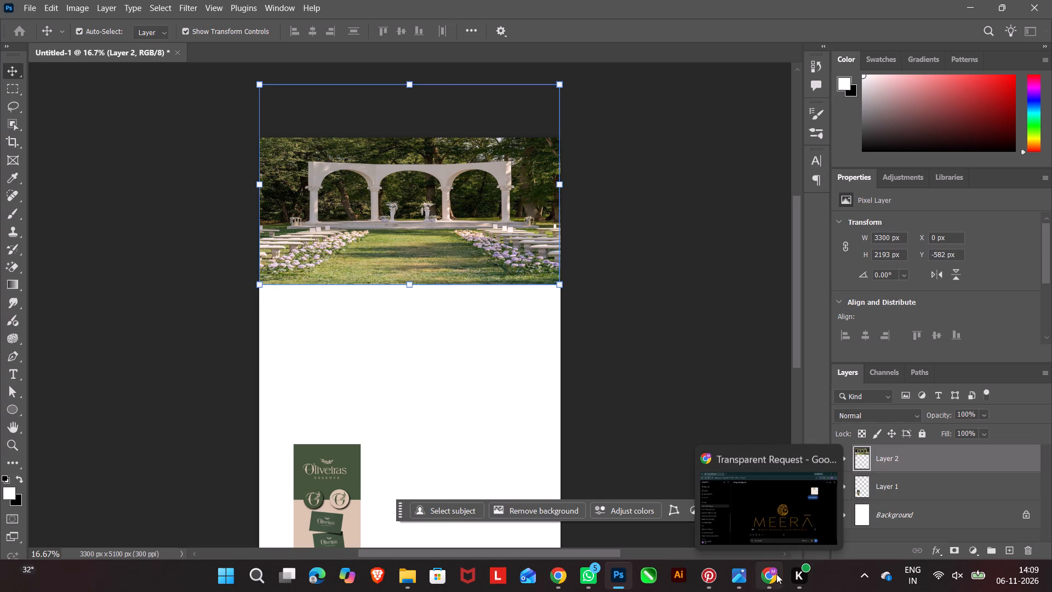
Switch to Pinterest, browse back to the Amolia Beauty Studio pin's related designs and open the Raquel branding layout for reference.
{"action": "left_click", "coordinate": [712, 576]}
{"action": "left_click", "coordinate": [88, 95]}
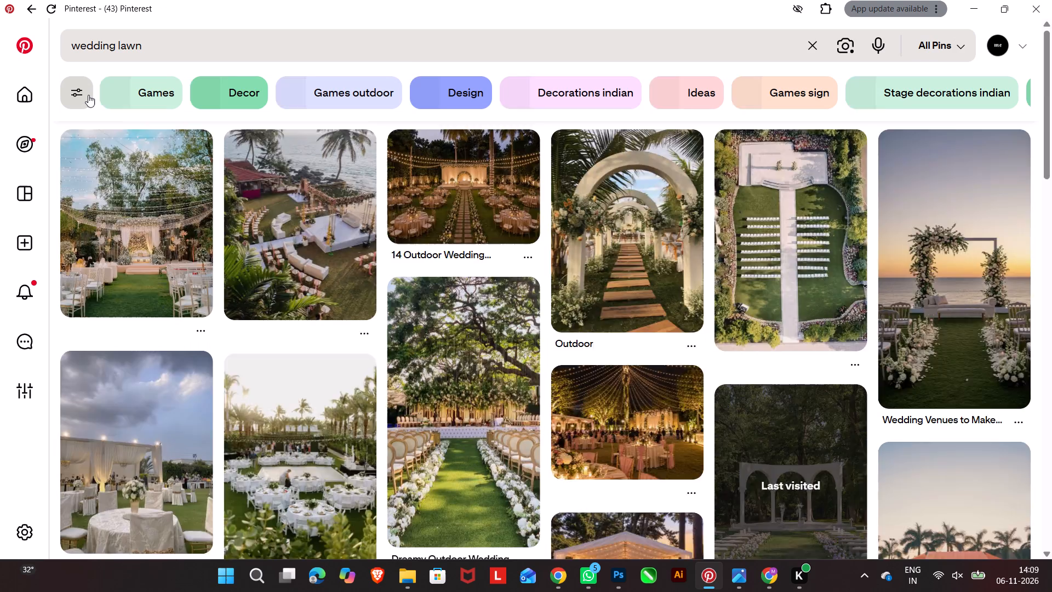
{"action": "left_click", "coordinate": [33, 12]}
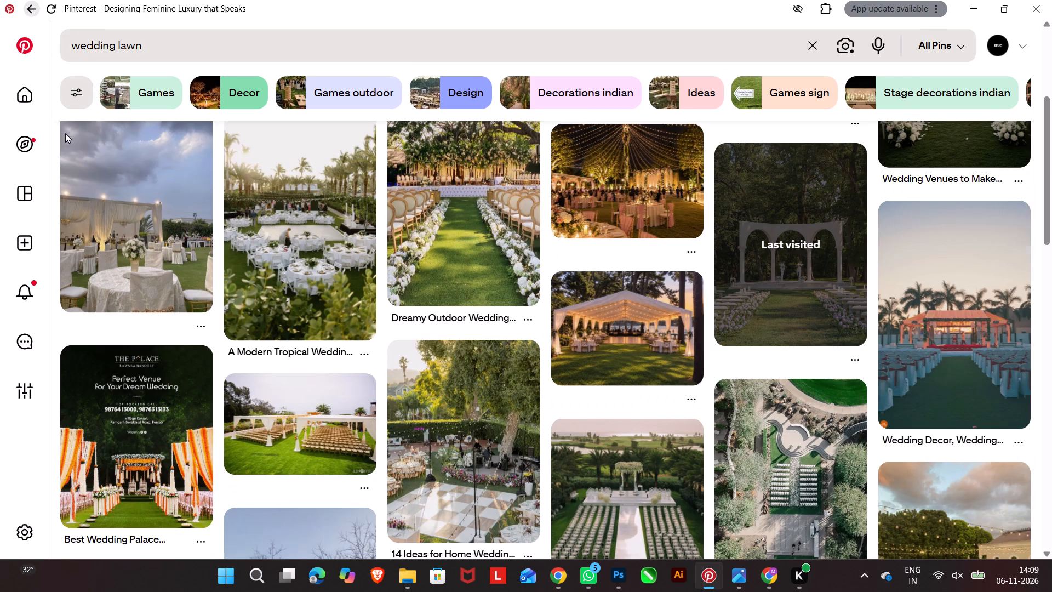
{"action": "scroll", "coordinate": [290, 346], "scroll_direction": "up", "scroll_amount": 7}
{"action": "left_click", "coordinate": [32, 12]}
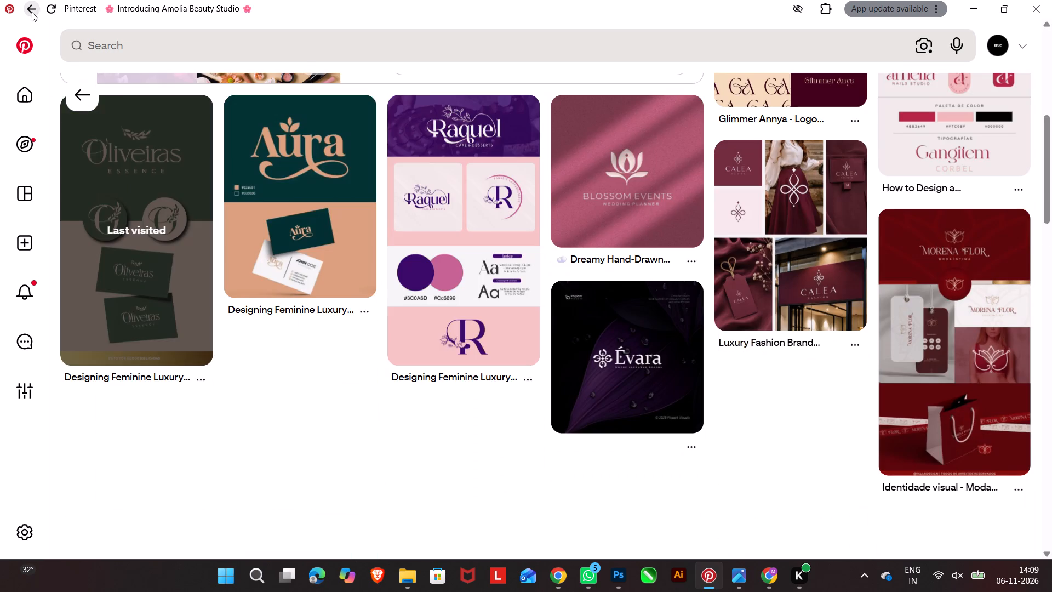
{"action": "scroll", "coordinate": [282, 358], "scroll_direction": "up", "scroll_amount": 8}
{"action": "scroll", "coordinate": [359, 349], "scroll_direction": "up", "scroll_amount": 6}
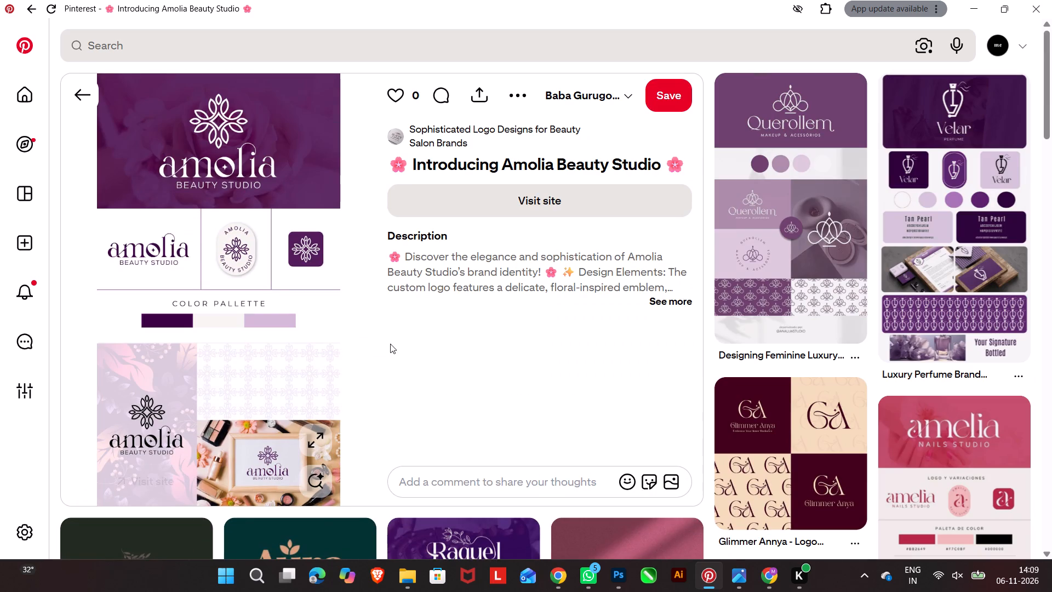
{"action": "scroll", "coordinate": [753, 238], "scroll_direction": "down", "scroll_amount": 3}
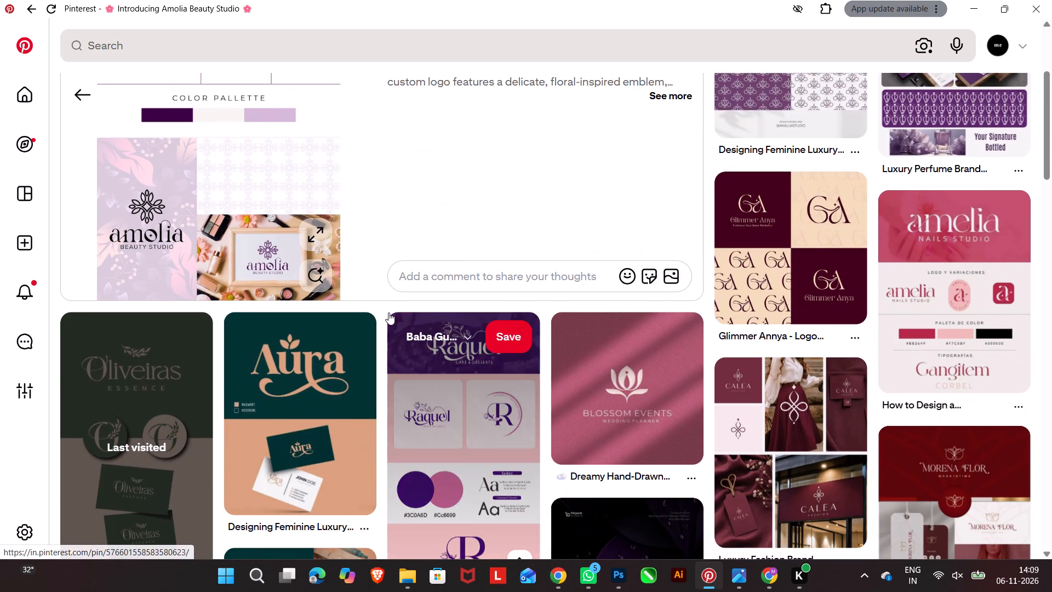
{"action": "scroll", "coordinate": [390, 319], "scroll_direction": "up", "scroll_amount": 6}
{"action": "scroll", "coordinate": [660, 324], "scroll_direction": "down", "scroll_amount": 7}
{"action": "left_click", "coordinate": [469, 208]}
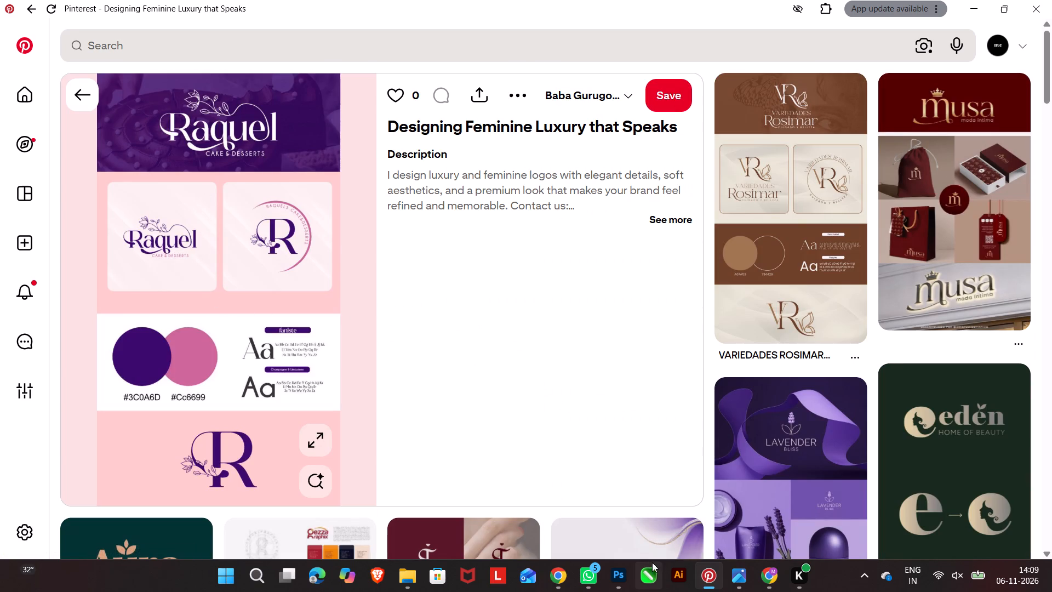
Return to Photoshop and draw a black rectangle shape about 3391 × 1630 px over the garden arch photo.
{"action": "left_click", "coordinate": [618, 575]}
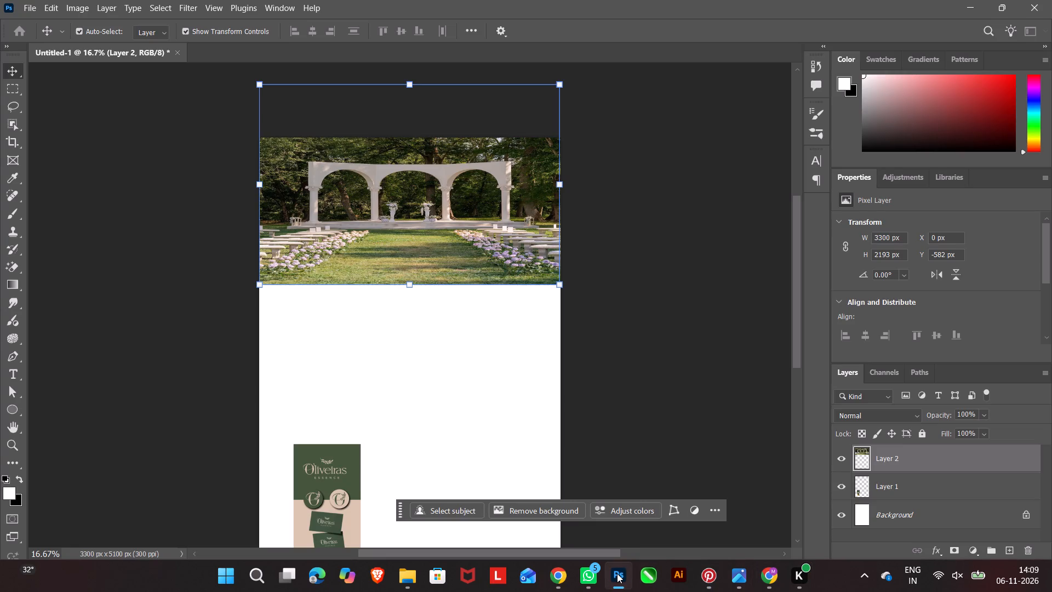
{"action": "right_click", "coordinate": [10, 407]}
{"action": "left_click", "coordinate": [68, 408]}
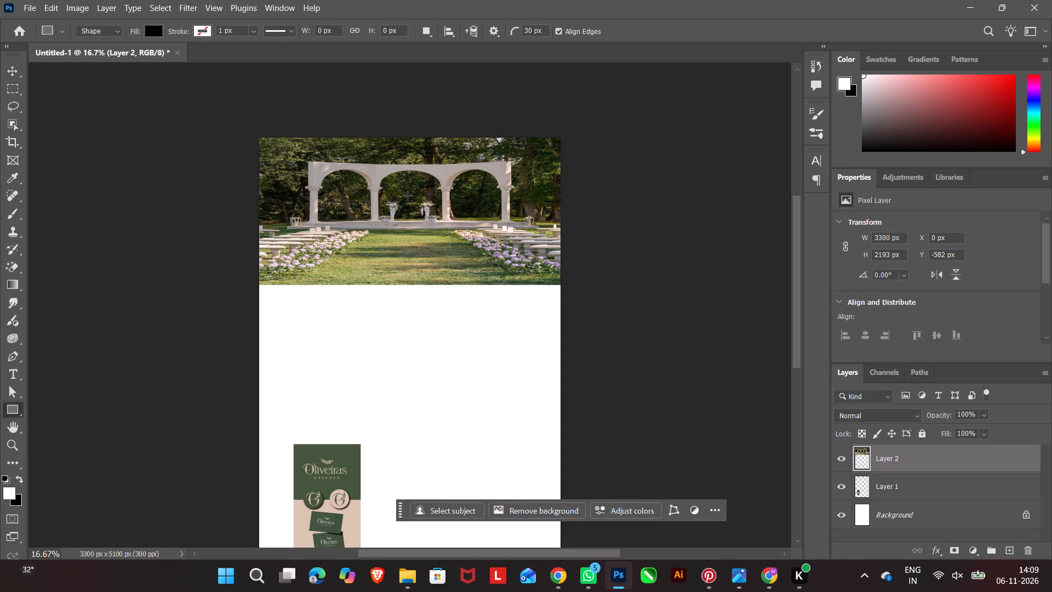
{"action": "left_click_drag", "start_coordinate": [408, 196], "coordinate": [558, 257]}
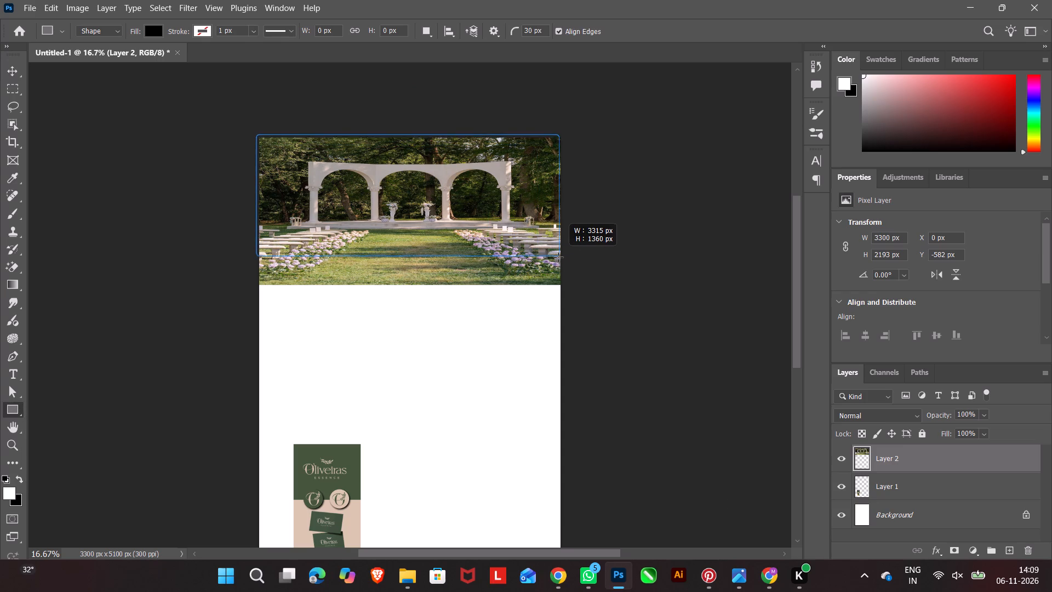
{"action": "left_click_drag", "start_coordinate": [558, 257], "coordinate": [558, 270]}
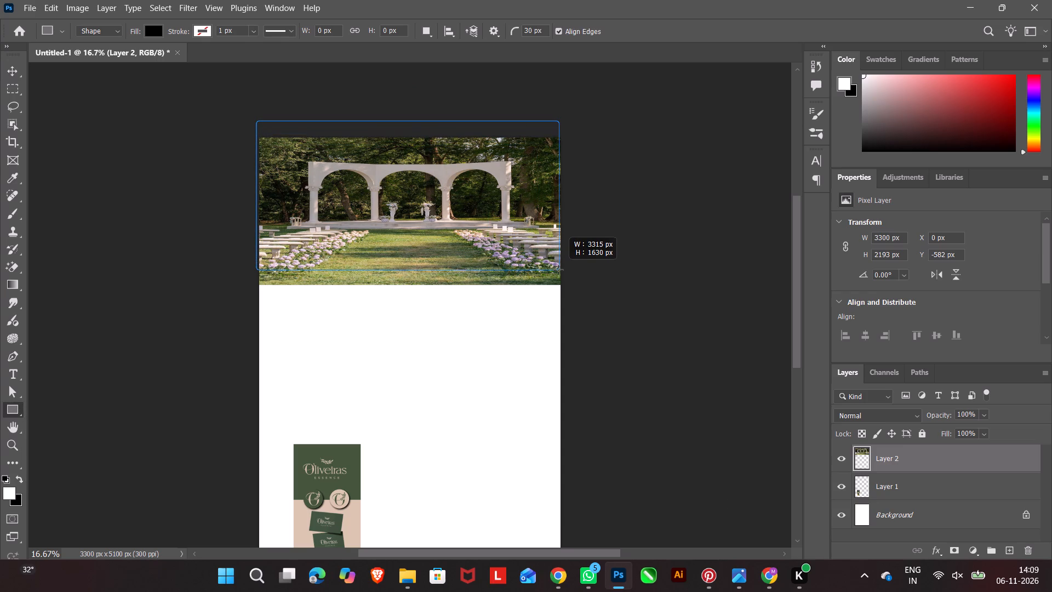
{"action": "left_click_drag", "start_coordinate": [558, 270], "coordinate": [561, 270]}
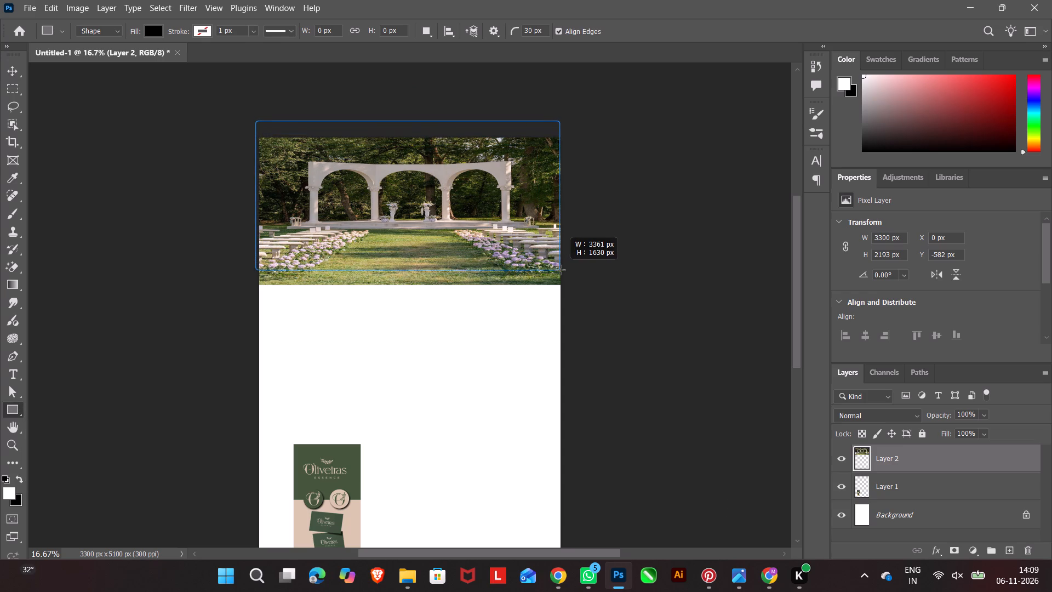
{"action": "left_click_drag", "start_coordinate": [561, 270], "coordinate": [562, 270]}
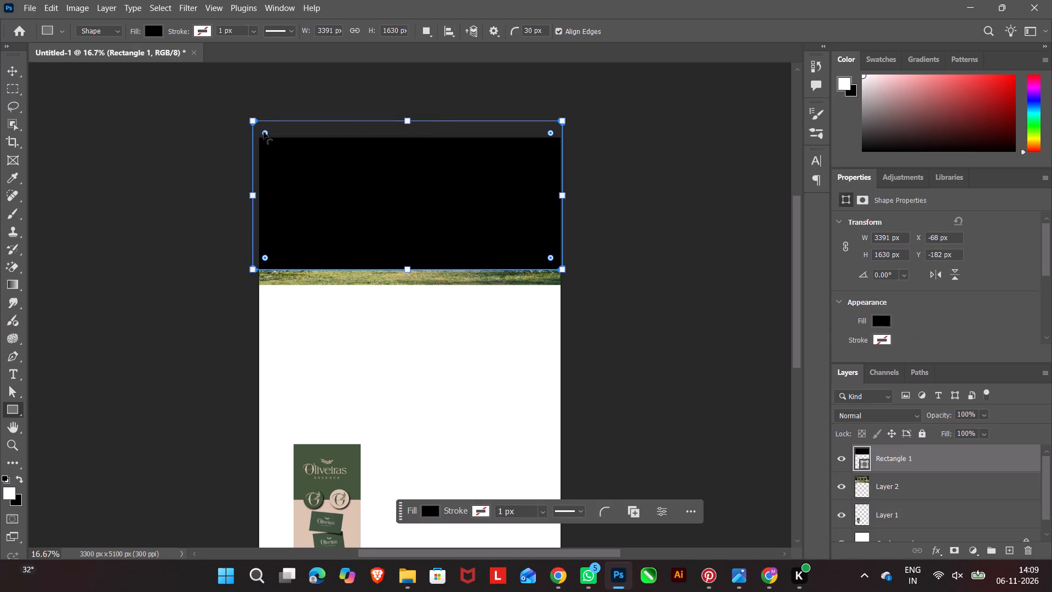
{"action": "left_click_drag", "start_coordinate": [264, 132], "coordinate": [173, 96]}
Move the black rectangle to cover the visible garden photo, centred across the canvas with its bottom edge on the photo's bottom edge.
{"action": "left_click", "coordinate": [12, 71]}
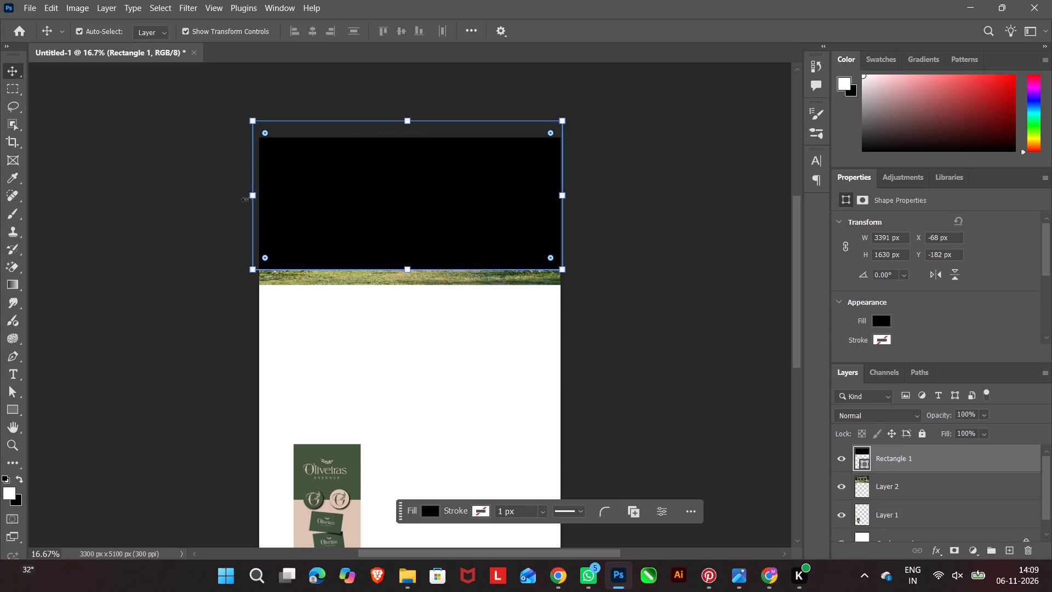
{"action": "left_click_drag", "start_coordinate": [342, 206], "coordinate": [350, 218]}
{"action": "left_click_drag", "start_coordinate": [427, 232], "coordinate": [420, 232]}
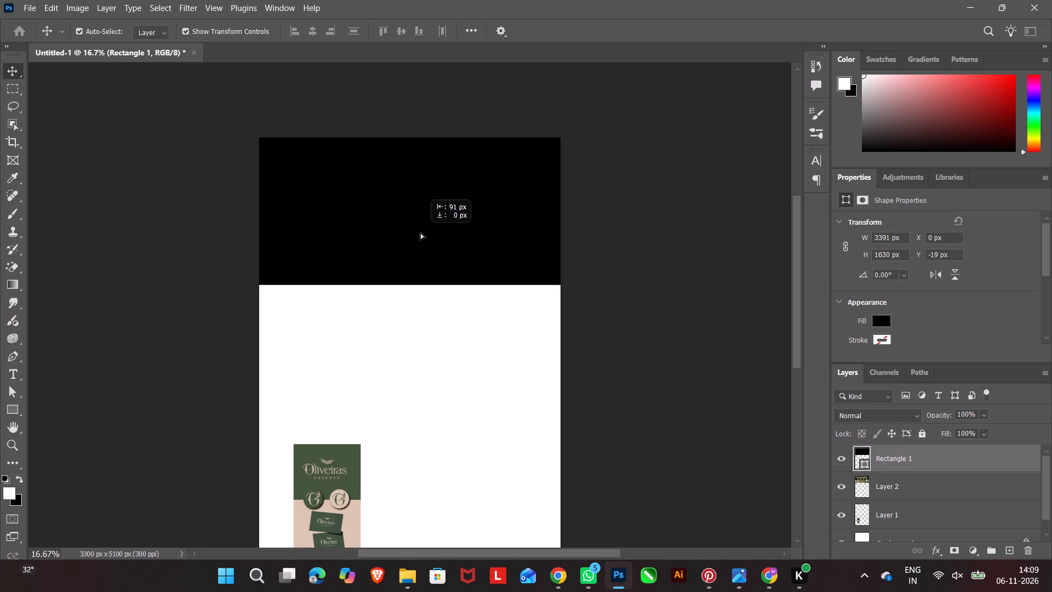
{"action": "left_click_drag", "start_coordinate": [420, 232], "coordinate": [422, 232]}
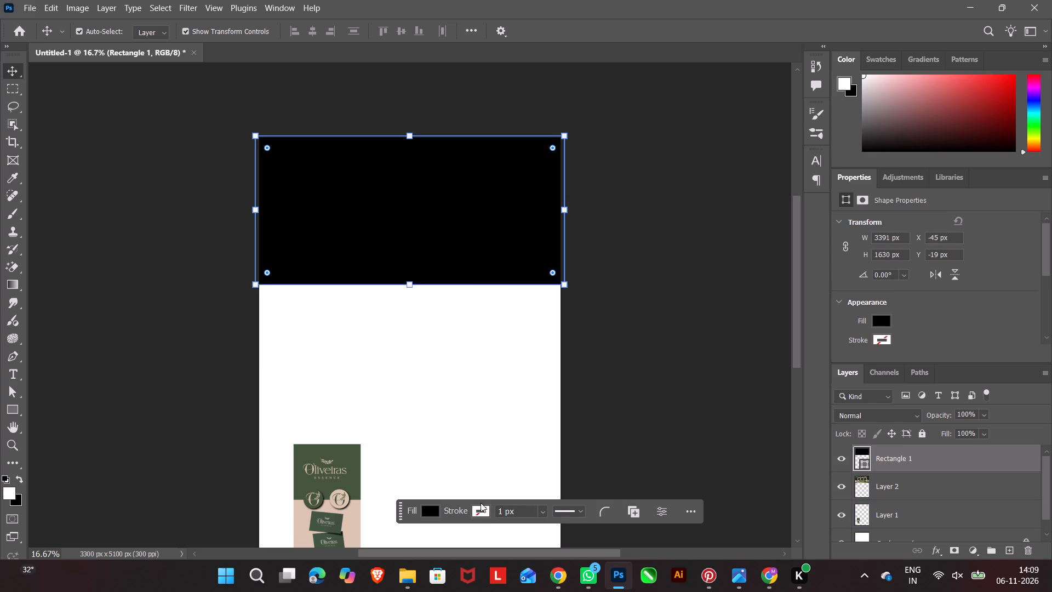
Set the rectangle's fill colour to the dark green 44563c sampled from the Oliveiras reference image.
{"action": "left_click", "coordinate": [431, 510]}
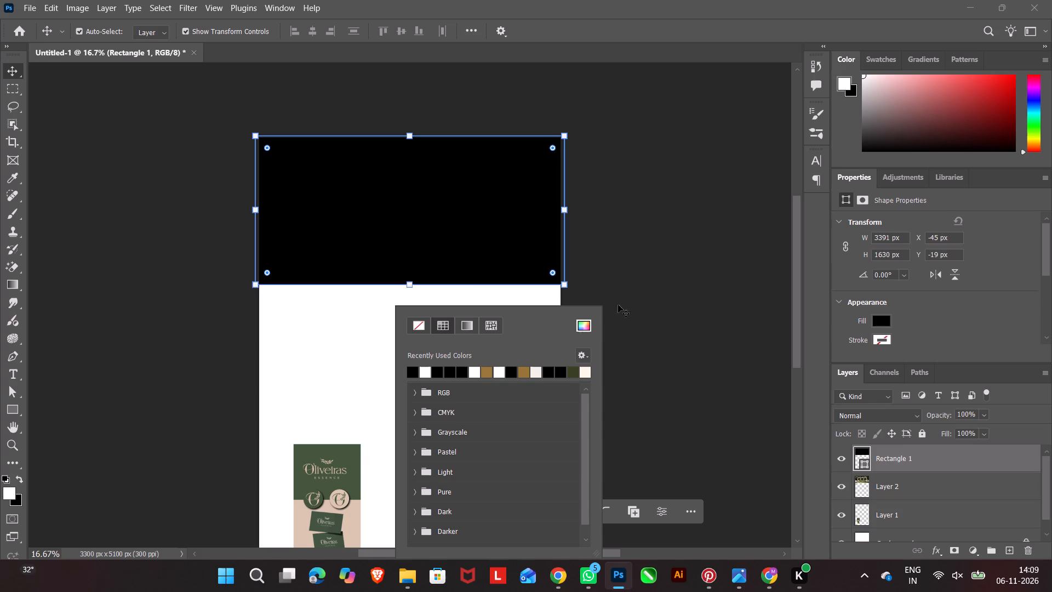
{"action": "left_click", "coordinate": [580, 326]}
{"action": "left_click", "coordinate": [356, 454]}
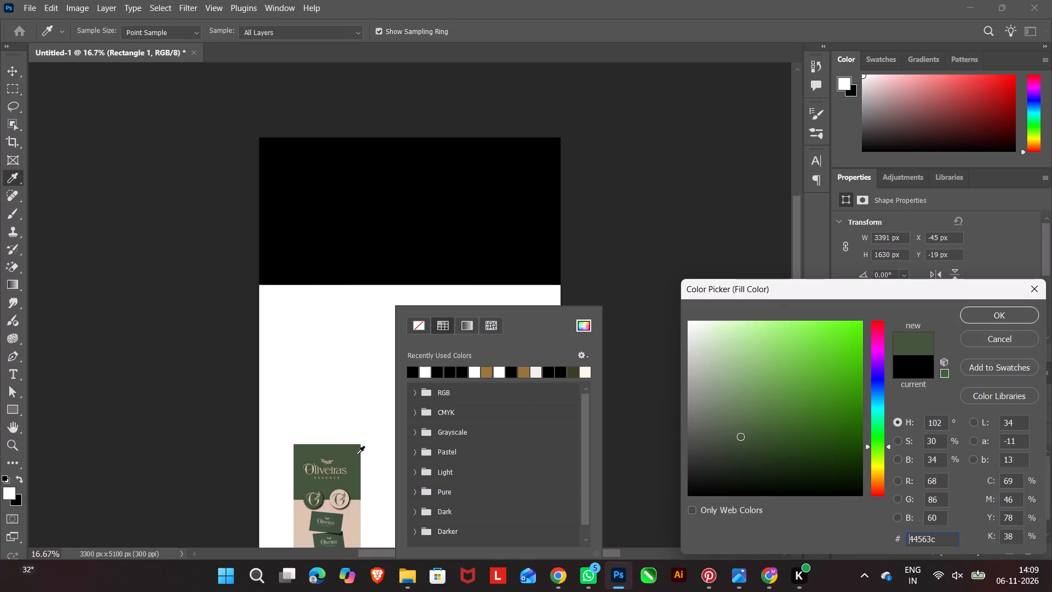
{"action": "left_click", "coordinate": [993, 305]}
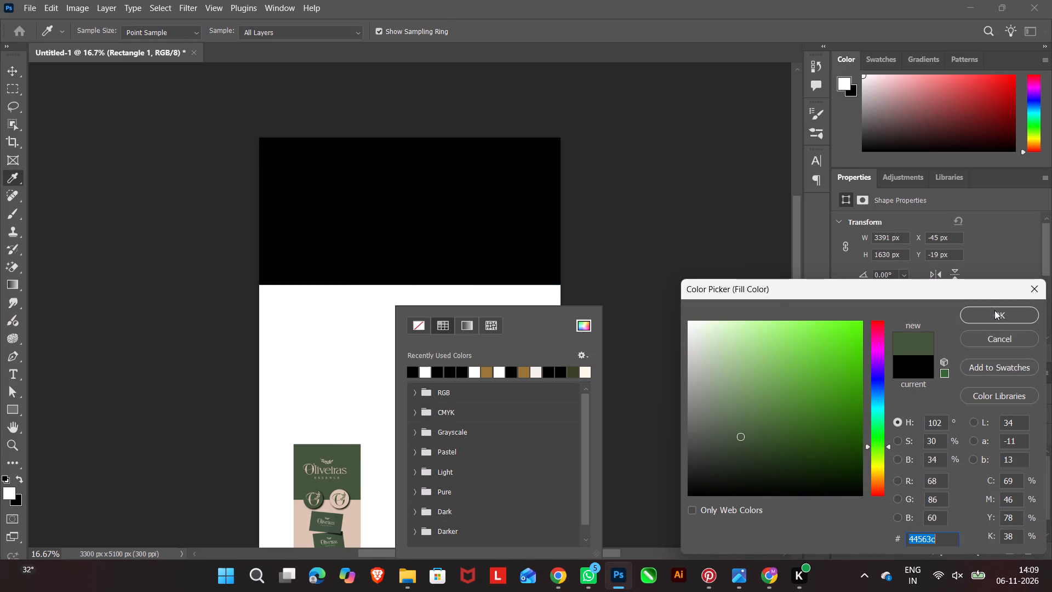
{"action": "left_click", "coordinate": [994, 310]}
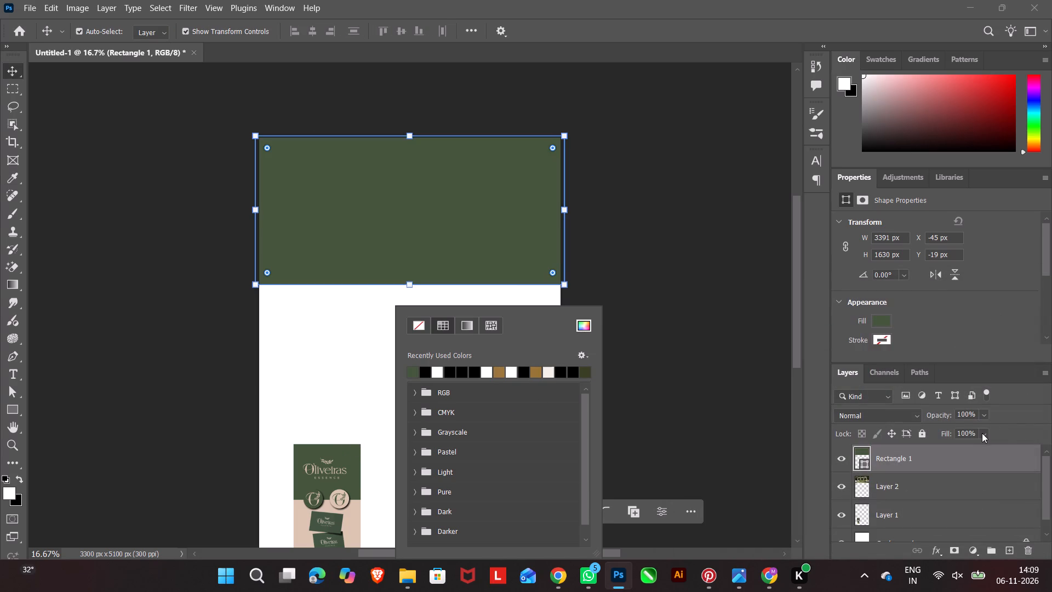
Lower the green rectangle's layer fill to about 80% so the garden photo shows through.
{"action": "left_click", "coordinate": [982, 433]}
{"action": "left_click_drag", "start_coordinate": [999, 447], "coordinate": [984, 451]}
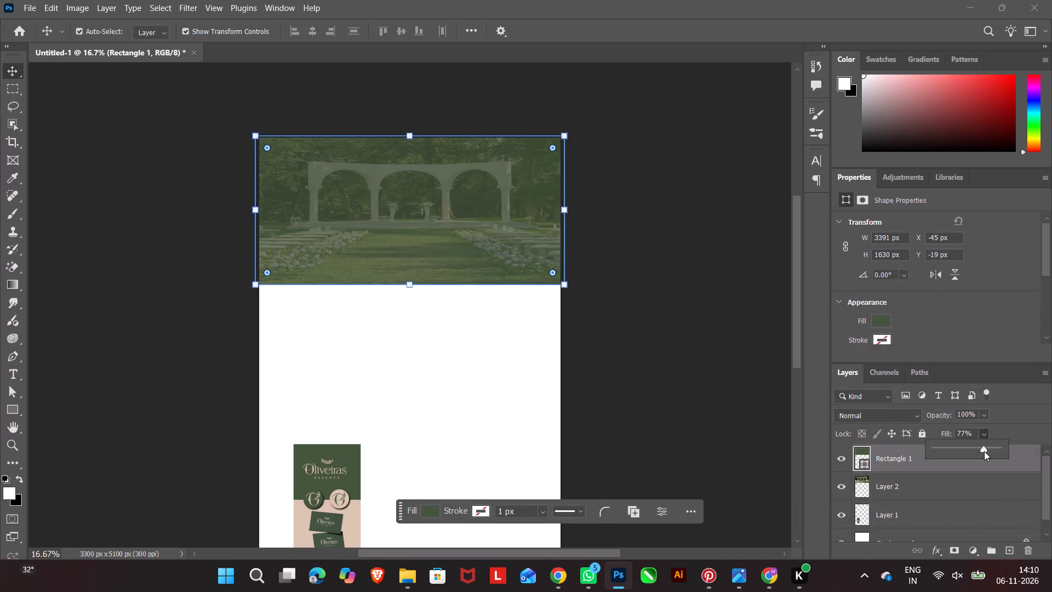
{"action": "left_click_drag", "start_coordinate": [984, 451], "coordinate": [987, 450]}
{"action": "left_click_drag", "start_coordinate": [987, 450], "coordinate": [986, 450]}
{"action": "double_click", "coordinate": [716, 426]}
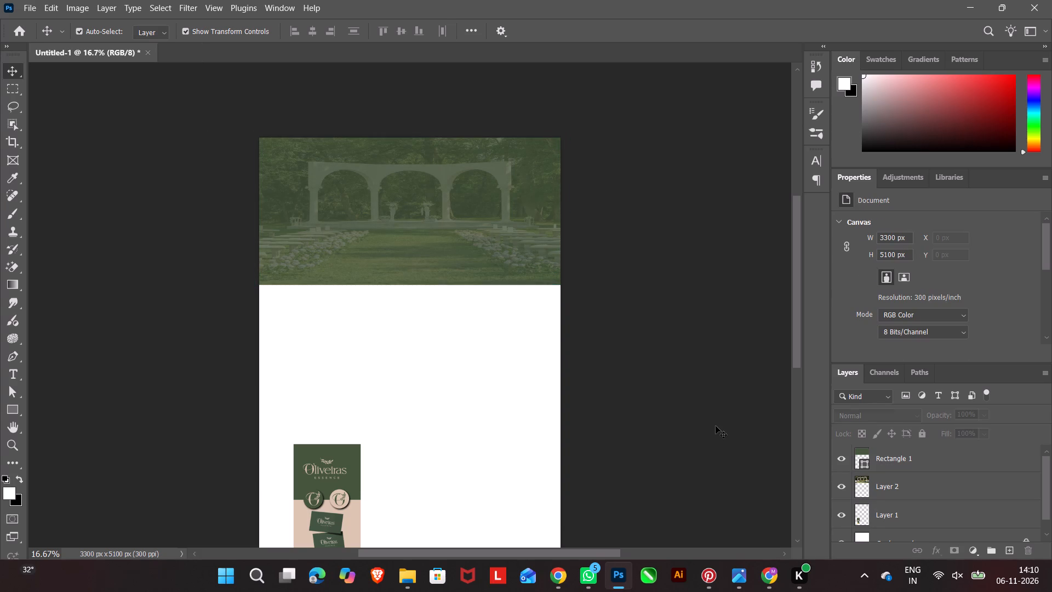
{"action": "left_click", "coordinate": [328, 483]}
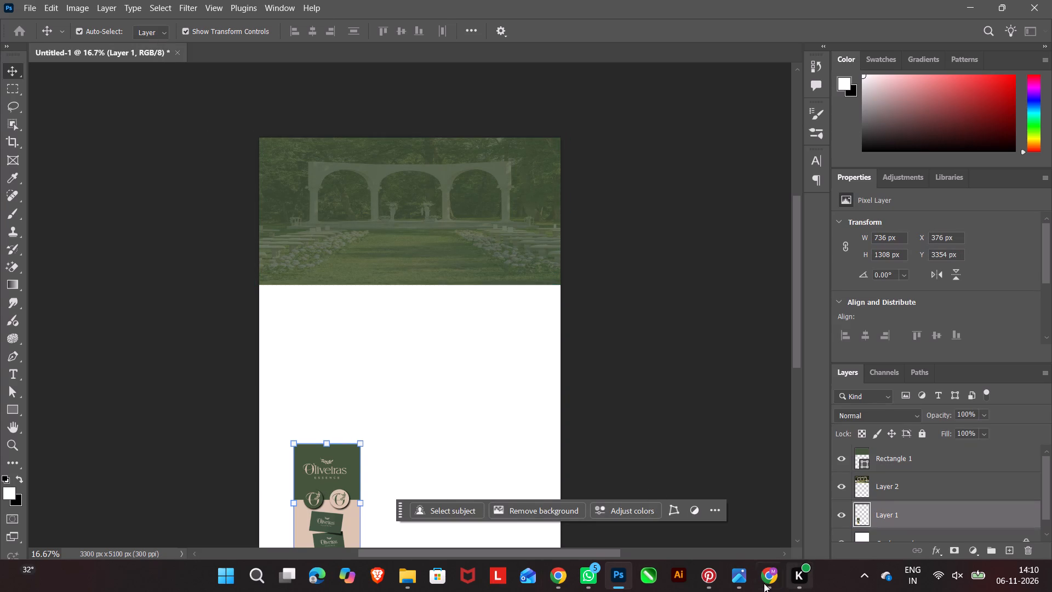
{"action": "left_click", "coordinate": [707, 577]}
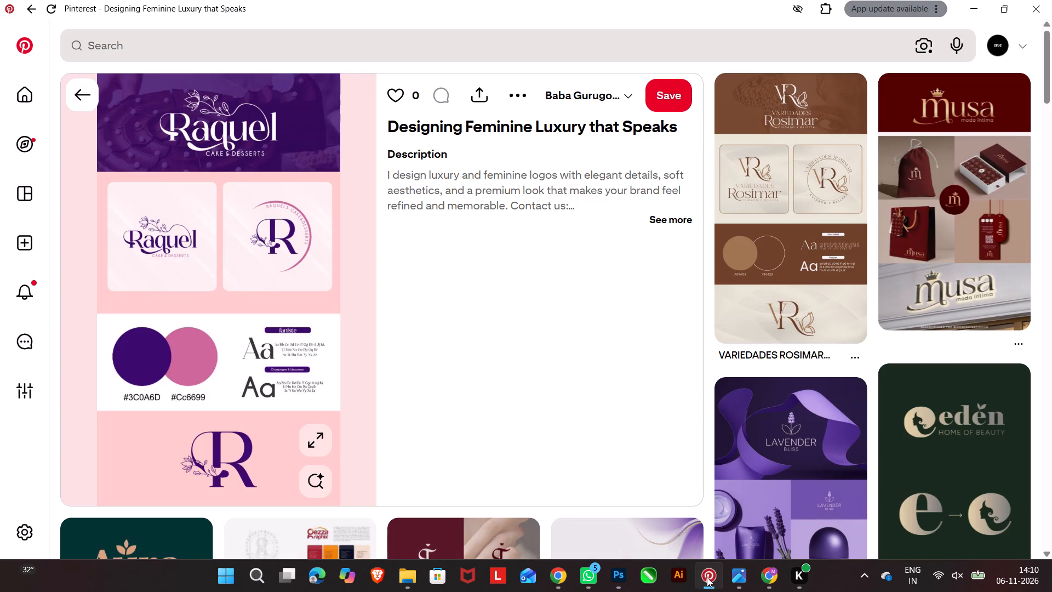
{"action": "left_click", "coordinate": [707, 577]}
Set the document's background fill to the beige dac4af sampled from the lower part of the Oliveiras reference image.
{"action": "left_click", "coordinate": [460, 417]}
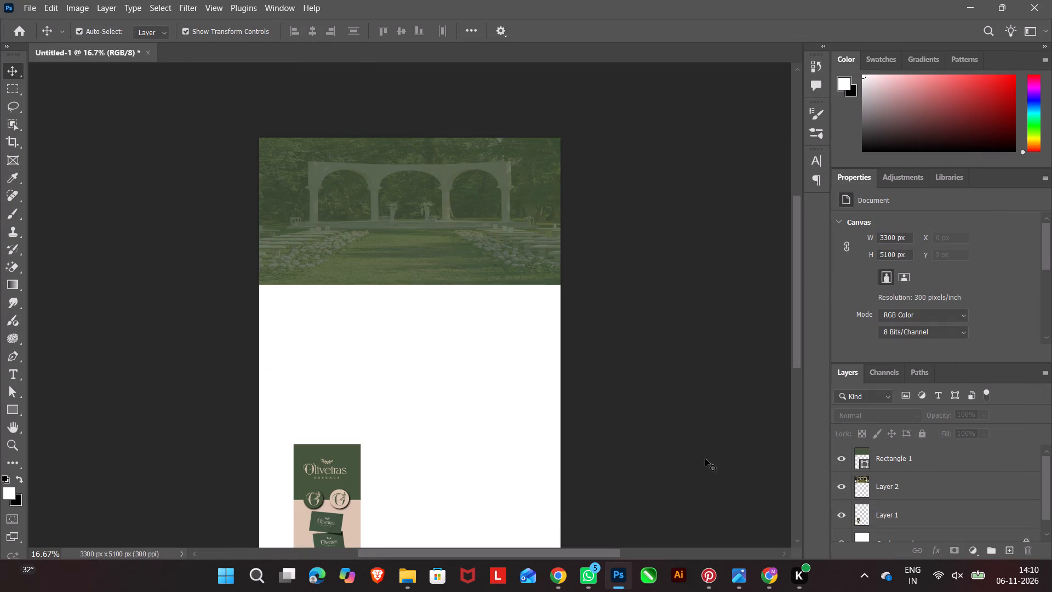
{"action": "scroll", "coordinate": [919, 322], "scroll_direction": "down", "scroll_amount": 4}
{"action": "left_click", "coordinate": [879, 306]}
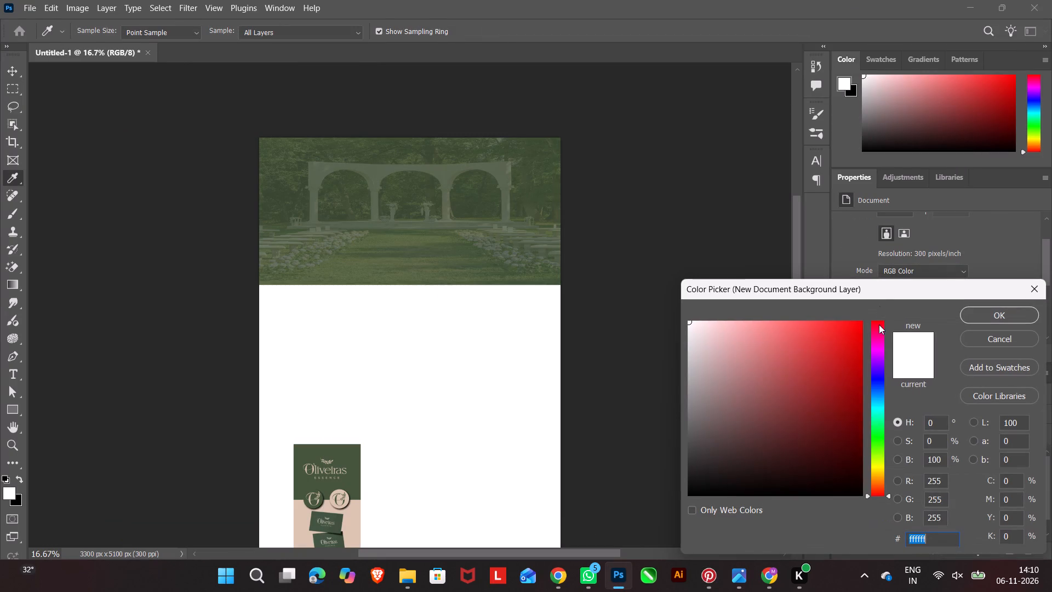
{"action": "left_click", "coordinate": [350, 516]}
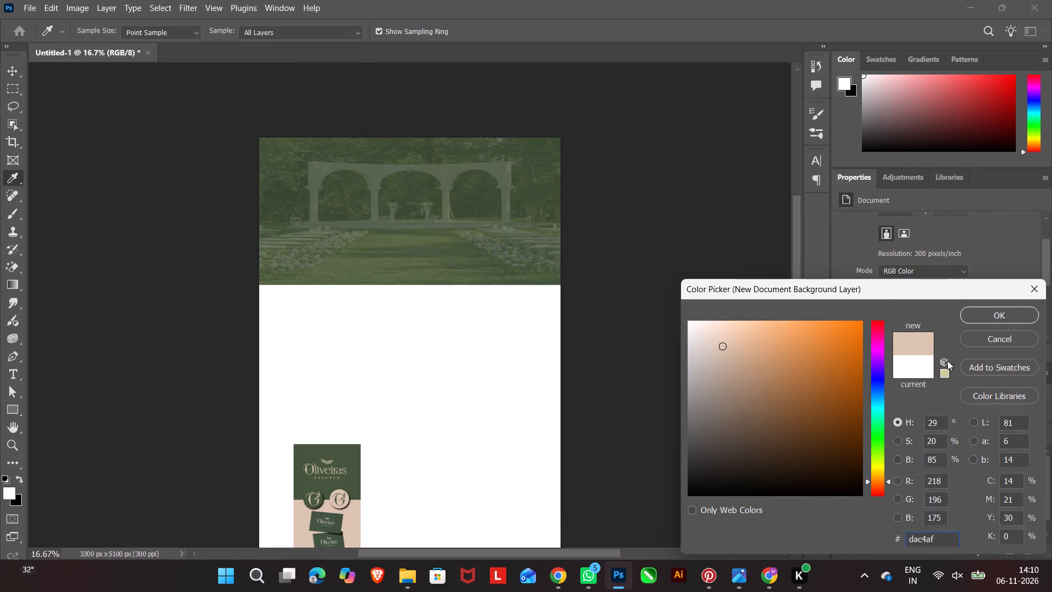
{"action": "left_click", "coordinate": [987, 320]}
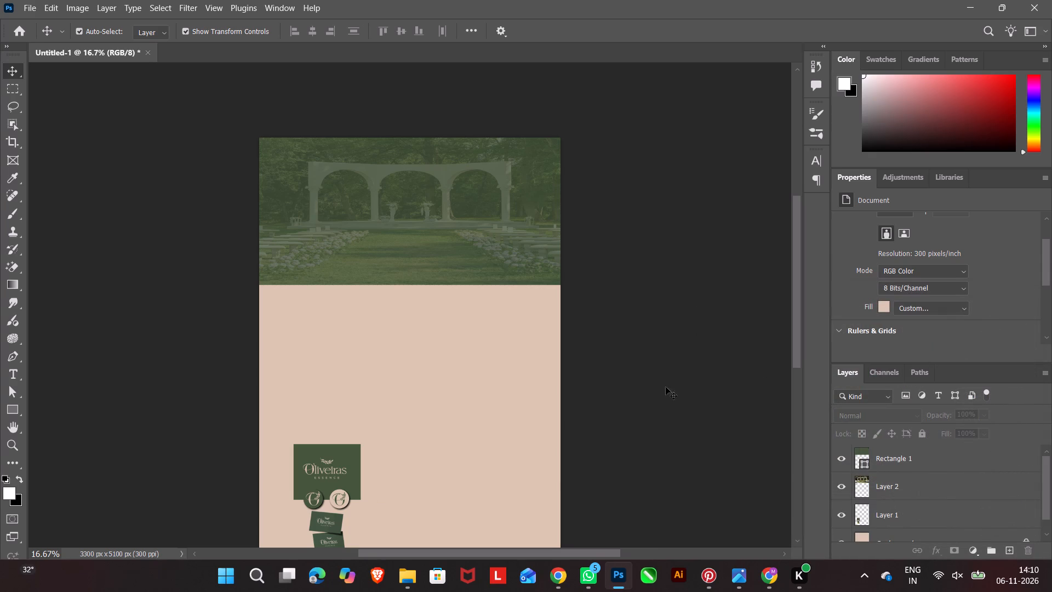
Move the Oliveiras reference image up the beige area, near the left edge, to about X 304 px, Y 2646 px.
{"action": "left_click_drag", "start_coordinate": [329, 463], "coordinate": [325, 453]}
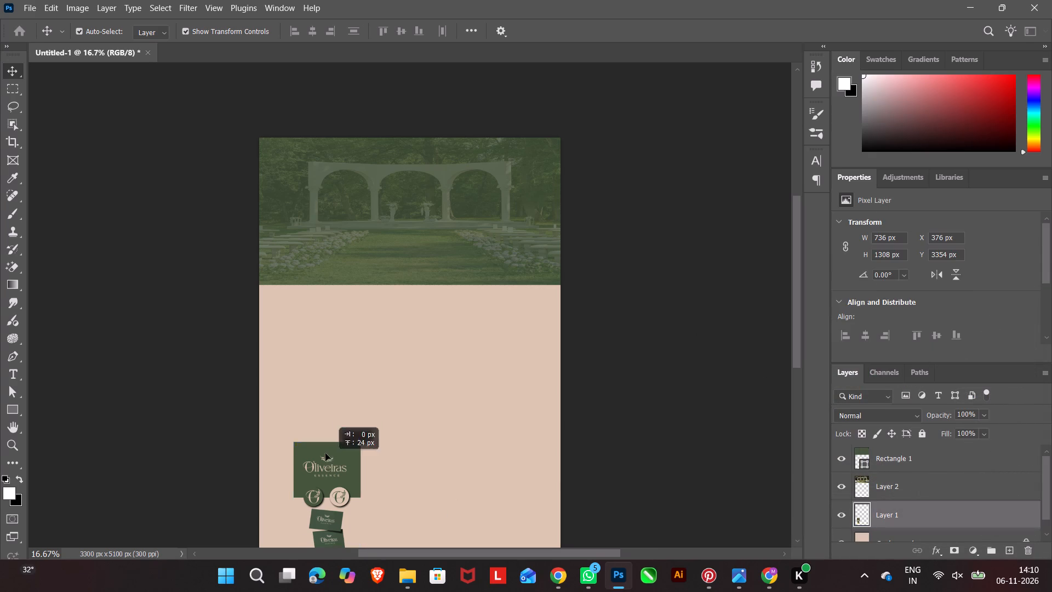
{"action": "left_click_drag", "start_coordinate": [325, 453], "coordinate": [322, 381]}
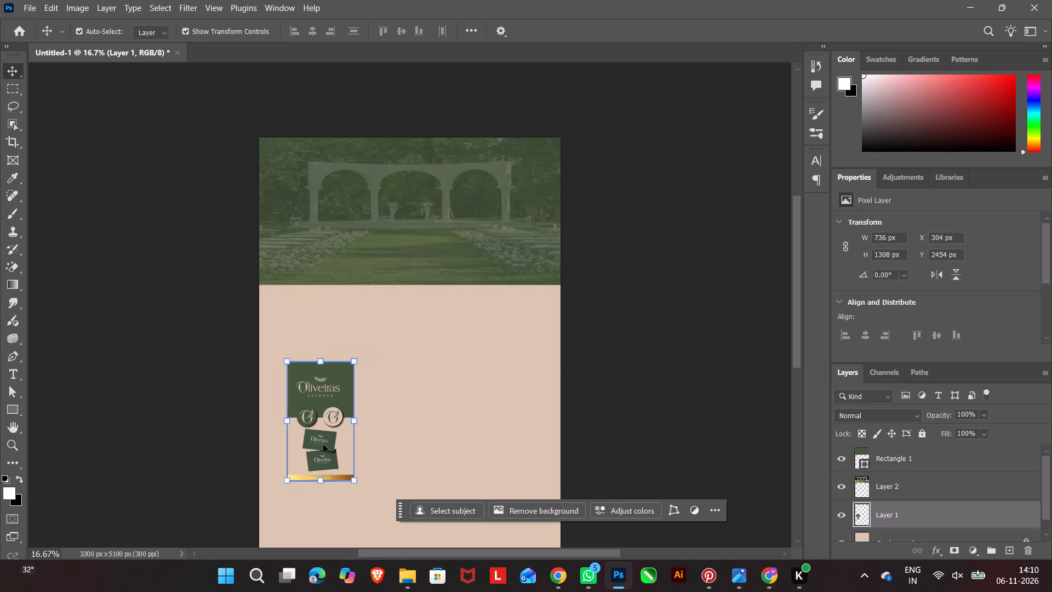
{"action": "left_click_drag", "start_coordinate": [323, 443], "coordinate": [323, 461]}
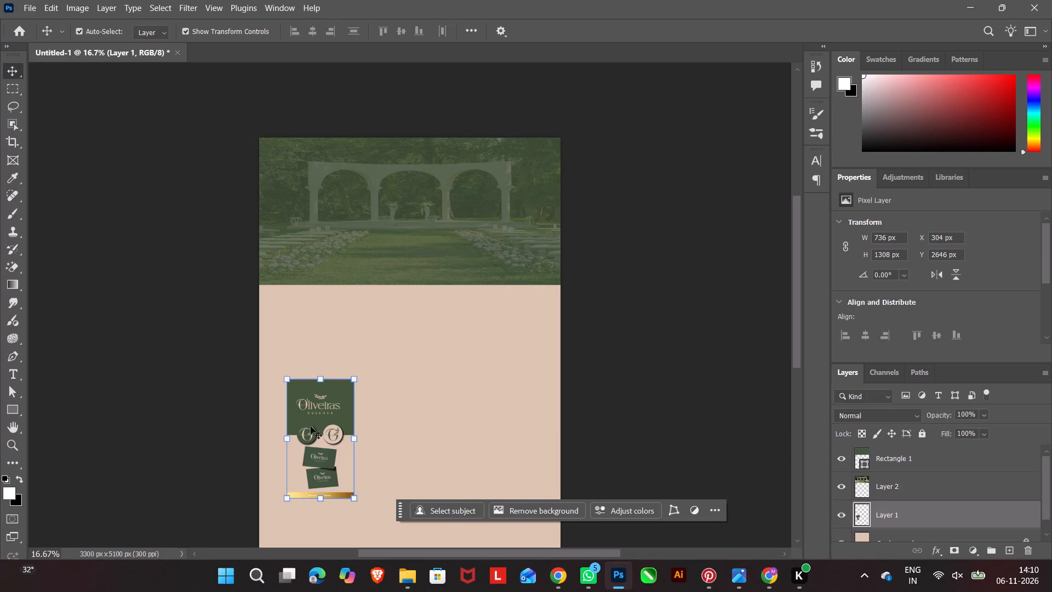
Place the Golden Meerā Wordmark Logo file from Downloads as an embedded object and position it over the green garden header.
{"action": "left_click", "coordinate": [28, 7]}
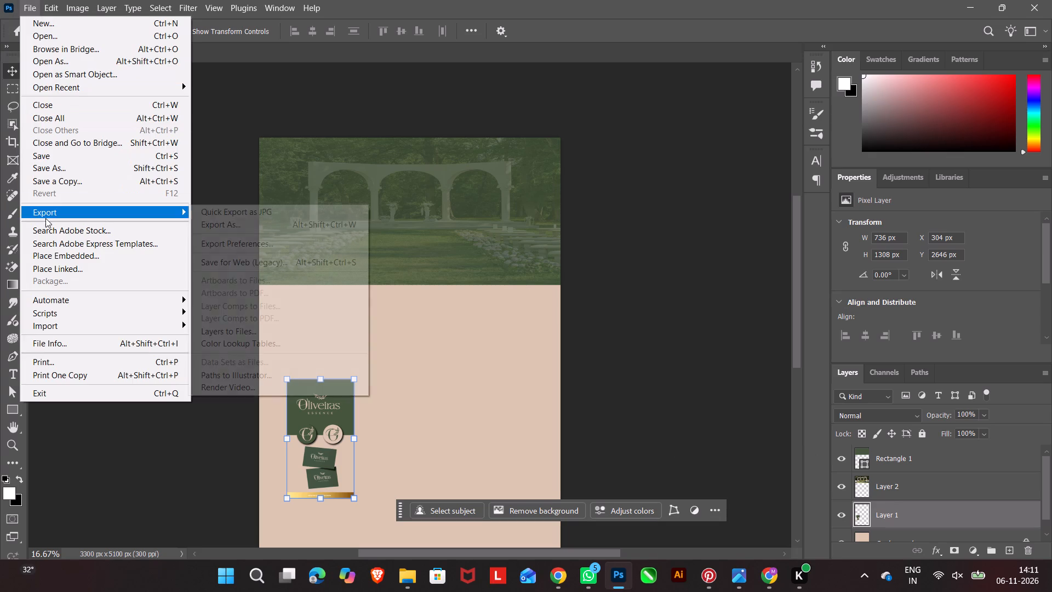
{"action": "left_click", "coordinate": [53, 260]}
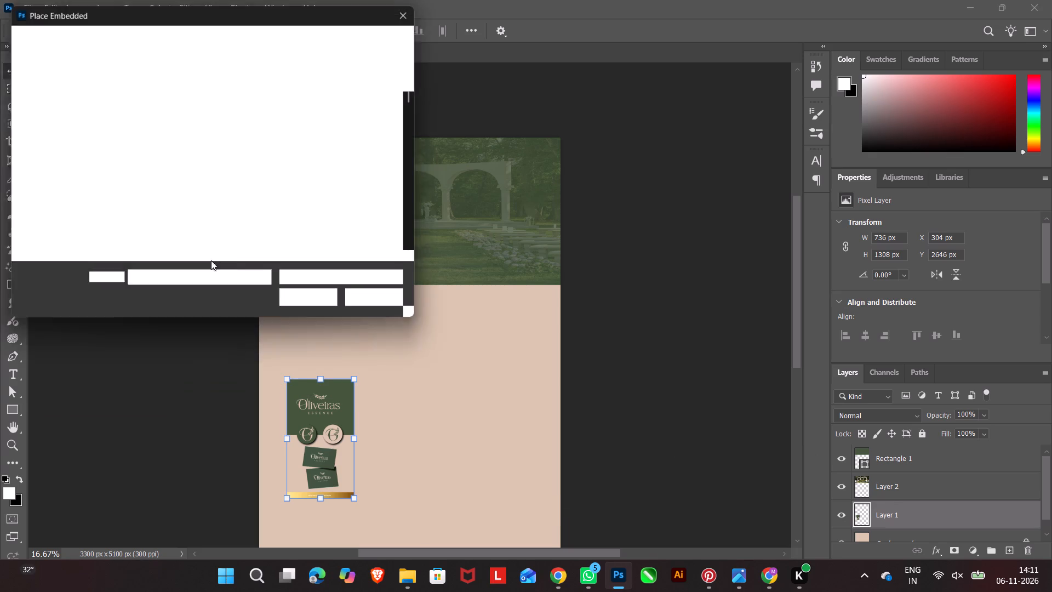
{"action": "left_click", "coordinate": [74, 152]}
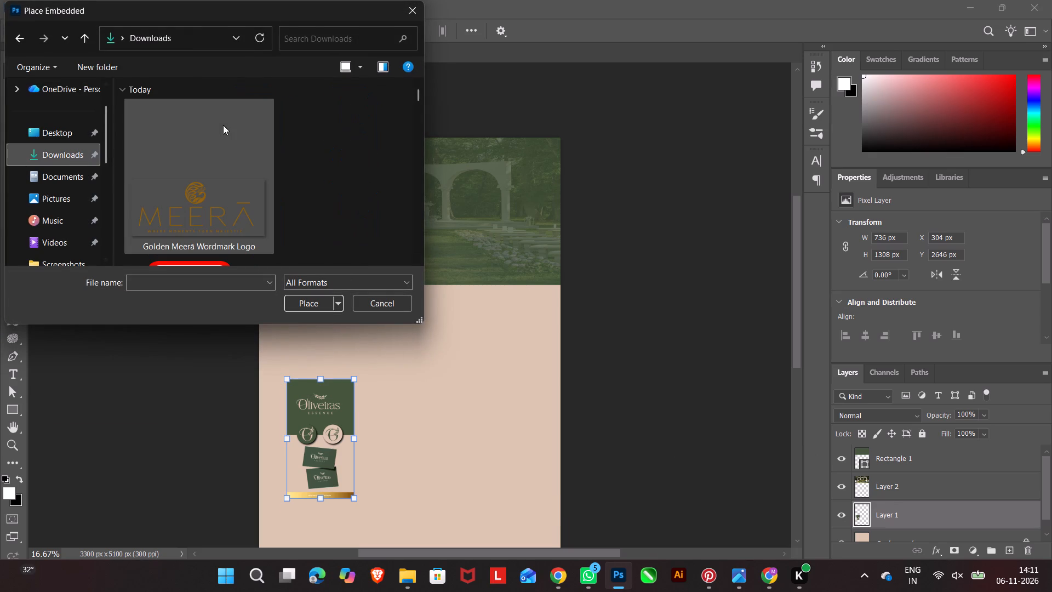
{"action": "left_click", "coordinate": [199, 207]}
{"action": "left_click", "coordinate": [304, 302]}
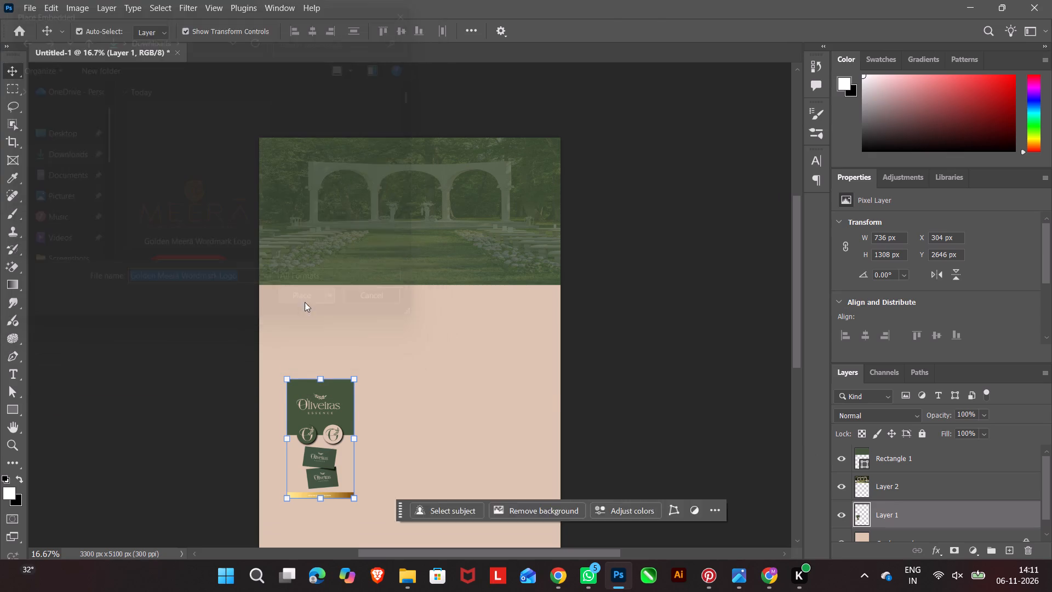
{"action": "left_click_drag", "start_coordinate": [414, 374], "coordinate": [423, 231]}
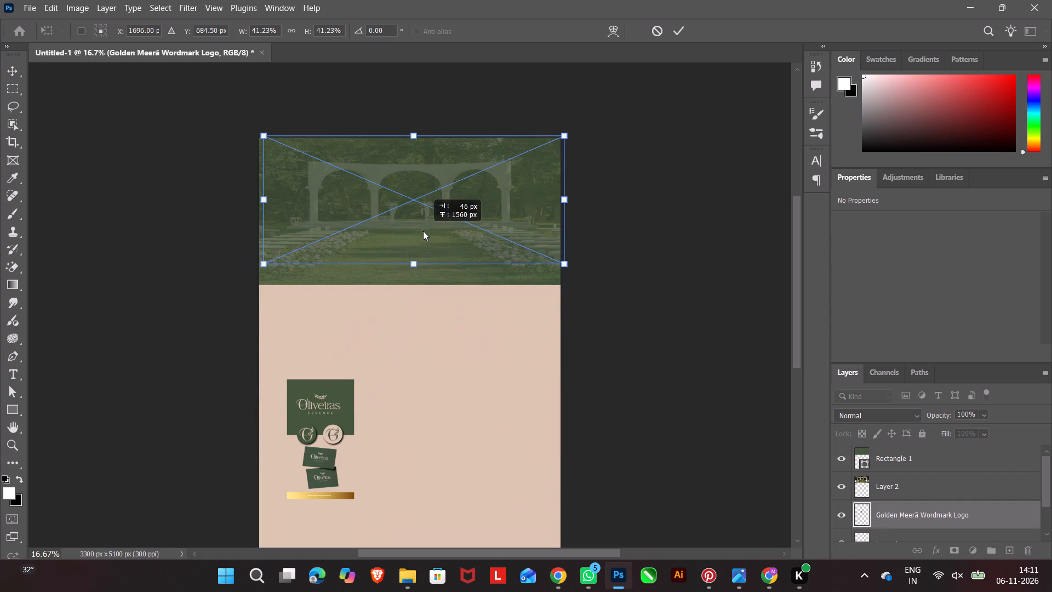
{"action": "left_click_drag", "start_coordinate": [423, 231], "coordinate": [415, 232]}
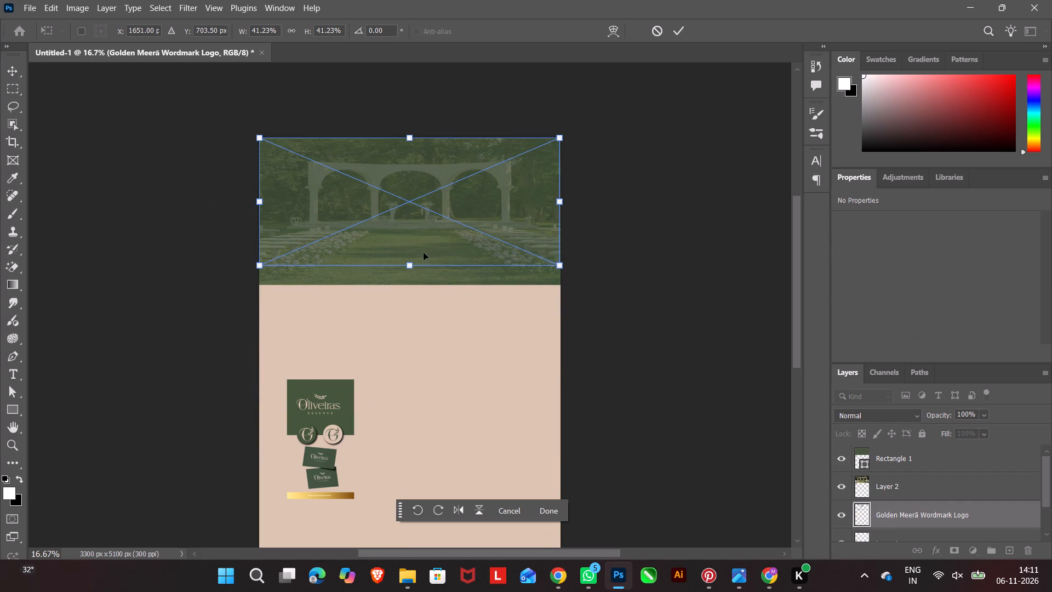
Move the Golden Meerā Wordmark Logo layer above the green Rectangle 1 layer.
{"action": "left_click_drag", "start_coordinate": [944, 513], "coordinate": [930, 446]}
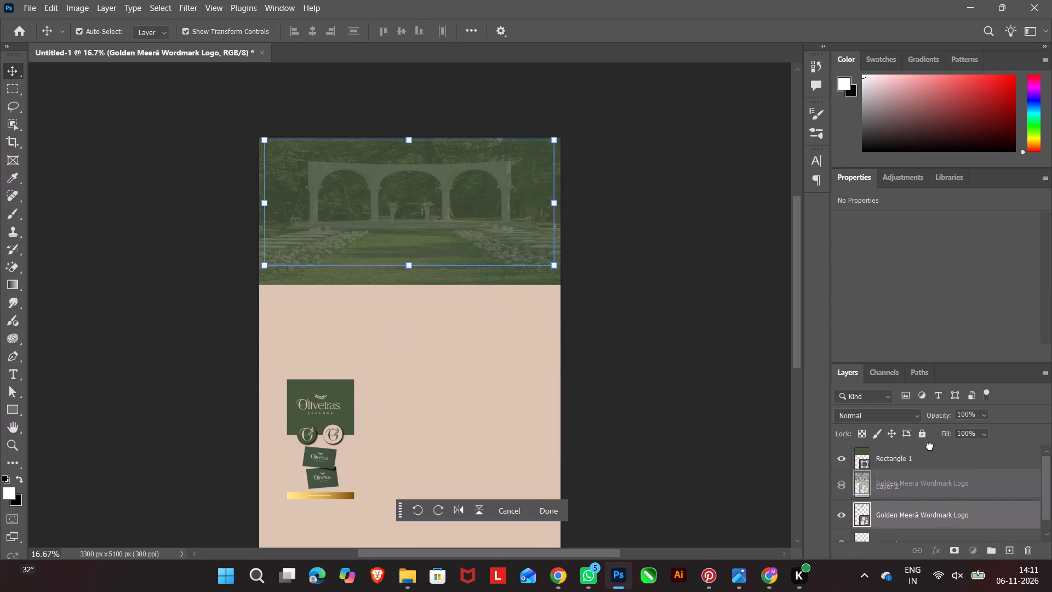
{"action": "left_click_drag", "start_coordinate": [930, 446], "coordinate": [930, 442]}
{"action": "left_click", "coordinate": [649, 339]}
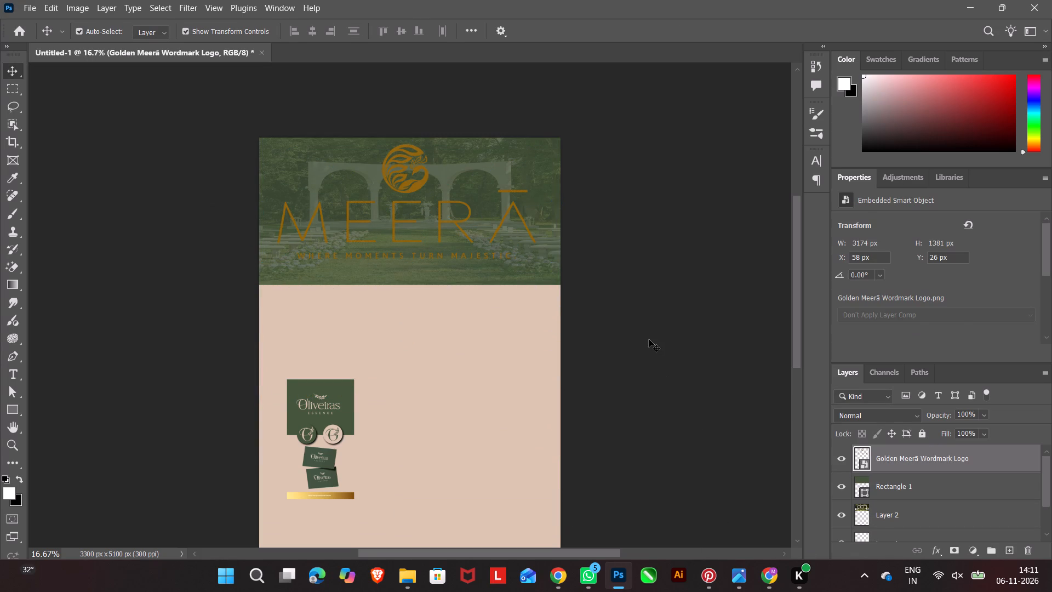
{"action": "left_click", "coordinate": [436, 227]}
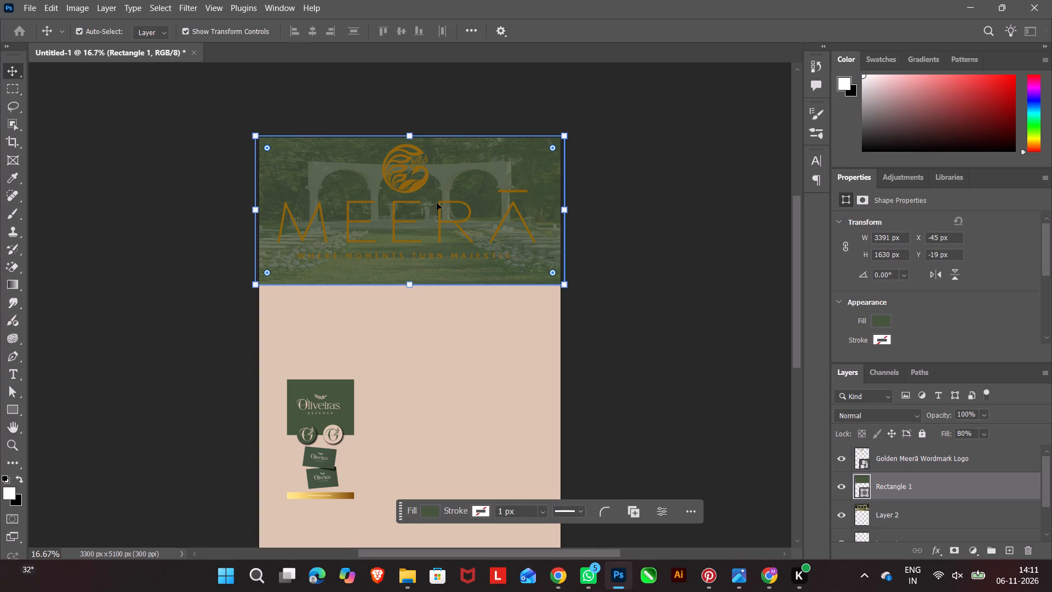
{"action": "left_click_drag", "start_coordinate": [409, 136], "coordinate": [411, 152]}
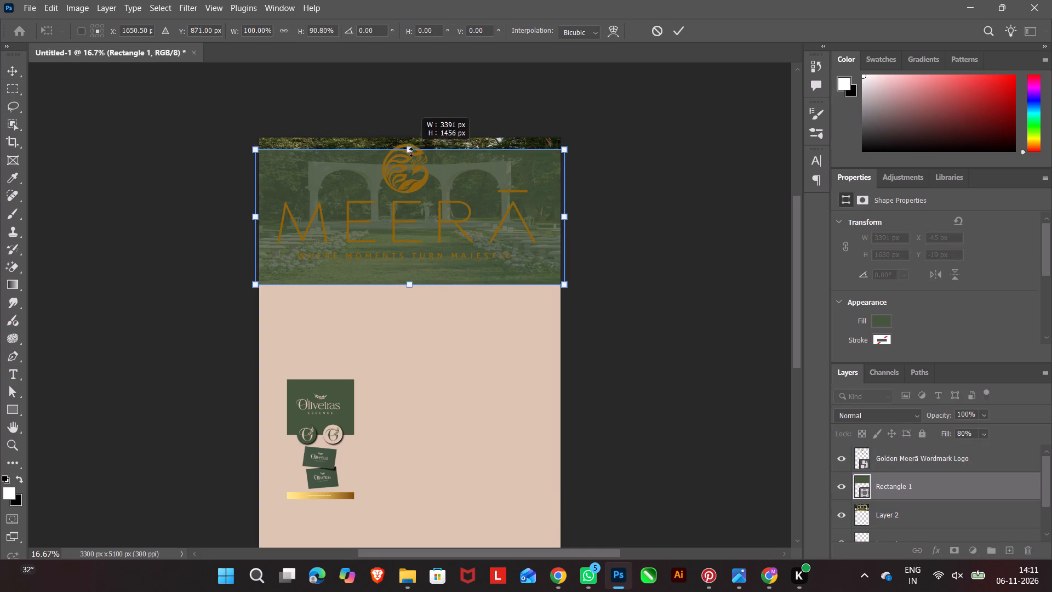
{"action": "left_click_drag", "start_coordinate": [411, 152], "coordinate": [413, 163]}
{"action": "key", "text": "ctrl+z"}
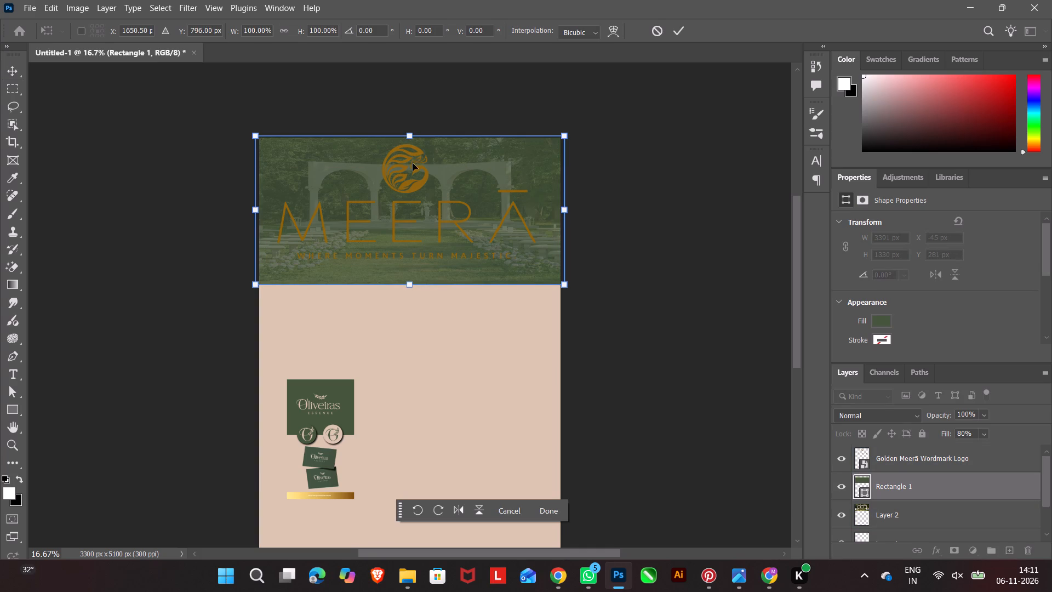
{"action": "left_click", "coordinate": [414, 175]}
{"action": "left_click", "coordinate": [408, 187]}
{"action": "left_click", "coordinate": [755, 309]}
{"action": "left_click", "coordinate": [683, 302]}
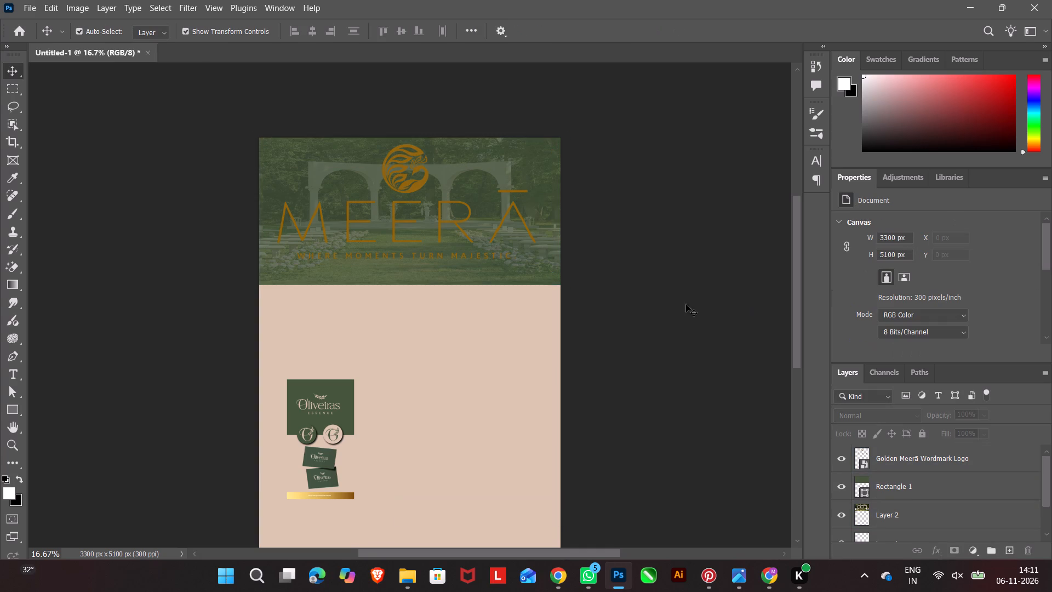
Shrink the MEERĀ logo to about 1872 by 833 px, centred horizontally in the green header with margins around it.
{"action": "left_click", "coordinate": [440, 236]}
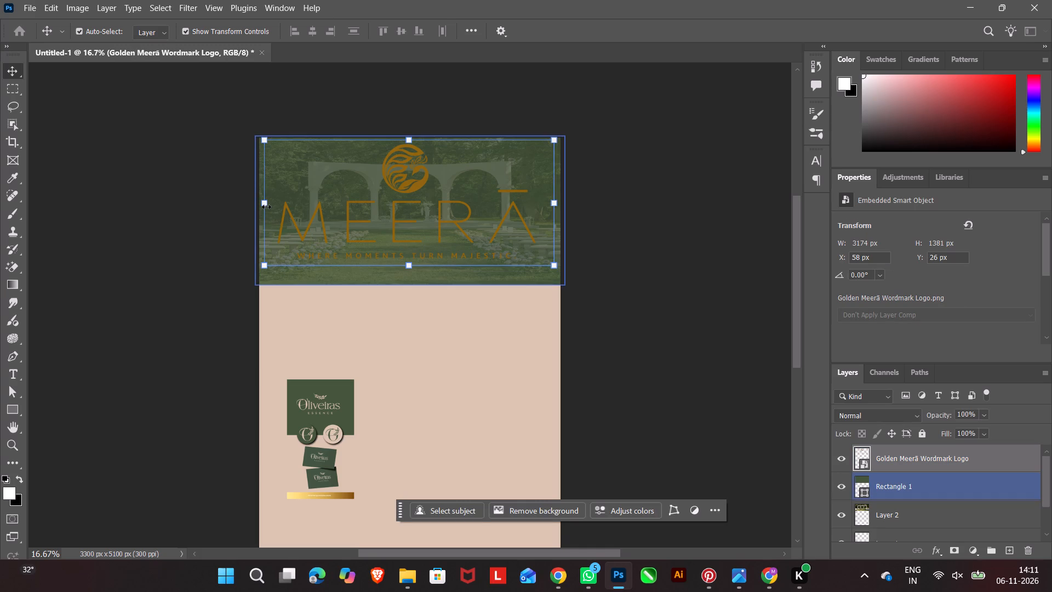
{"action": "left_click_drag", "start_coordinate": [265, 204], "coordinate": [298, 205]}
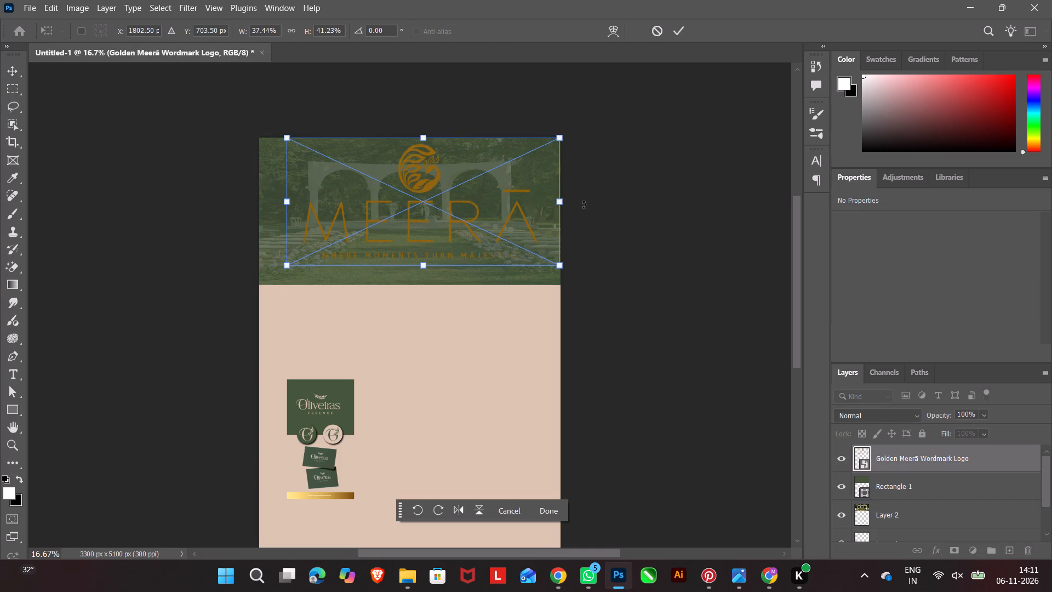
{"action": "left_click_drag", "start_coordinate": [562, 201], "coordinate": [523, 203]}
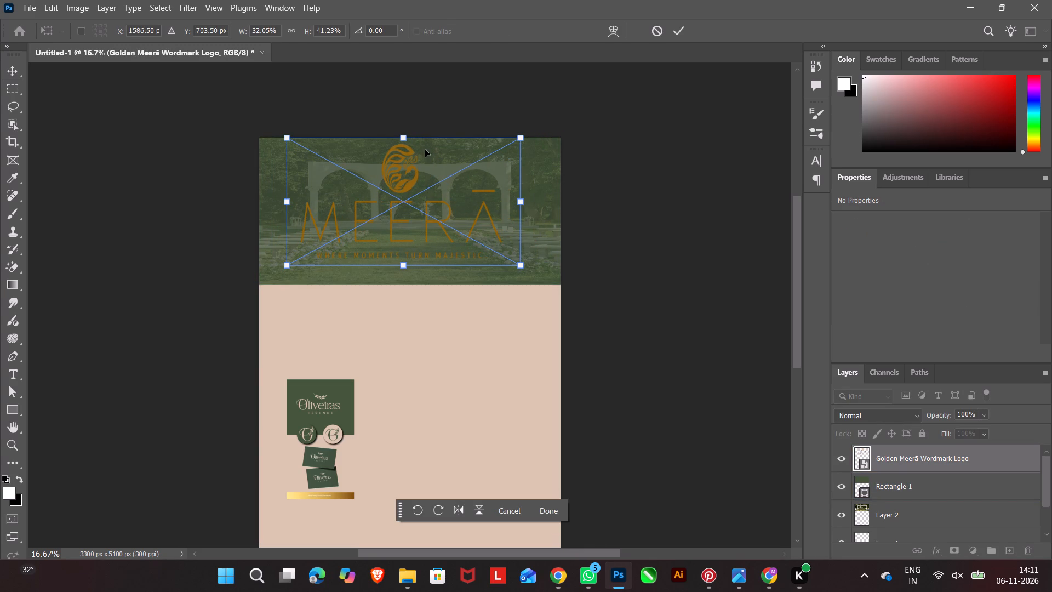
{"action": "left_click_drag", "start_coordinate": [405, 135], "coordinate": [405, 170]}
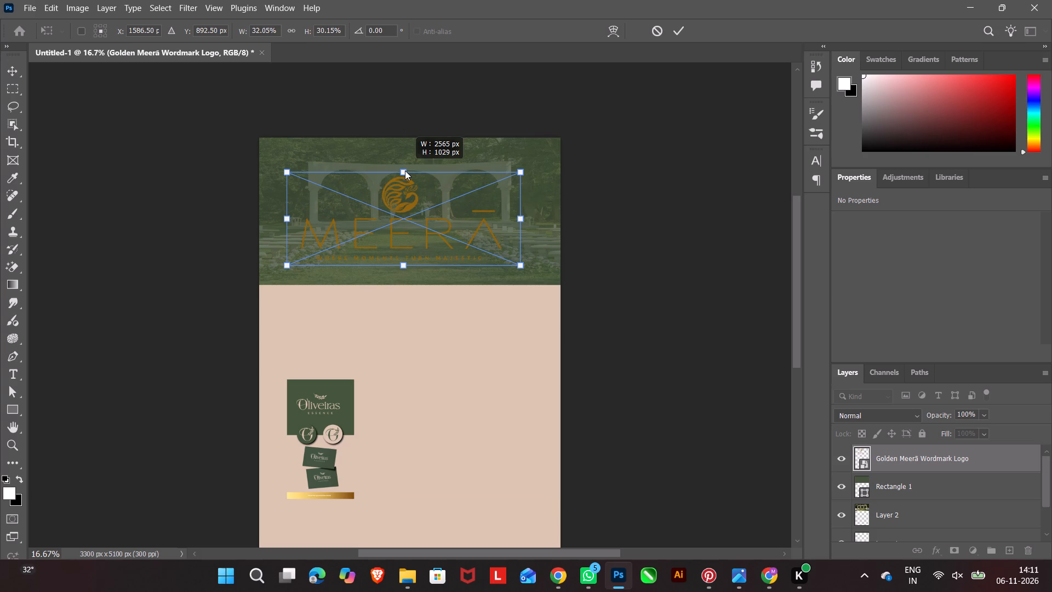
{"action": "left_click_drag", "start_coordinate": [405, 170], "coordinate": [405, 168]}
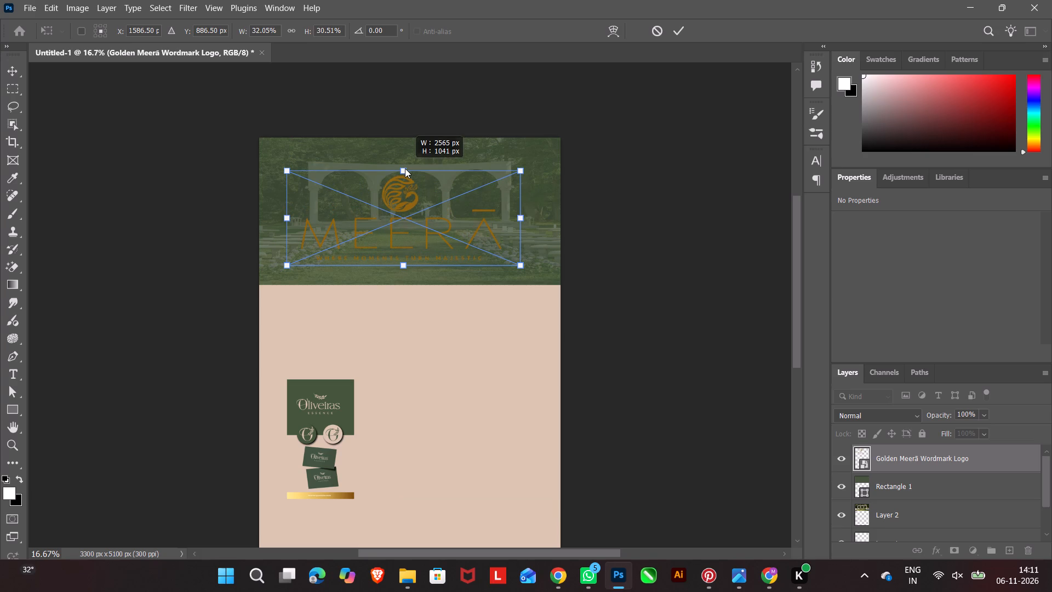
{"action": "left_click_drag", "start_coordinate": [405, 168], "coordinate": [405, 167]}
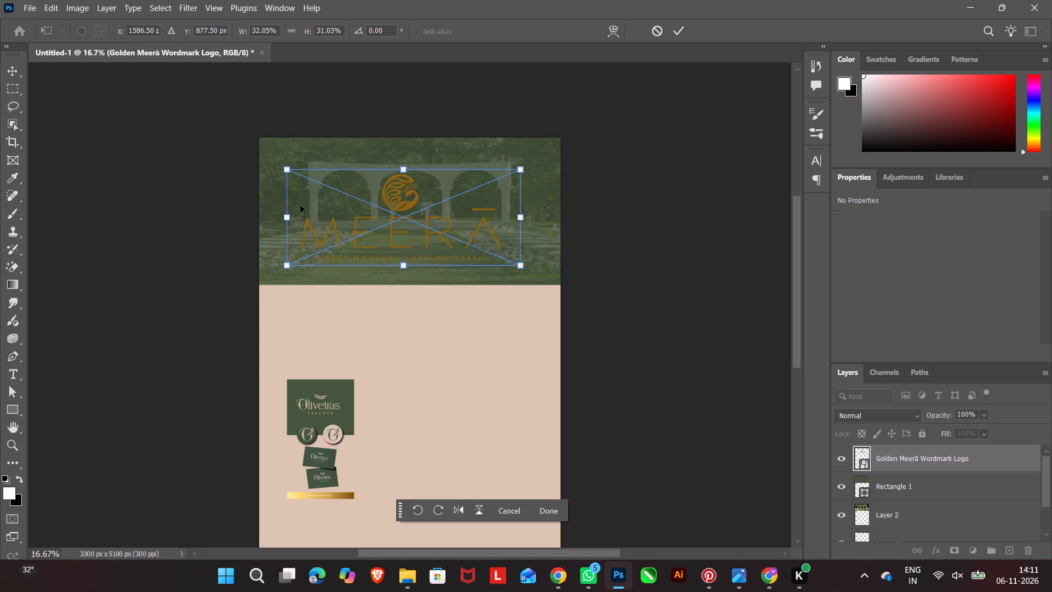
{"action": "left_click_drag", "start_coordinate": [284, 217], "coordinate": [320, 219]}
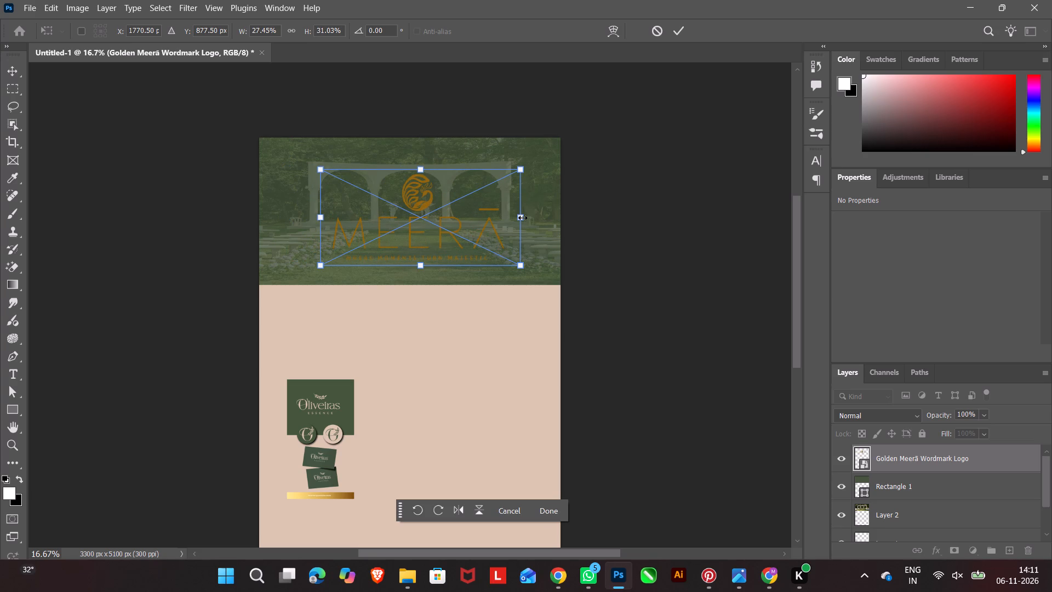
{"action": "left_click_drag", "start_coordinate": [523, 218], "coordinate": [500, 218]}
{"action": "left_click_drag", "start_coordinate": [406, 267], "coordinate": [408, 245]}
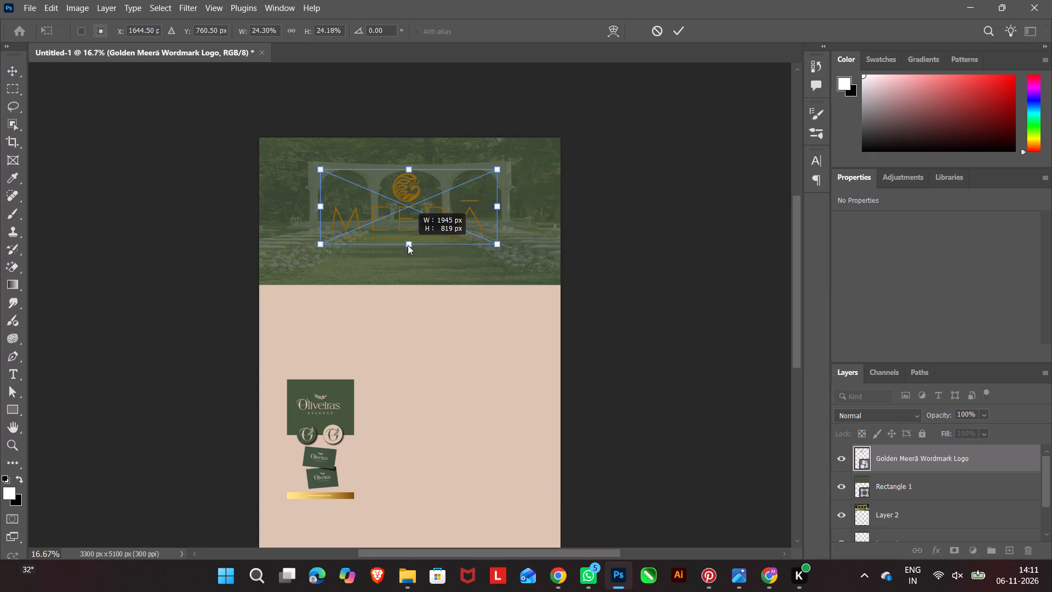
{"action": "left_click_drag", "start_coordinate": [408, 245], "coordinate": [408, 242]}
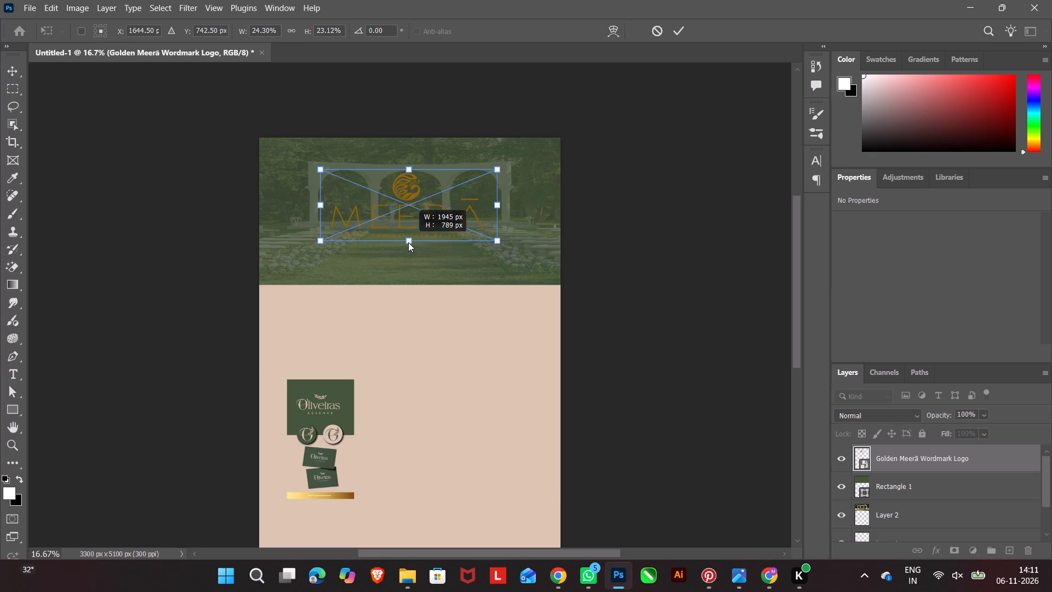
{"action": "left_click_drag", "start_coordinate": [408, 242], "coordinate": [409, 244]}
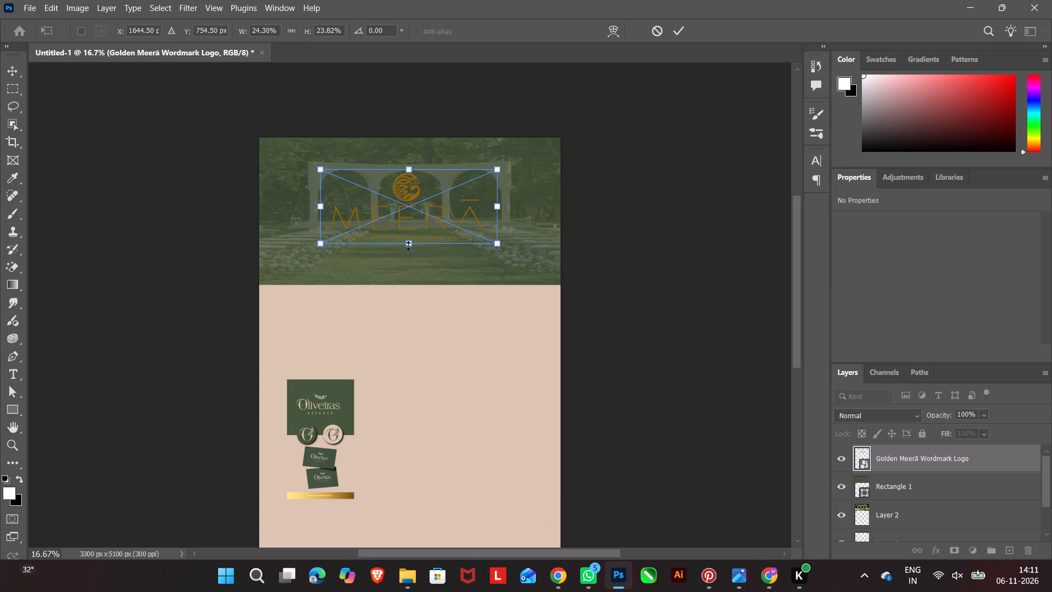
{"action": "left_click", "coordinate": [408, 246]}
{"action": "left_click", "coordinate": [548, 509]}
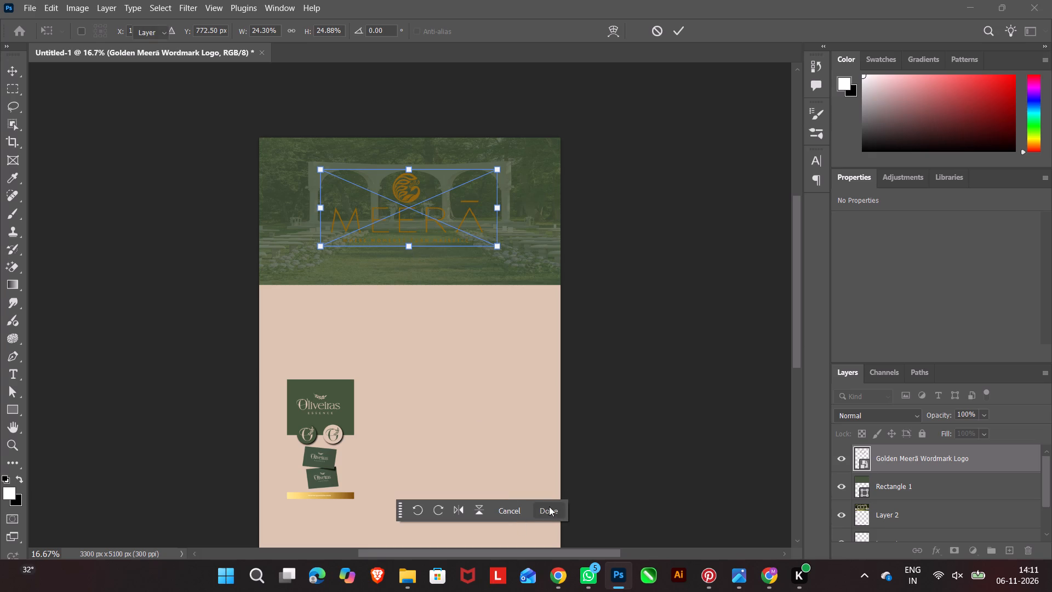
{"action": "left_click", "coordinate": [678, 365]}
Add a 250 px inside Stroke effect with the solid white gradient preset to the MEERĀ logo, turning it white.
{"action": "left_click", "coordinate": [436, 215]}
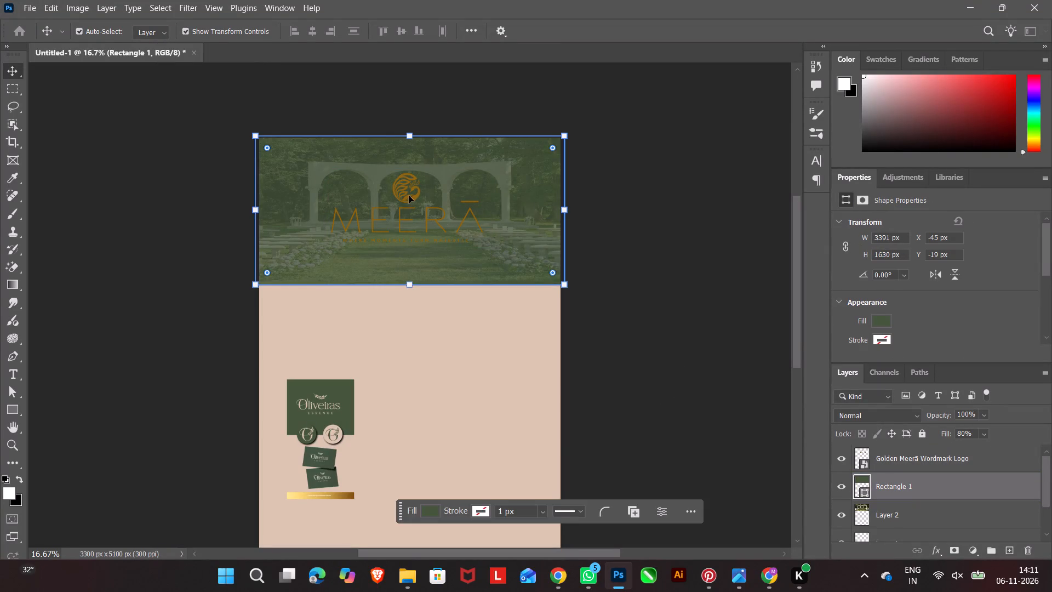
{"action": "left_click", "coordinate": [409, 196]}
{"action": "left_click", "coordinate": [407, 185]}
{"action": "left_click", "coordinate": [407, 185]}
{"action": "left_click", "coordinate": [407, 192]}
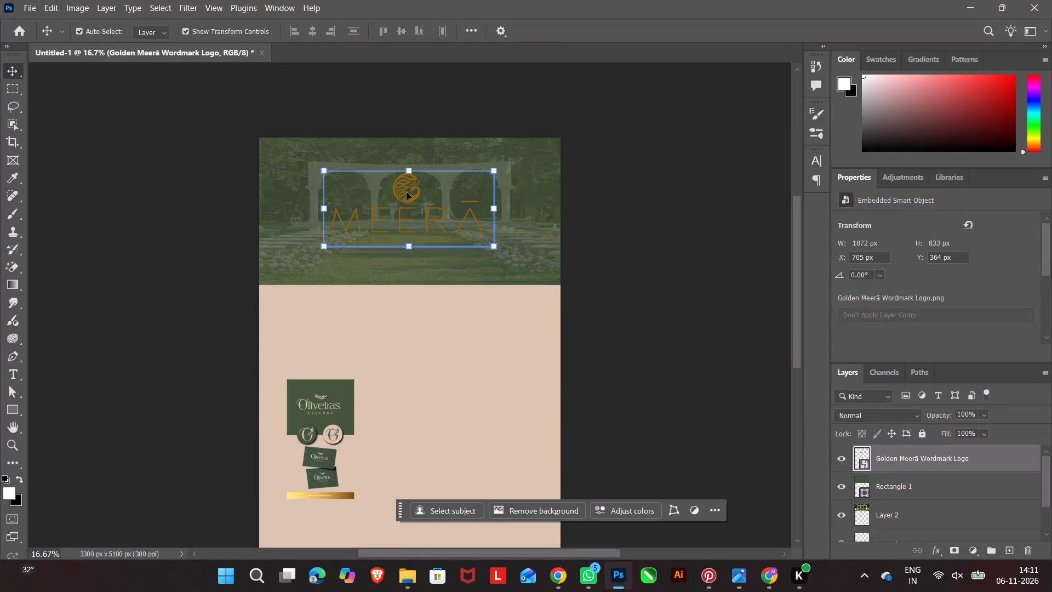
{"action": "left_click", "coordinate": [937, 552]}
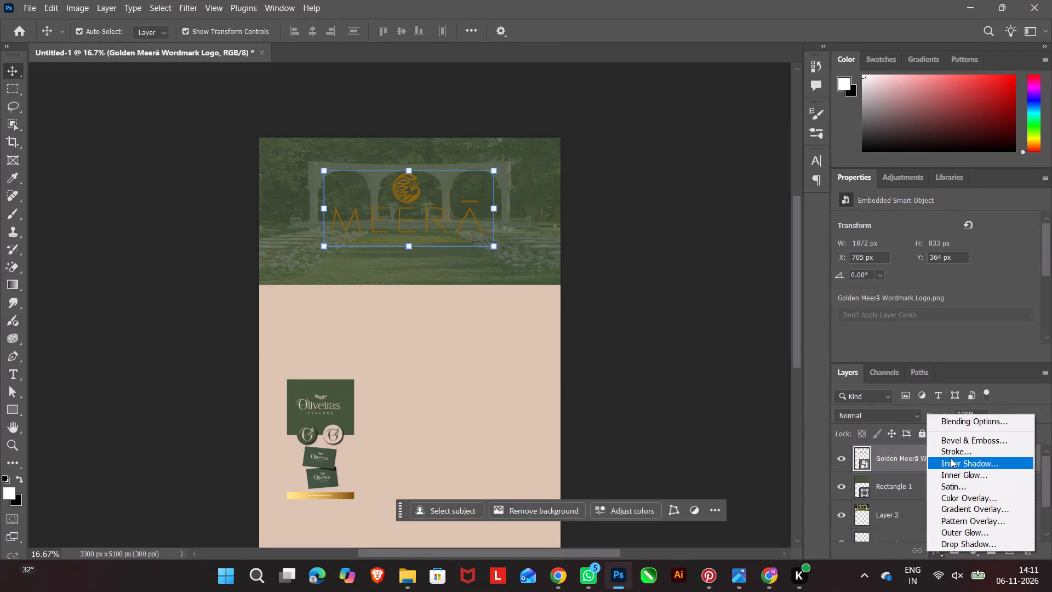
{"action": "left_click", "coordinate": [951, 451]}
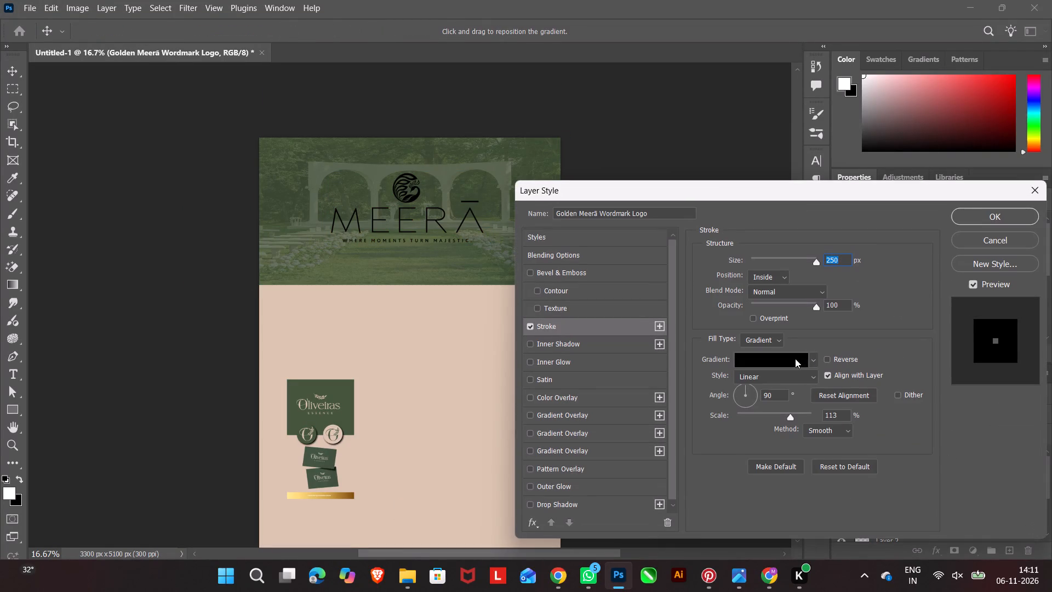
{"action": "left_click", "coordinate": [814, 361]}
{"action": "scroll", "coordinate": [798, 431], "scroll_direction": "down", "scroll_amount": 20}
{"action": "scroll", "coordinate": [798, 431], "scroll_direction": "down", "scroll_amount": 4}
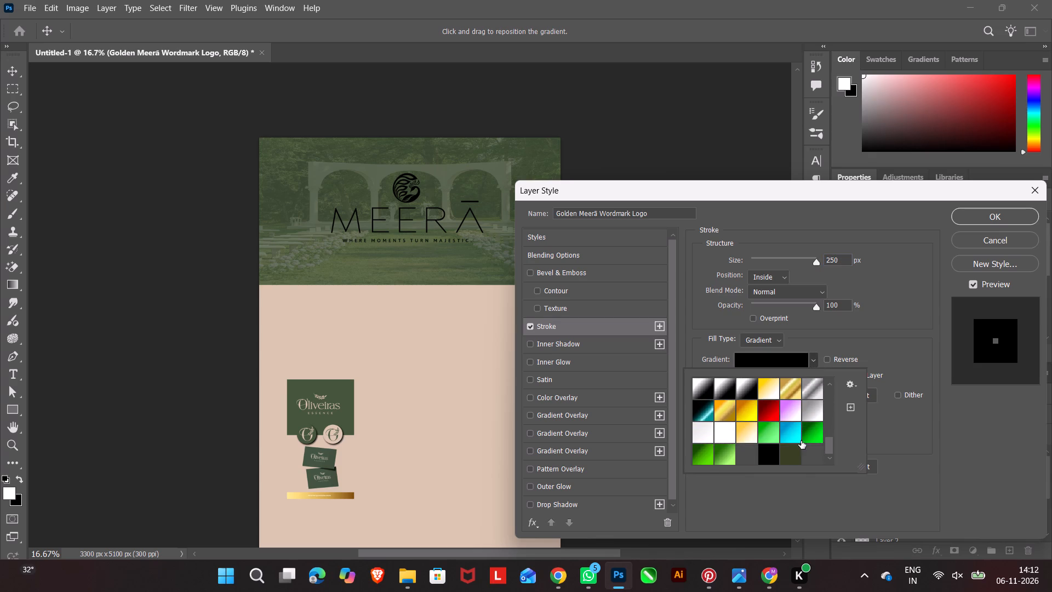
{"action": "scroll", "coordinate": [801, 441], "scroll_direction": "down", "scroll_amount": 6}
{"action": "left_click", "coordinate": [727, 432]}
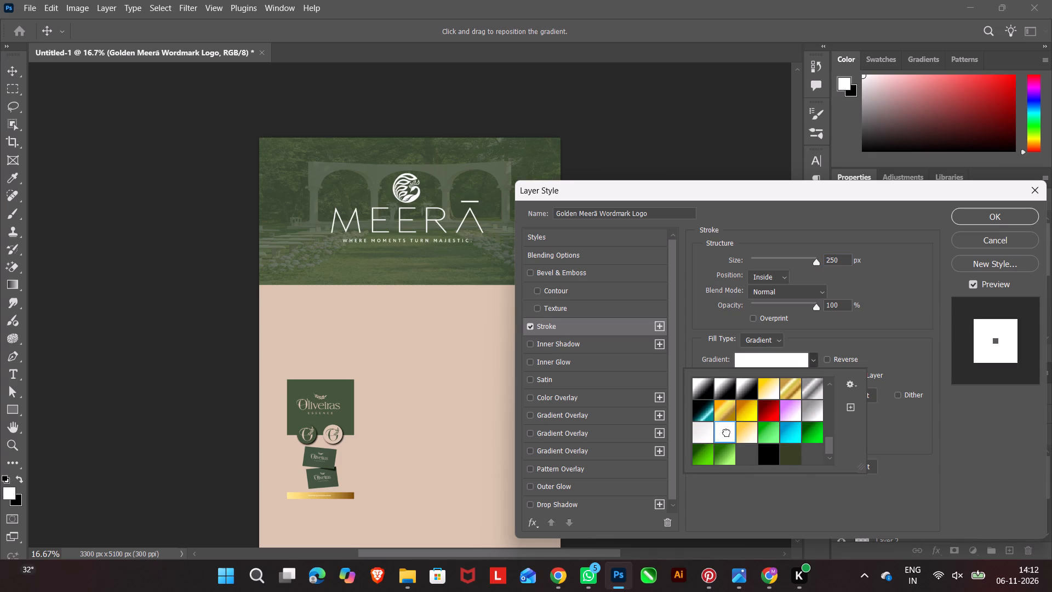
{"action": "left_click", "coordinate": [992, 221]}
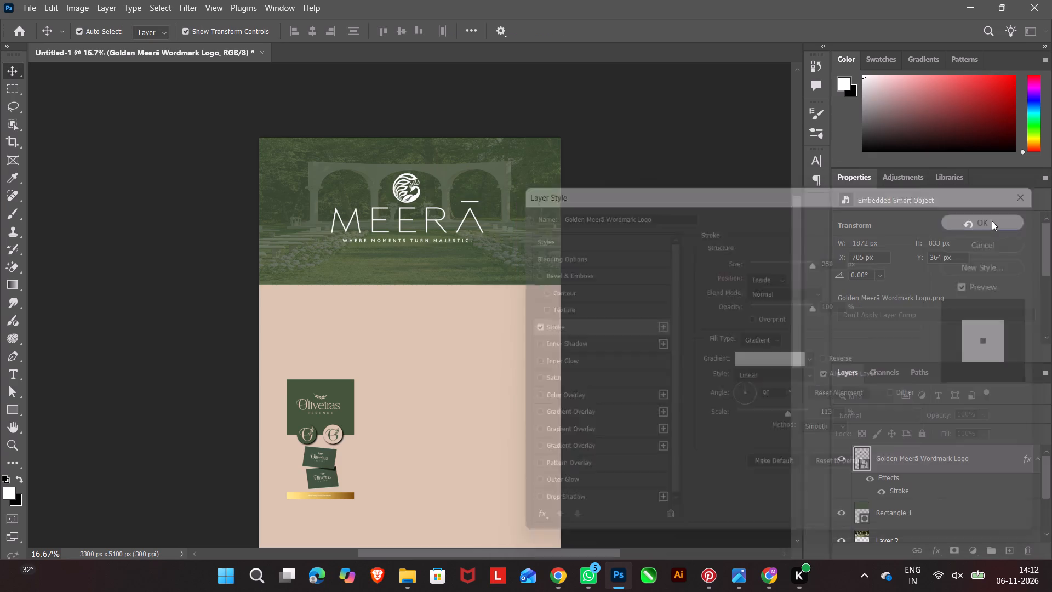
{"action": "left_click", "coordinate": [722, 246]}
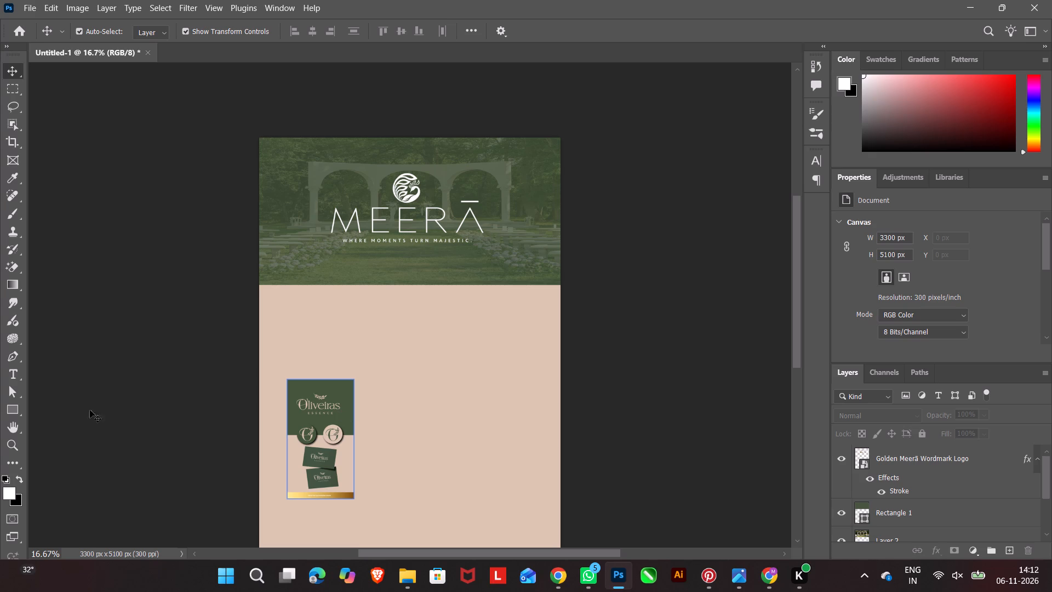
Switch the active shape tool to the Ellipse tool.
{"action": "right_click", "coordinate": [18, 408]}
{"action": "left_click", "coordinate": [64, 422]}
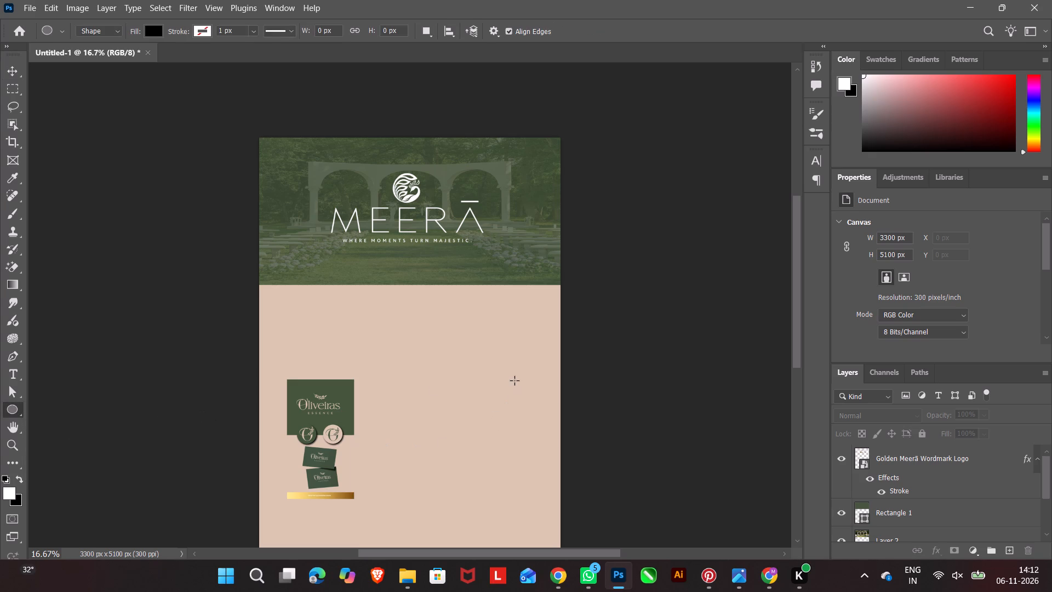
Move the green Rectangle 1 down the page to a Y position of 359 px and deselect it.
{"action": "left_click", "coordinate": [14, 69]}
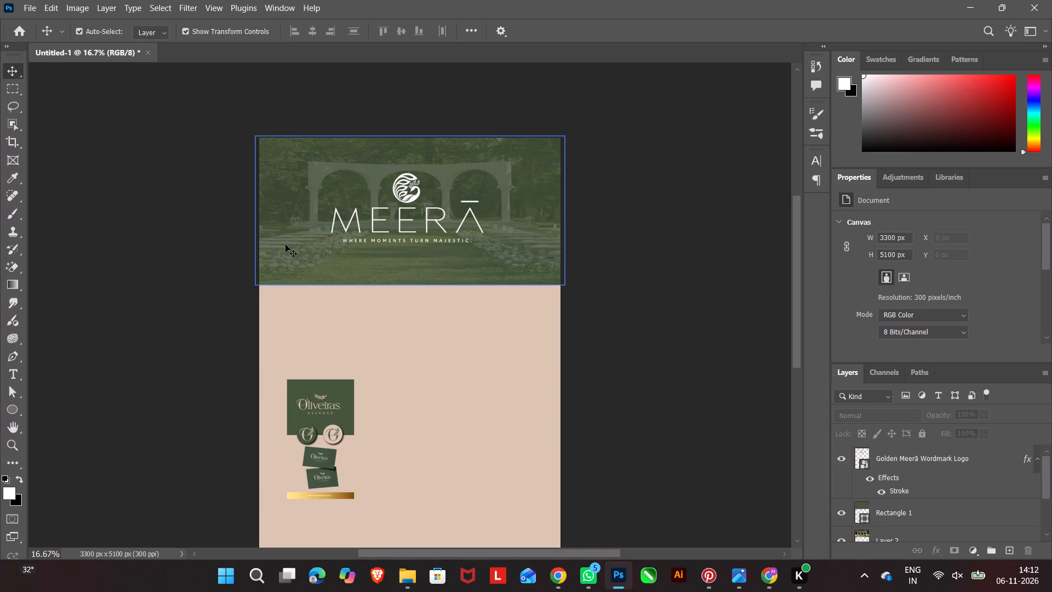
{"action": "left_click", "coordinate": [943, 528]}
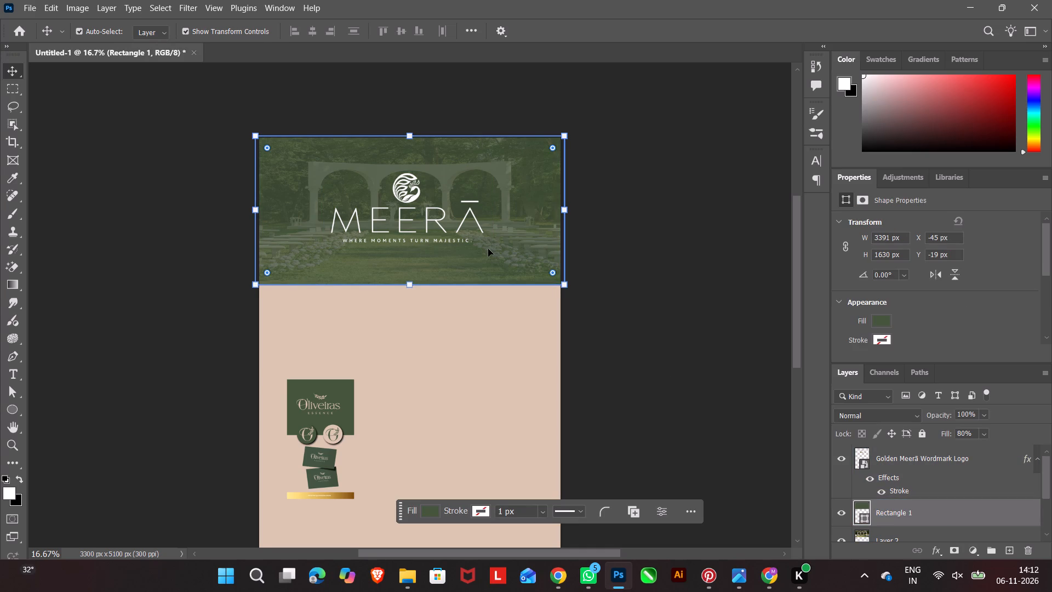
{"action": "key", "text": "Down"}
{"action": "key", "text": "Down"}
{"action": "key", "text": "Down"}
{"action": "key", "text": "Down"}
{"action": "key", "text": "Down"}
{"action": "key", "text": "Down"}
{"action": "key", "text": "Down"}
{"action": "key", "text": "Down"}
{"action": "key", "text": "Down"}
{"action": "key", "text": "Down"}
{"action": "key", "text": "Down"}
{"action": "key", "text": "Down"}
{"action": "key", "text": "Down"}
{"action": "key", "text": "Down"}
{"action": "key", "text": "Down"}
{"action": "key", "text": "Down"}
{"action": "key", "text": "Down"}
{"action": "key", "text": "Down"}
{"action": "key", "text": "Down"}
{"action": "key", "text": "Down"}
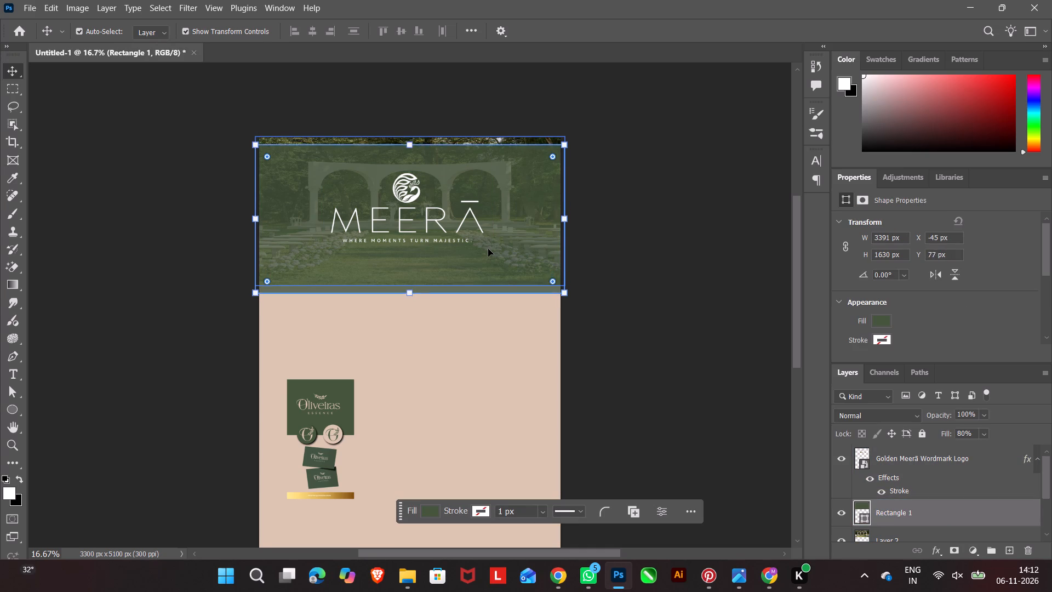
{"action": "key", "text": "Down"}
{"action": "key", "text": "Down"}
{"action": "key", "text": "Down"}
{"action": "key", "text": "Down"}
{"action": "key", "text": "Down"}
{"action": "key", "text": "Down"}
{"action": "key", "text": "Down"}
{"action": "key", "text": "Down"}
{"action": "key", "text": "Down"}
{"action": "key", "text": "Down"}
{"action": "key", "text": "Down"}
{"action": "key", "text": "Down"}
{"action": "key", "text": "Down"}
{"action": "key", "text": "Down"}
{"action": "key", "text": "Down"}
{"action": "key", "text": "Down"}
{"action": "key", "text": "Down"}
{"action": "key", "text": "Down"}
{"action": "key", "text": "Down"}
{"action": "key", "text": "Down"}
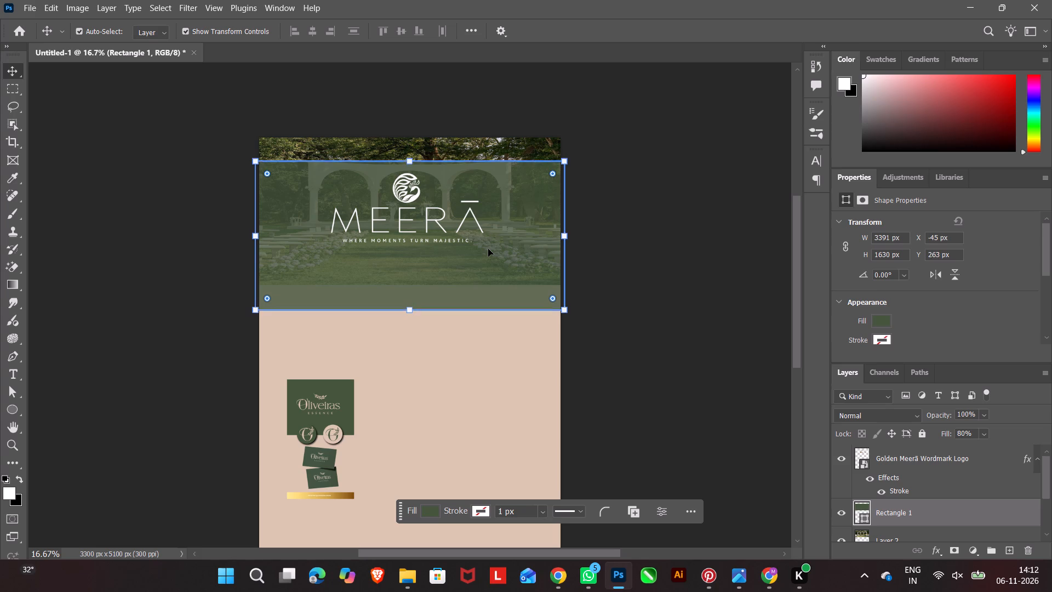
{"action": "left_click", "coordinate": [536, 161]}
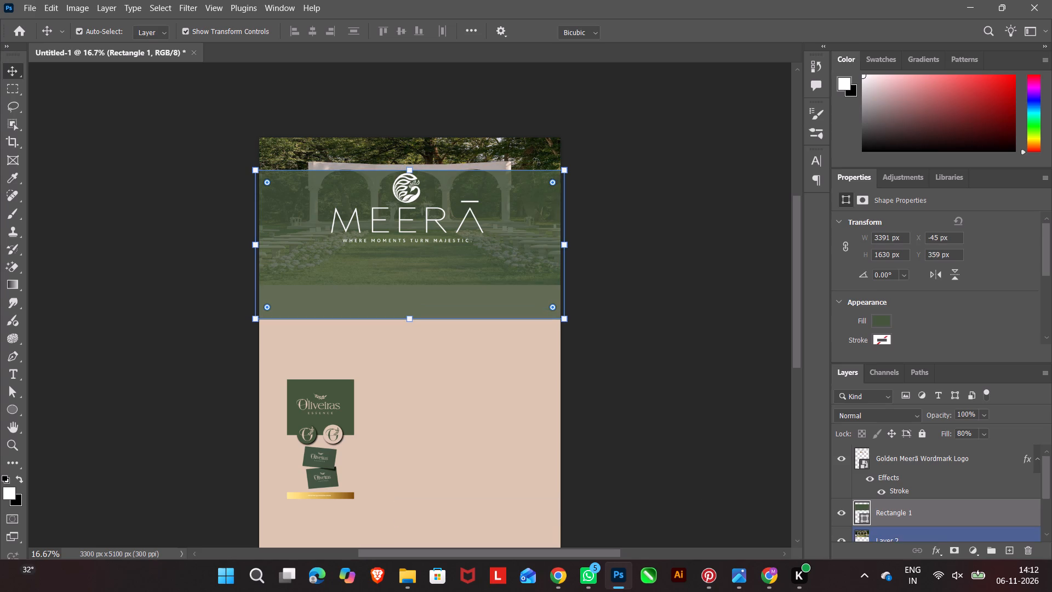
{"action": "left_click", "coordinate": [643, 147]}
{"action": "left_click", "coordinate": [683, 29]}
{"action": "left_click", "coordinate": [682, 123]}
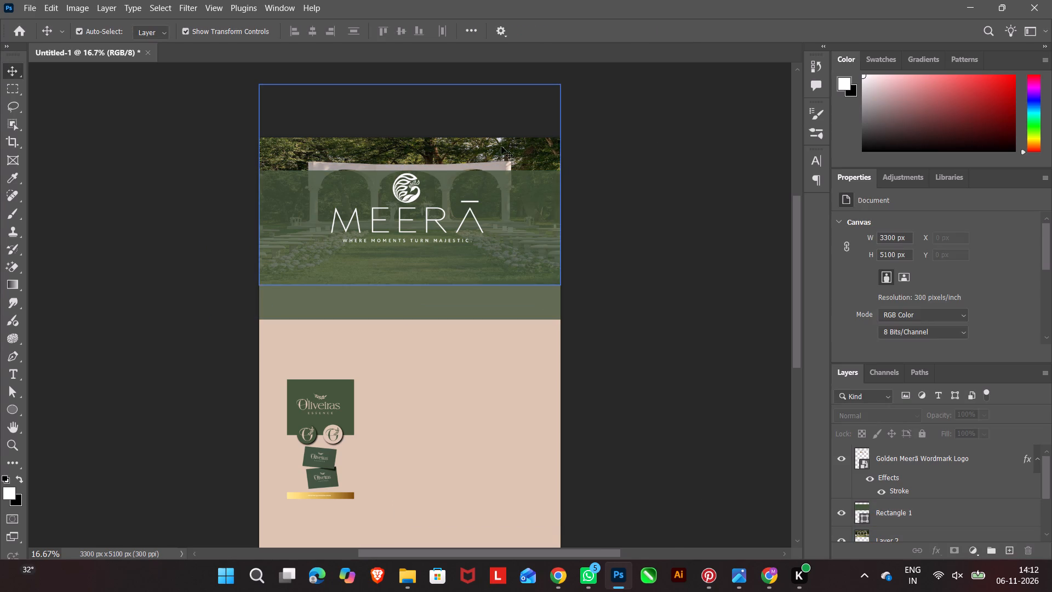
Move the garden photo on Layer 2 down to about Y -204 px, aligning its bottom edge with the green rectangle's.
{"action": "left_click", "coordinate": [501, 146]}
{"action": "left_click_drag", "start_coordinate": [468, 116], "coordinate": [468, 124]}
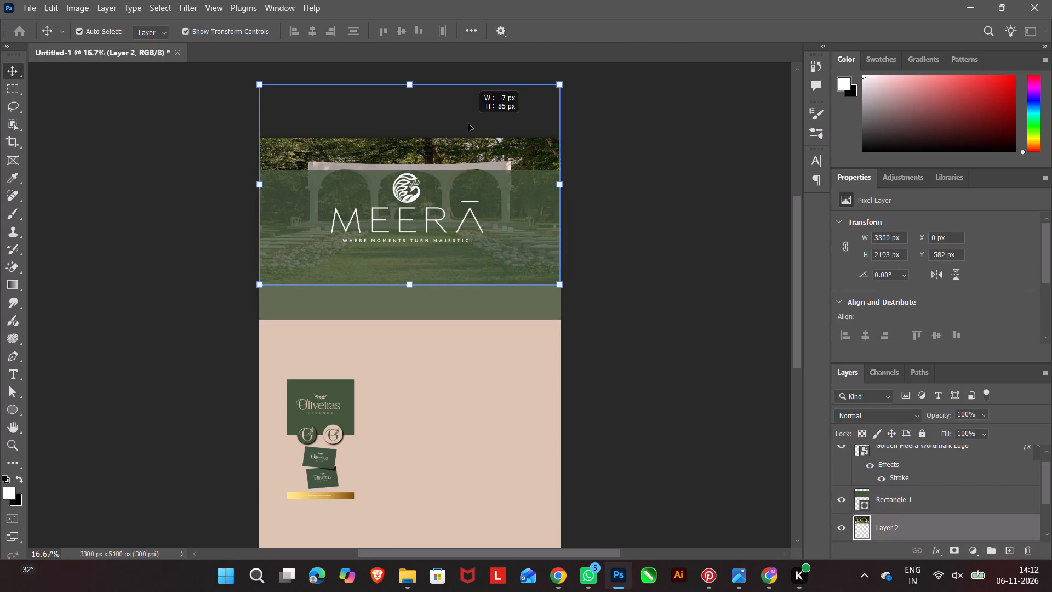
{"action": "left_click_drag", "start_coordinate": [468, 124], "coordinate": [468, 128]}
{"action": "left_click_drag", "start_coordinate": [474, 147], "coordinate": [474, 176]}
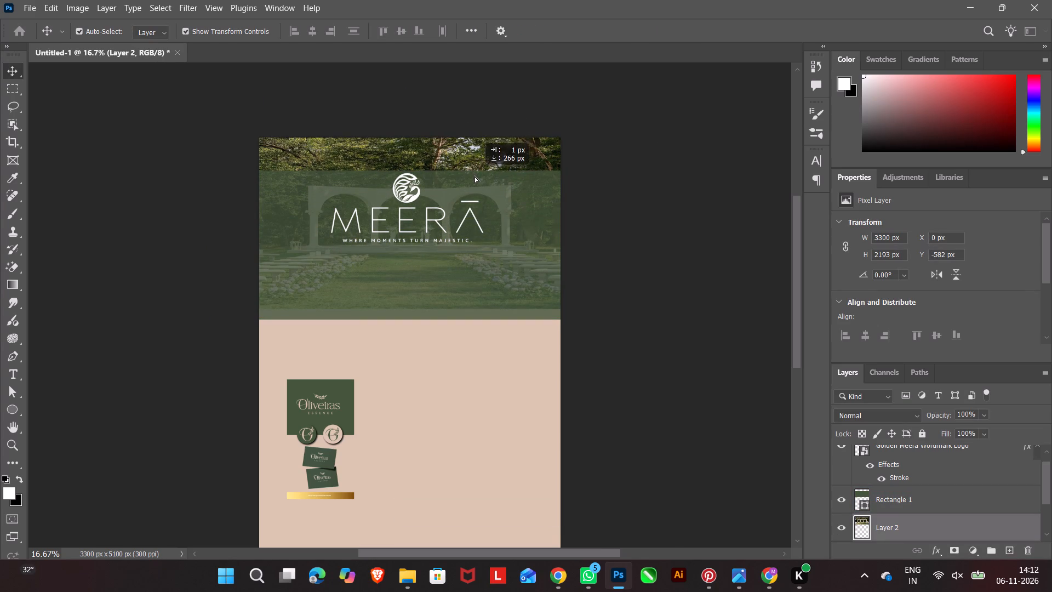
{"action": "left_click_drag", "start_coordinate": [474, 176], "coordinate": [474, 180]}
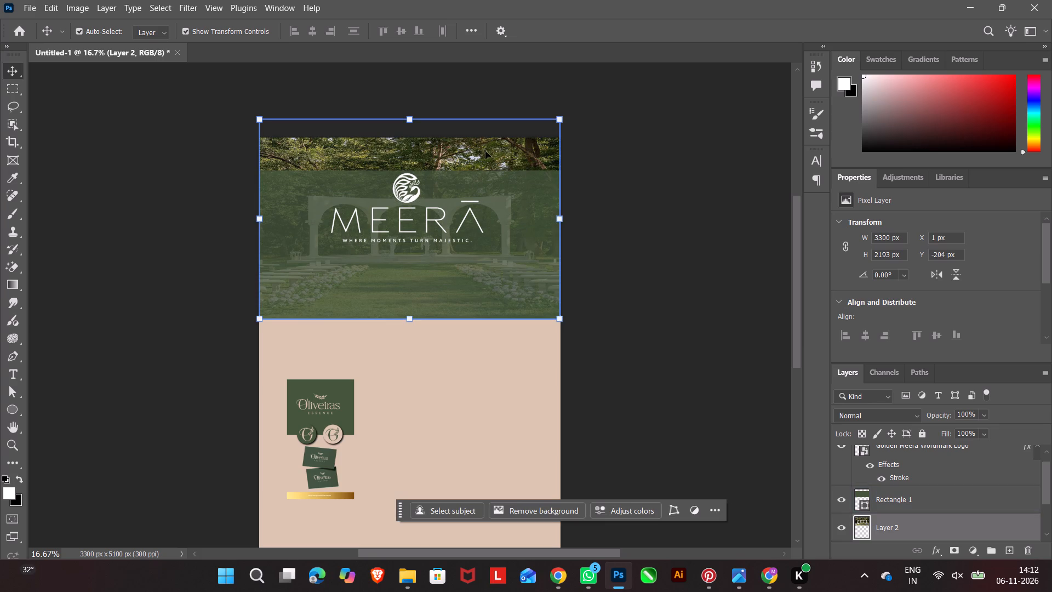
{"action": "left_click", "coordinate": [506, 154]}
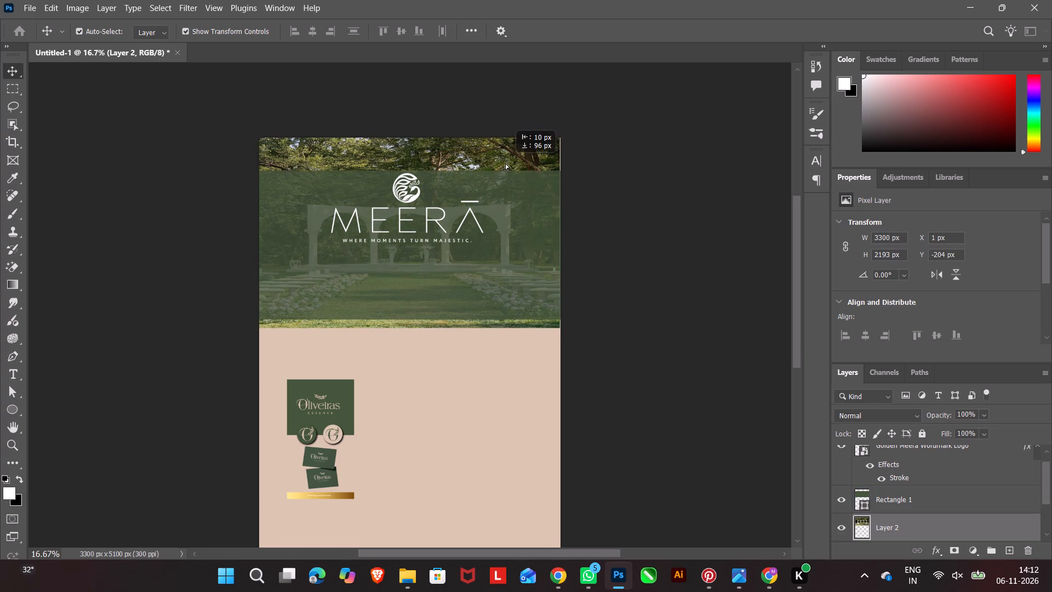
Stretch the top edge of the green Rectangle 1 up past the page's top so the tint covers the whole photo.
{"action": "left_click", "coordinate": [525, 196]}
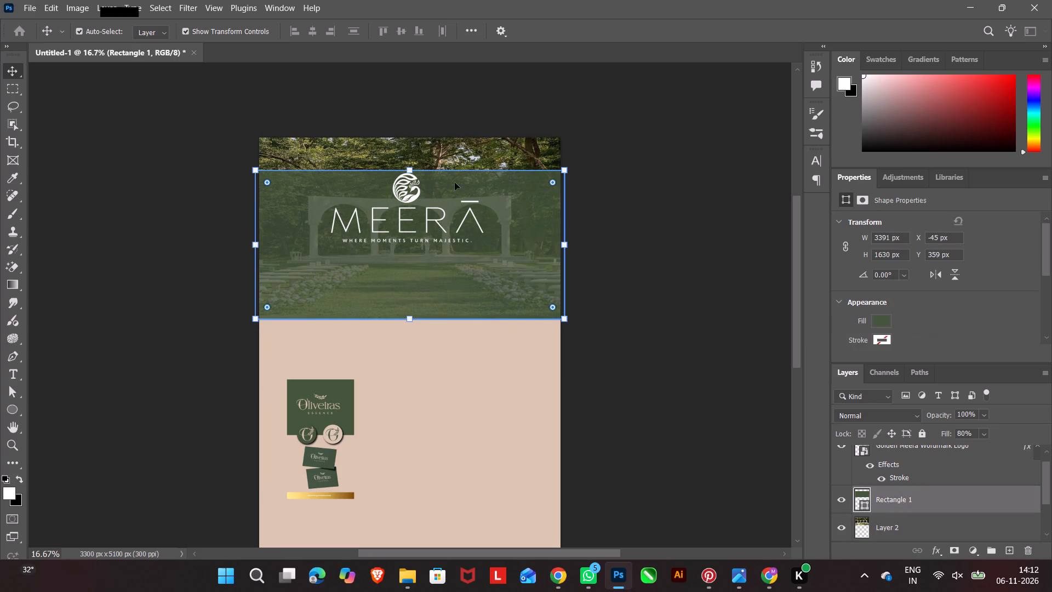
{"action": "left_click_drag", "start_coordinate": [412, 171], "coordinate": [416, 134]}
{"action": "left_click", "coordinate": [553, 507]}
{"action": "left_click", "coordinate": [644, 415]}
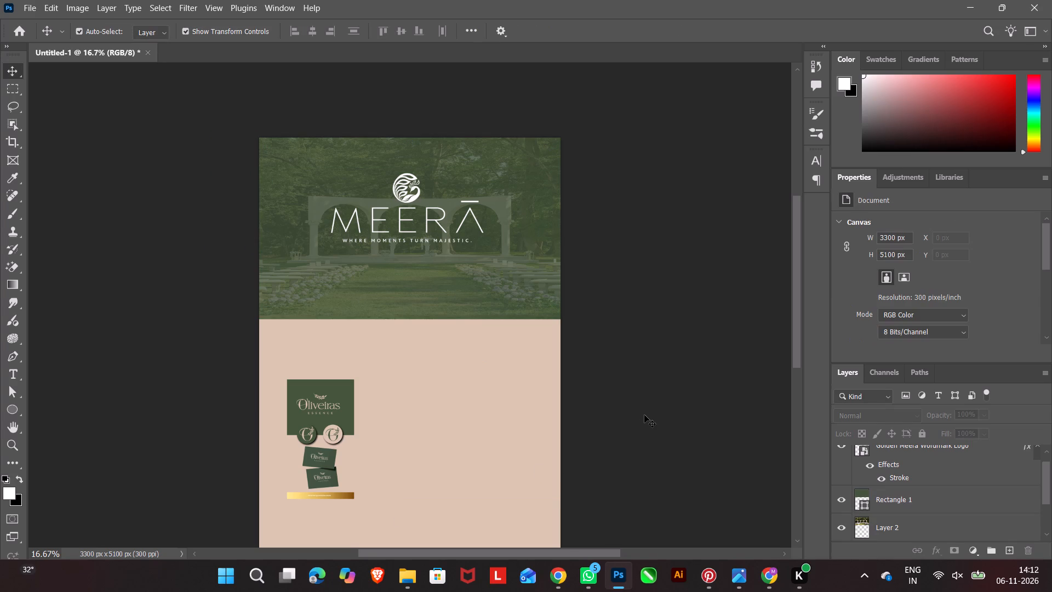
Draw a black ellipse about 749 by 738 px straddling the bottom edge of the green header.
{"action": "left_click", "coordinate": [12, 407]}
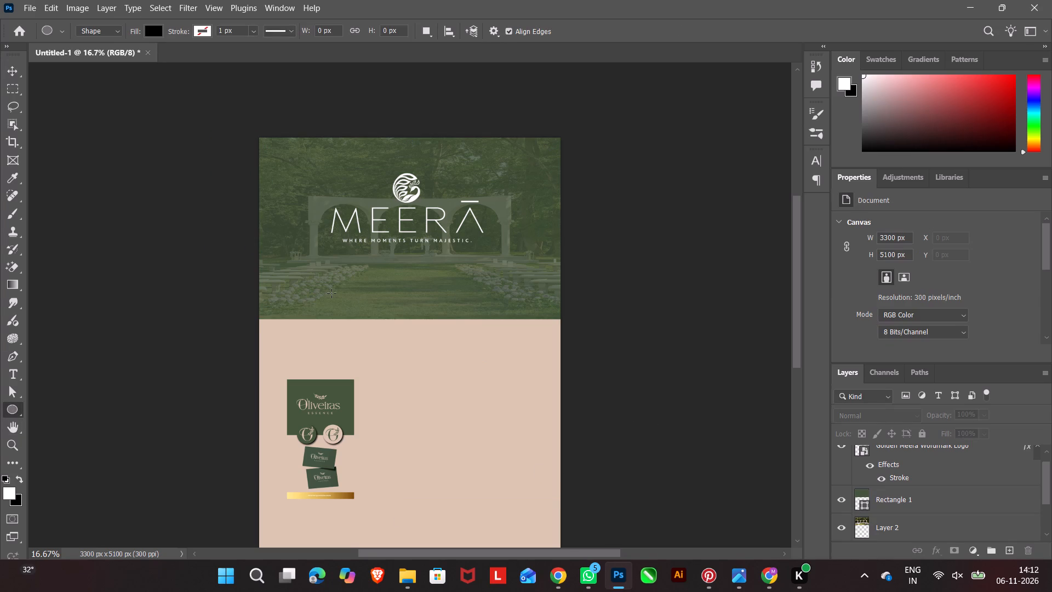
{"action": "left_click_drag", "start_coordinate": [330, 293], "coordinate": [397, 355]}
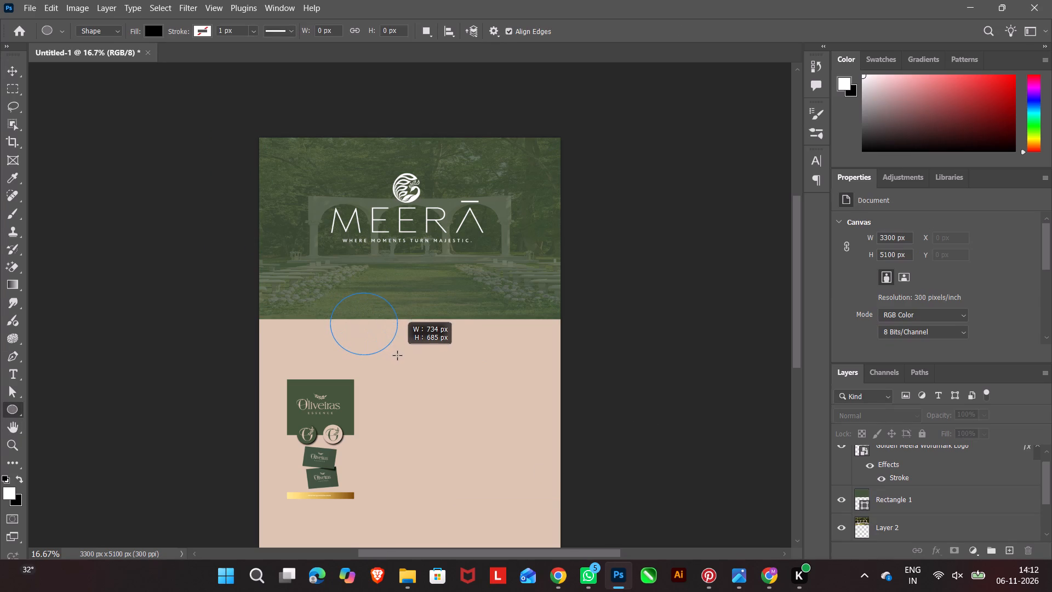
{"action": "left_click_drag", "start_coordinate": [397, 355], "coordinate": [397, 357]}
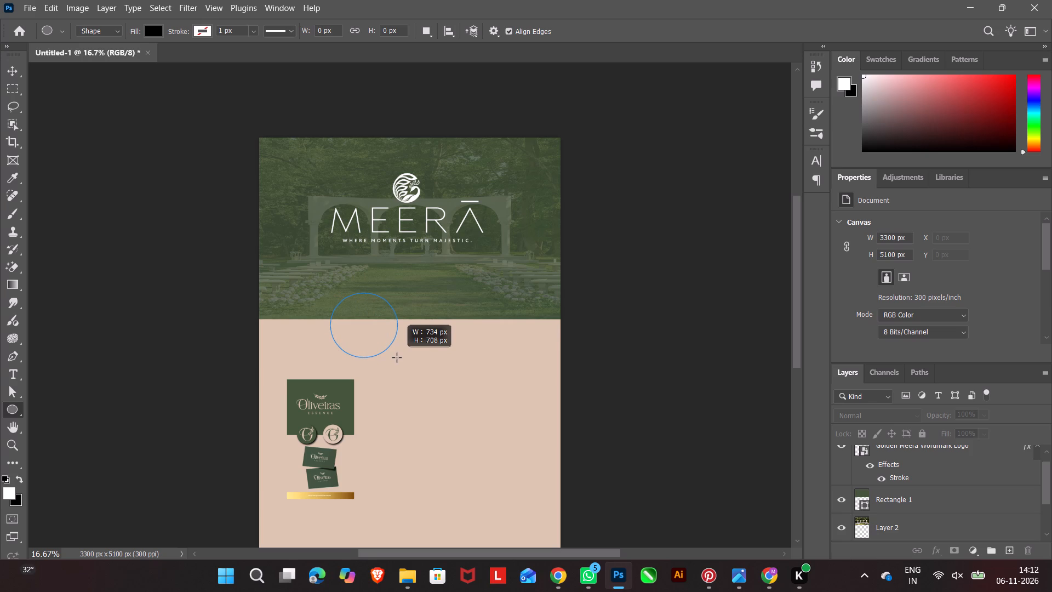
{"action": "left_click_drag", "start_coordinate": [397, 357], "coordinate": [395, 357]}
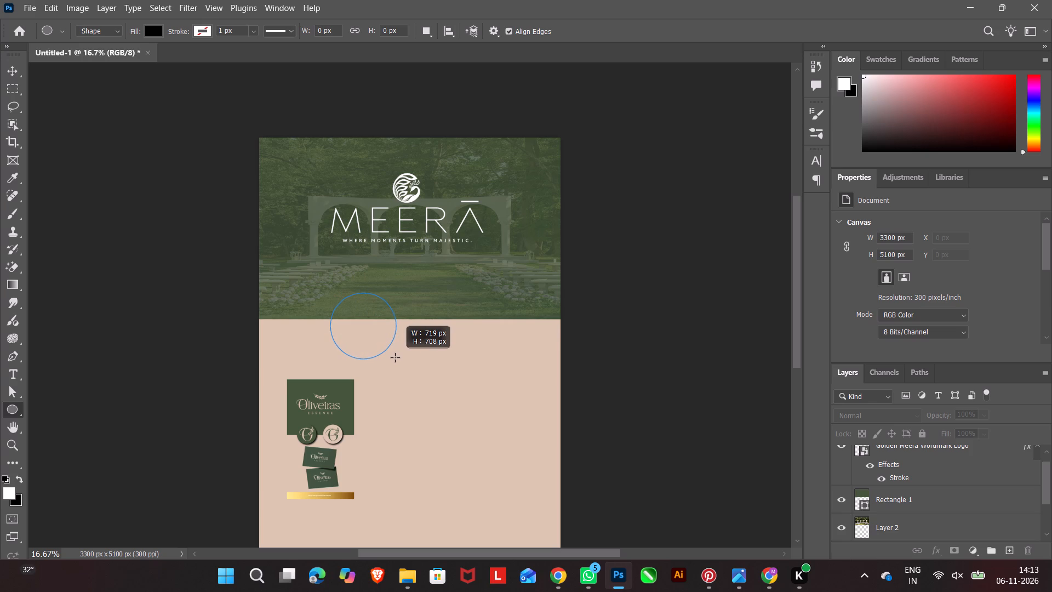
{"action": "left_click_drag", "start_coordinate": [395, 357], "coordinate": [397, 358]}
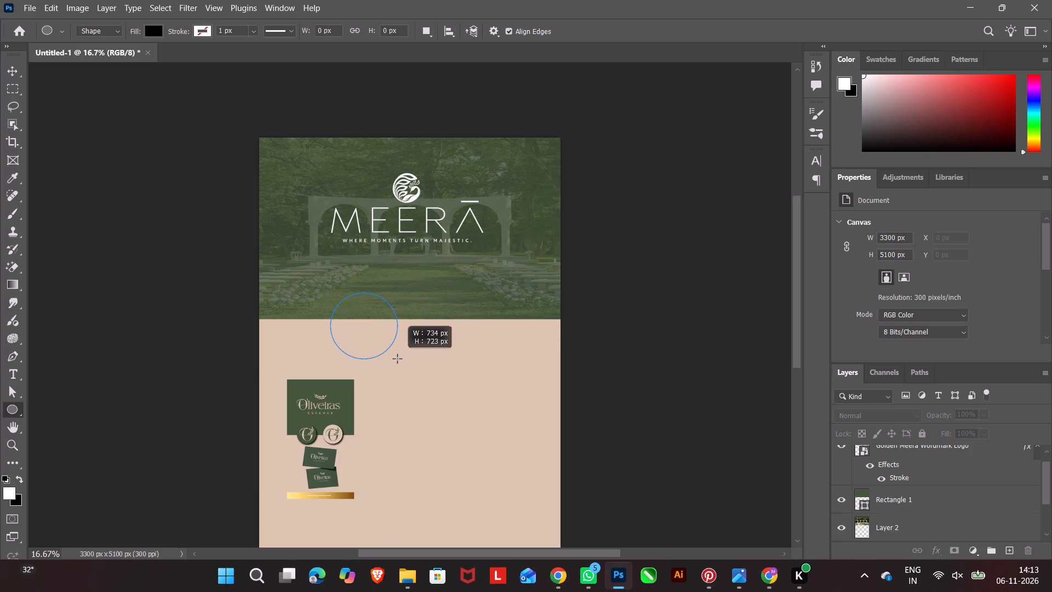
{"action": "left_click_drag", "start_coordinate": [397, 358], "coordinate": [399, 359]}
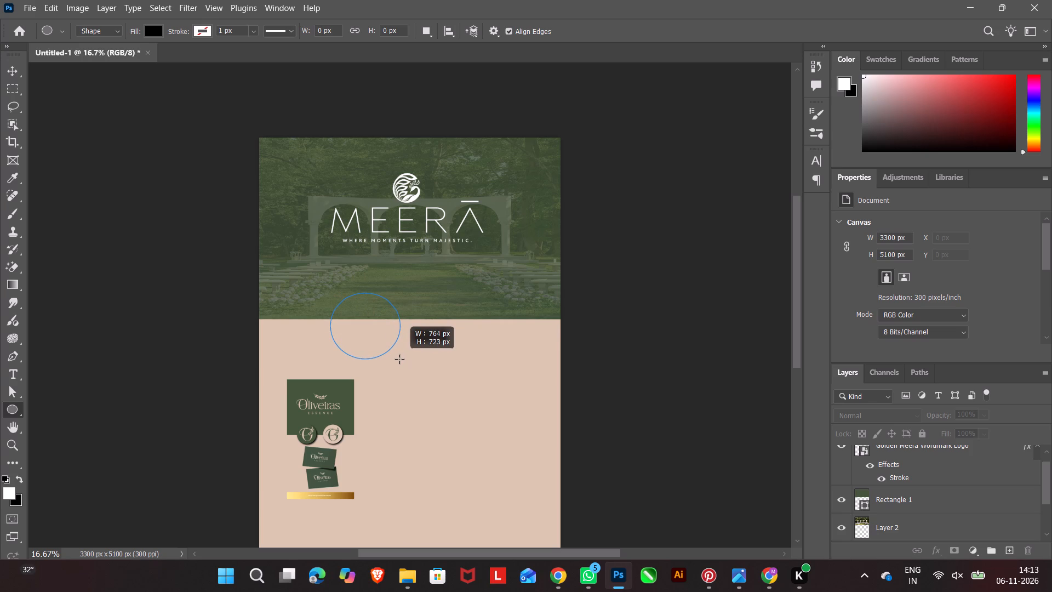
{"action": "left_click_drag", "start_coordinate": [399, 359], "coordinate": [398, 360]}
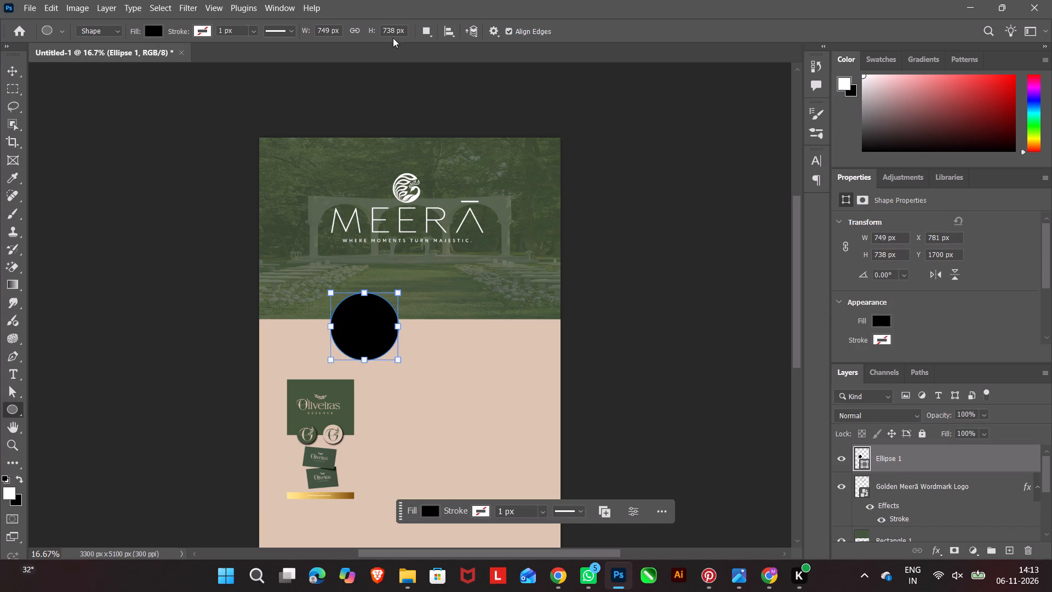
Set the ellipse's height to 749 px, matching its width to make a perfect circle.
{"action": "double_click", "coordinate": [324, 29]}
{"action": "key", "text": "ctrl+c"}
{"action": "double_click", "coordinate": [390, 30]}
{"action": "key", "text": "ctrl+v"}
{"action": "key", "text": "Return"}
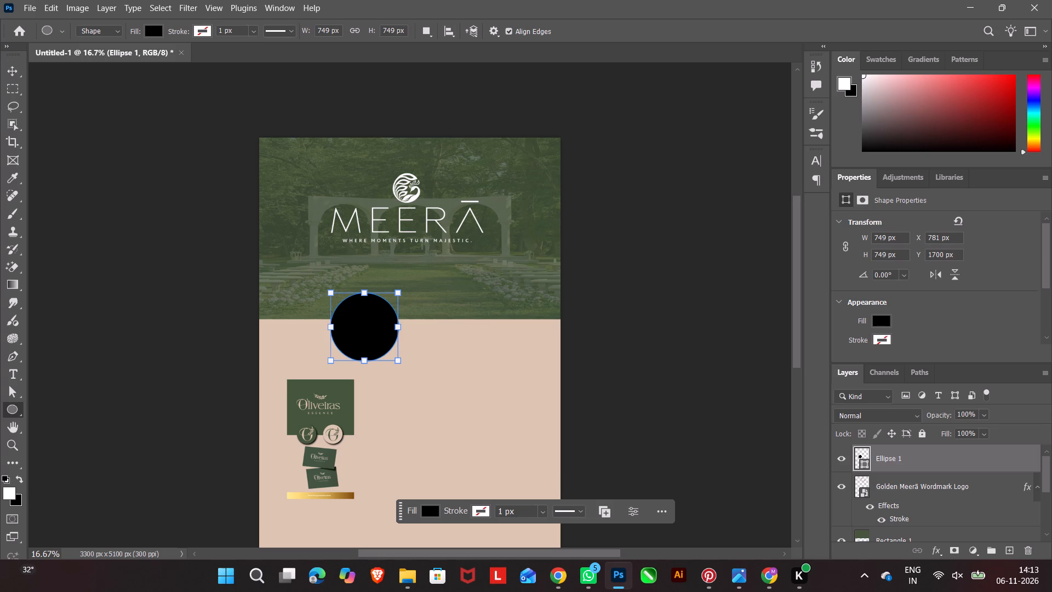
{"action": "left_click", "coordinate": [637, 235]}
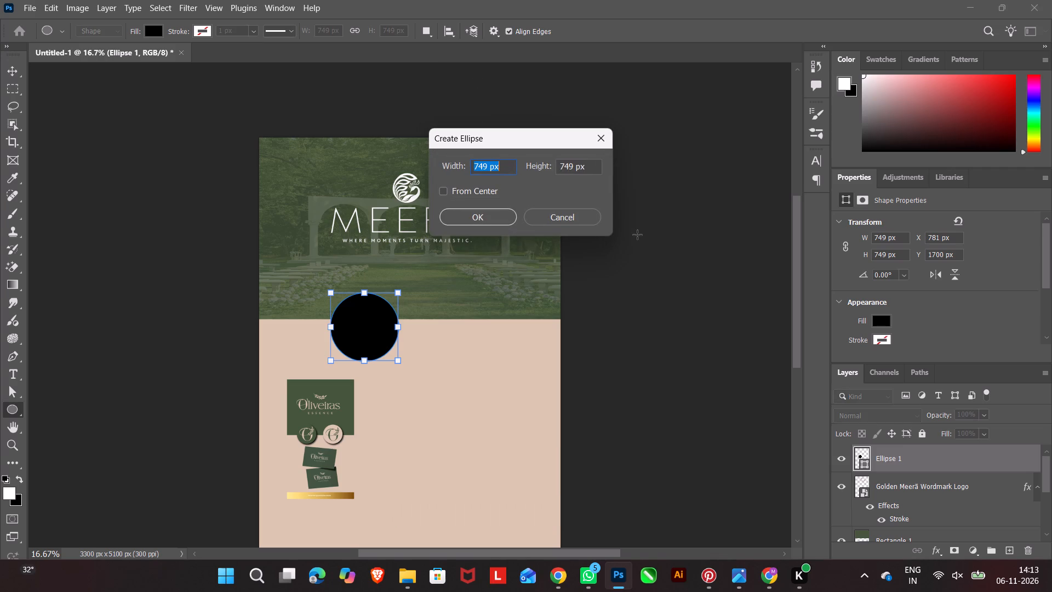
{"action": "left_click", "coordinate": [602, 134]}
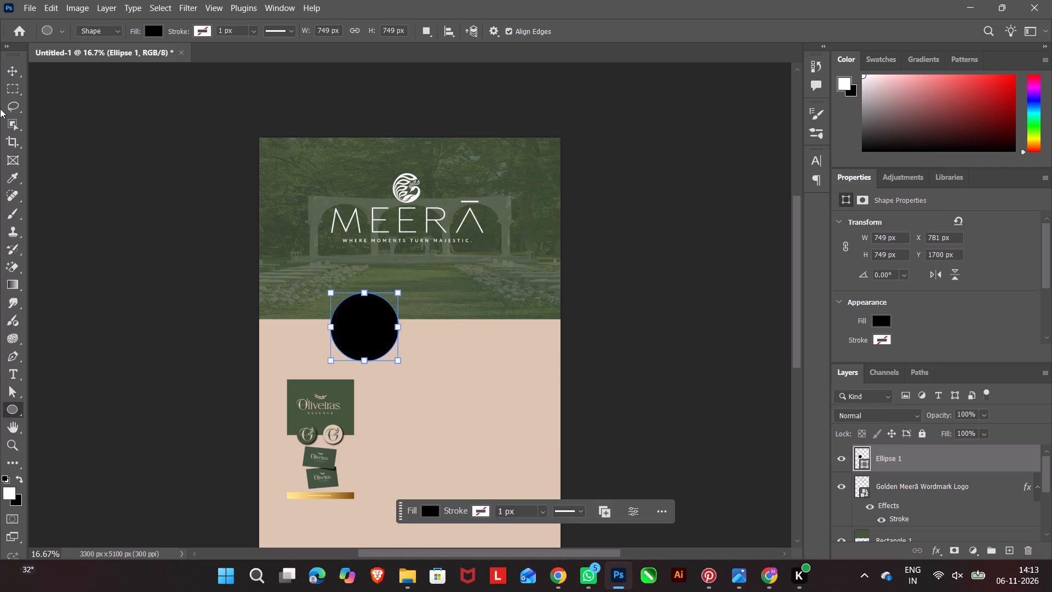
Move the black circle to about X 433 px, Y 1615 px, centred on the green header's lower edge.
{"action": "left_click", "coordinate": [13, 76]}
{"action": "left_click", "coordinate": [128, 237]}
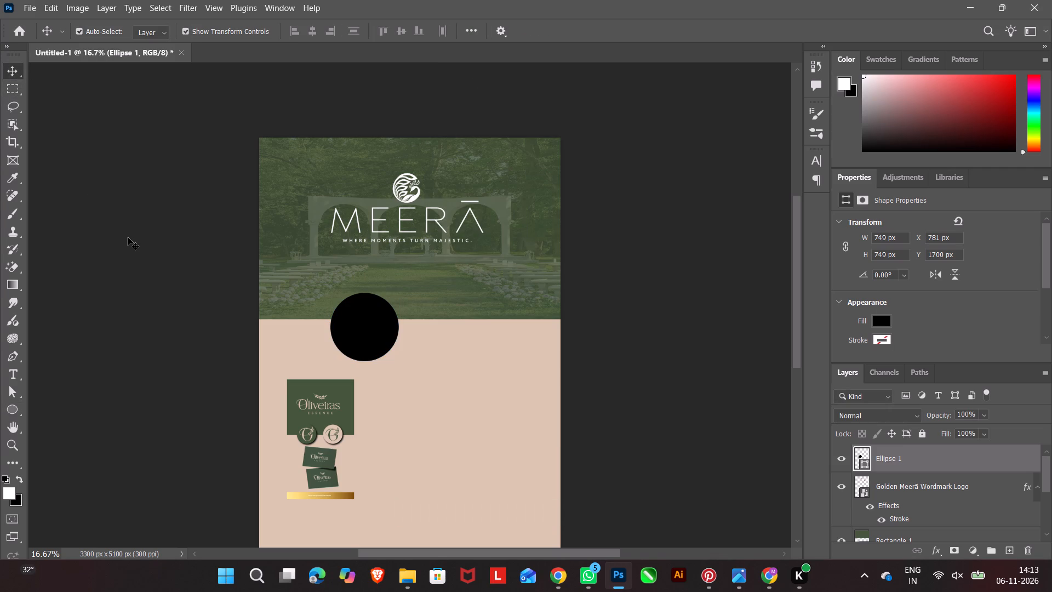
{"action": "left_click", "coordinate": [363, 332]}
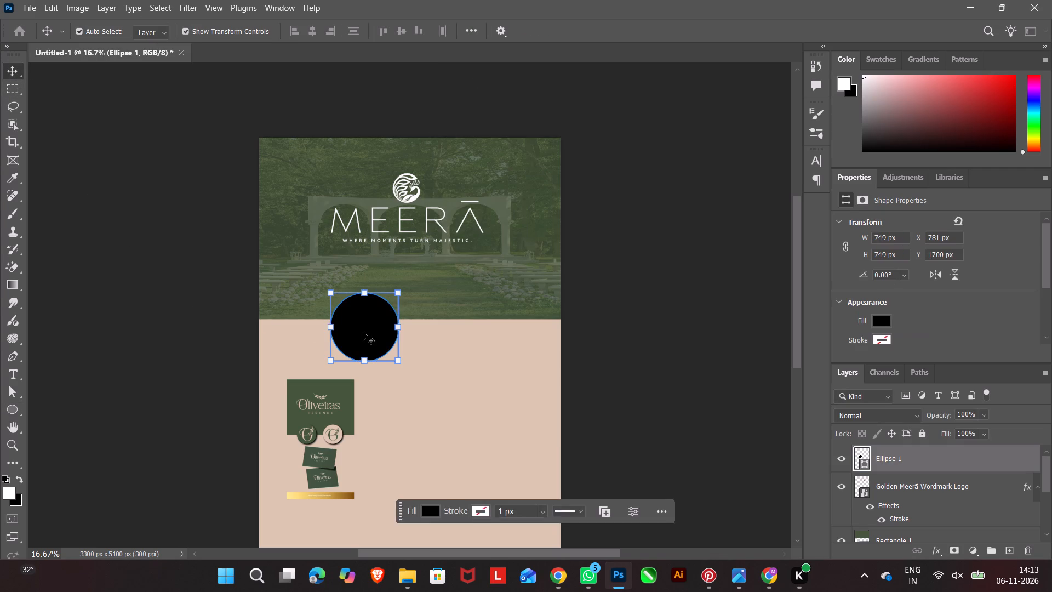
{"action": "left_click_drag", "start_coordinate": [363, 332], "coordinate": [330, 325]}
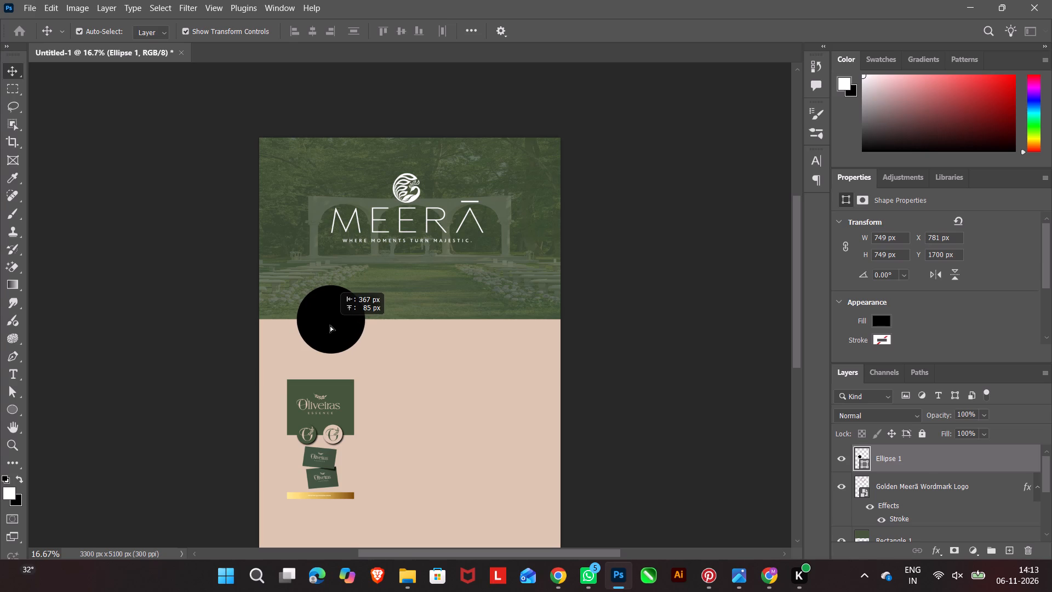
{"action": "left_click_drag", "start_coordinate": [330, 325], "coordinate": [331, 325]}
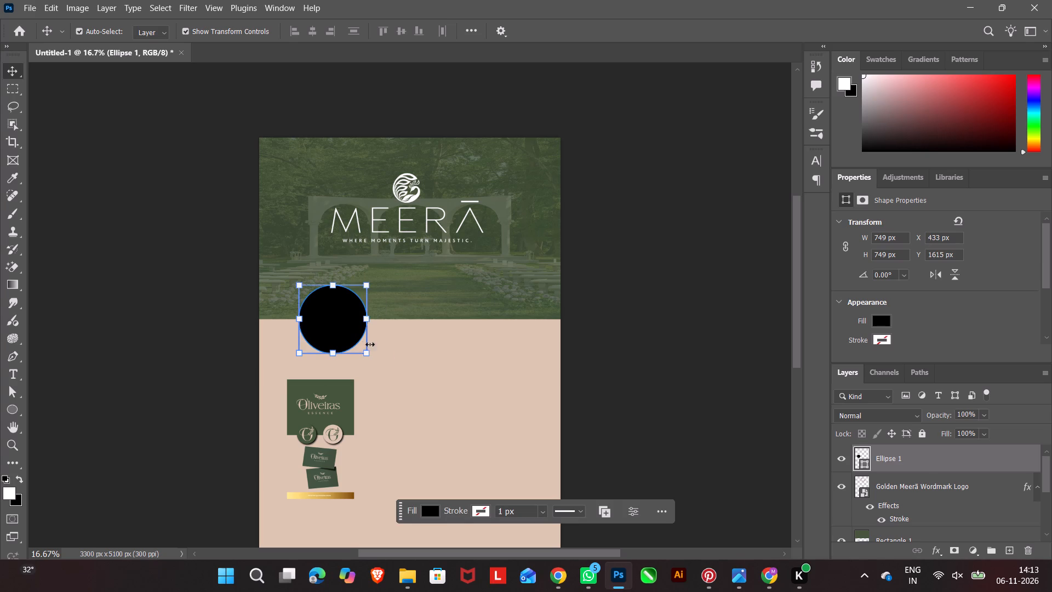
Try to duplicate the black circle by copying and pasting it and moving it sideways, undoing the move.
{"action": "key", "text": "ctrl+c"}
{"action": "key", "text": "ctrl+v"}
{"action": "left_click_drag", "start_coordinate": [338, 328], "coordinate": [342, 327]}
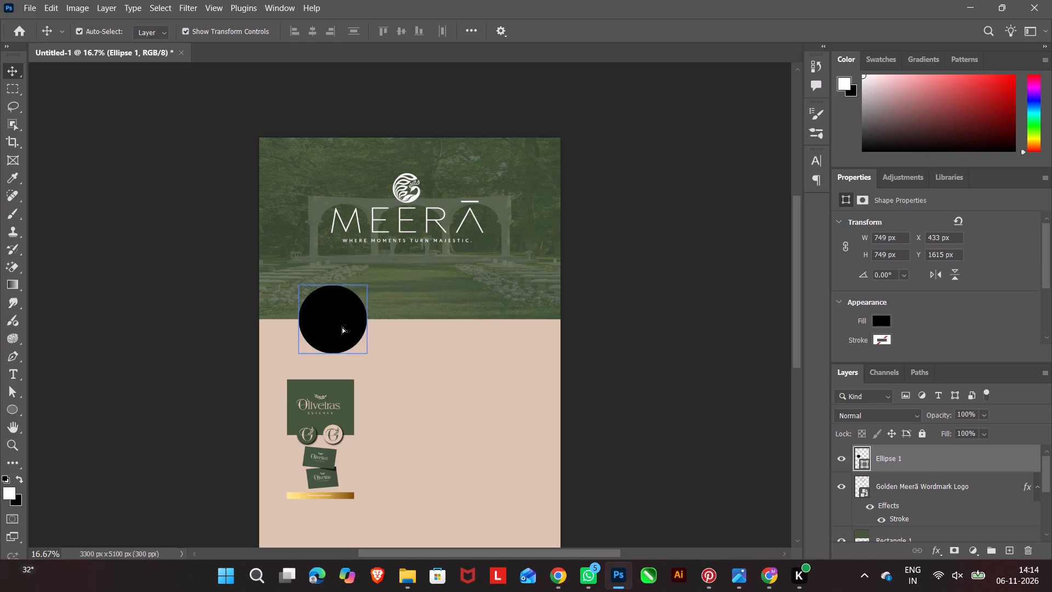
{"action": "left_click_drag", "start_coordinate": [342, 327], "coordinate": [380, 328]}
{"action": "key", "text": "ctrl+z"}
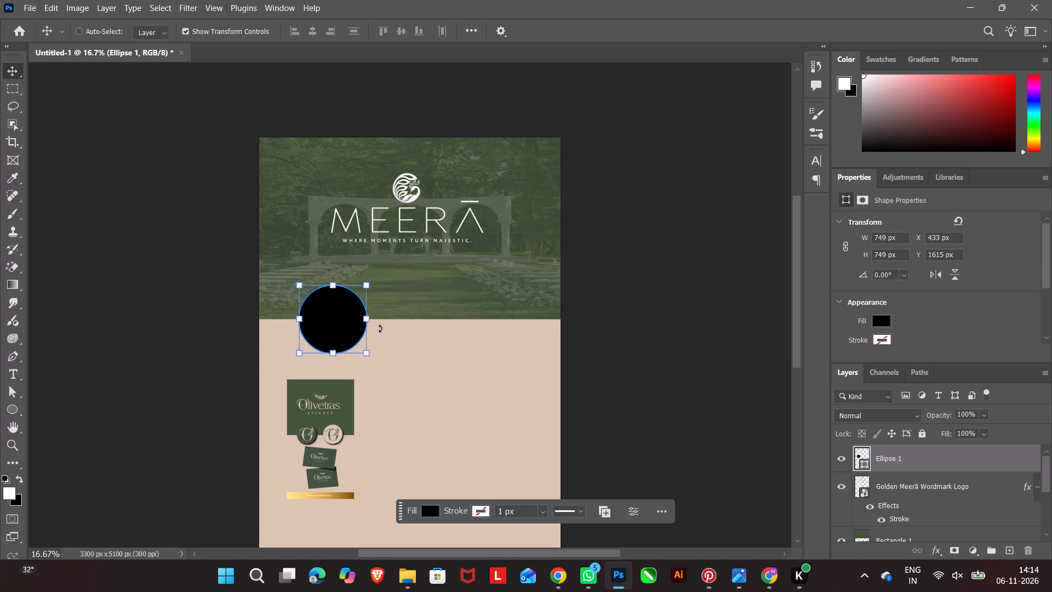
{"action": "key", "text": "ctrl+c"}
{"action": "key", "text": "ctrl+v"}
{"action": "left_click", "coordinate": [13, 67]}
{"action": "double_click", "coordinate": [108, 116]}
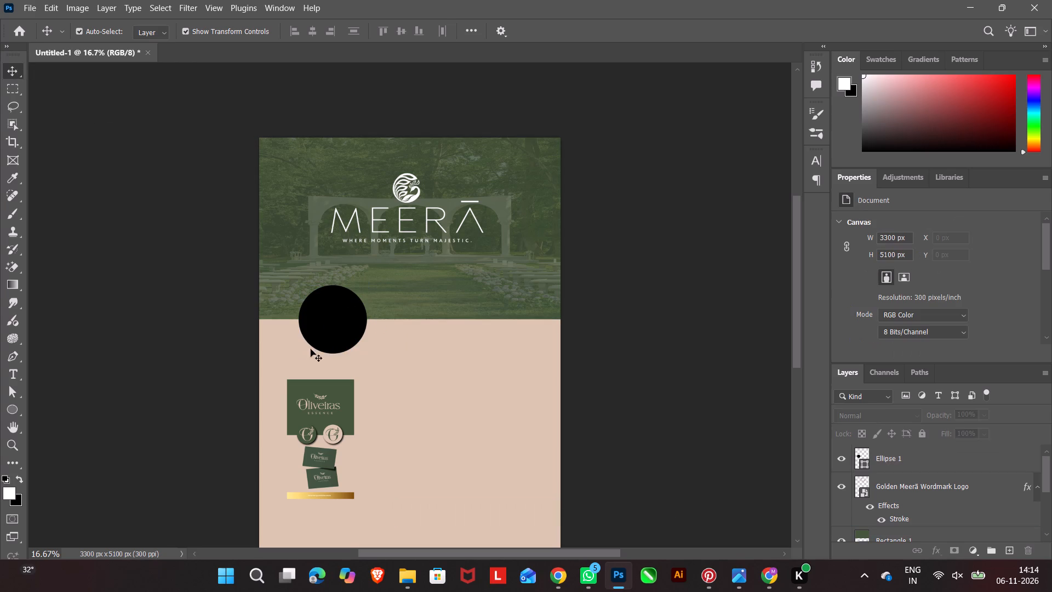
Duplicate the black circle and move the copy to about X 2203 px, Y 1615 px, level with the original.
{"action": "left_click", "coordinate": [326, 331]}
{"action": "key", "text": "ctrl+c"}
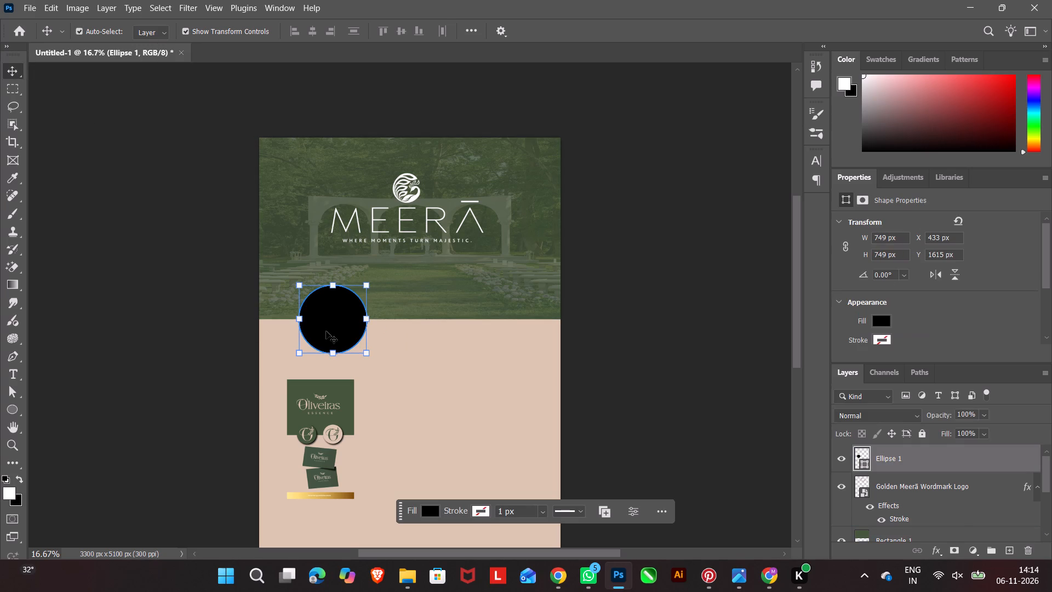
{"action": "key", "text": "ctrl+v"}
{"action": "left_click_drag", "start_coordinate": [405, 352], "coordinate": [464, 336]}
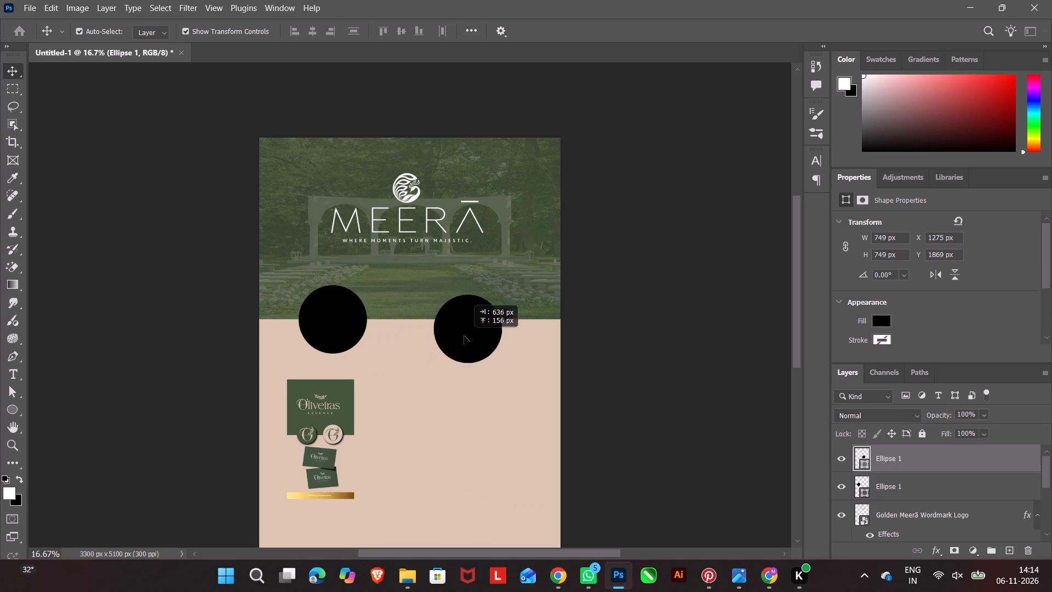
{"action": "left_click_drag", "start_coordinate": [464, 336], "coordinate": [467, 323]}
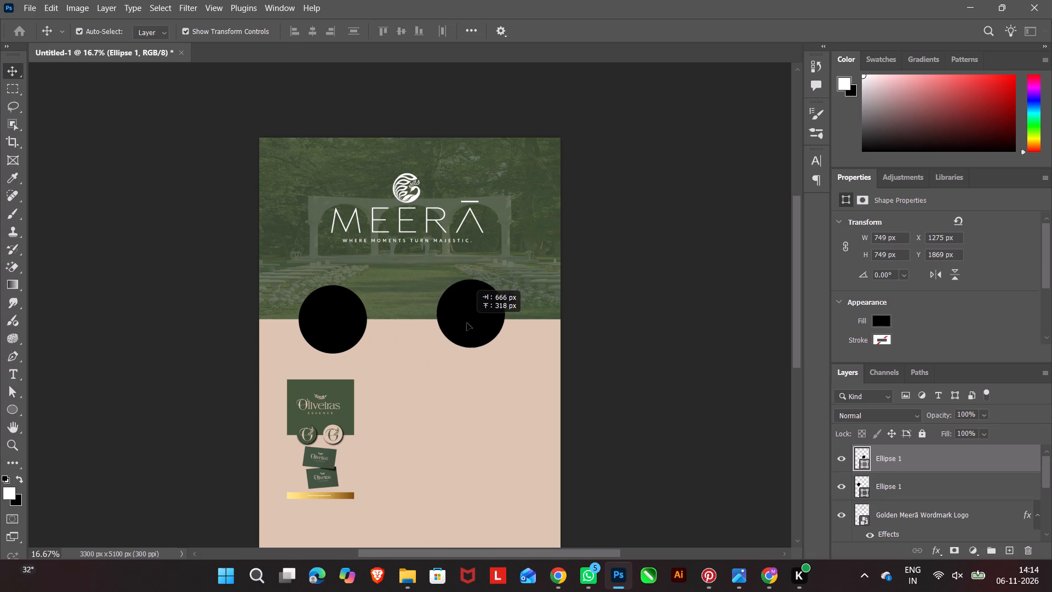
{"action": "left_click_drag", "start_coordinate": [467, 323], "coordinate": [472, 325]}
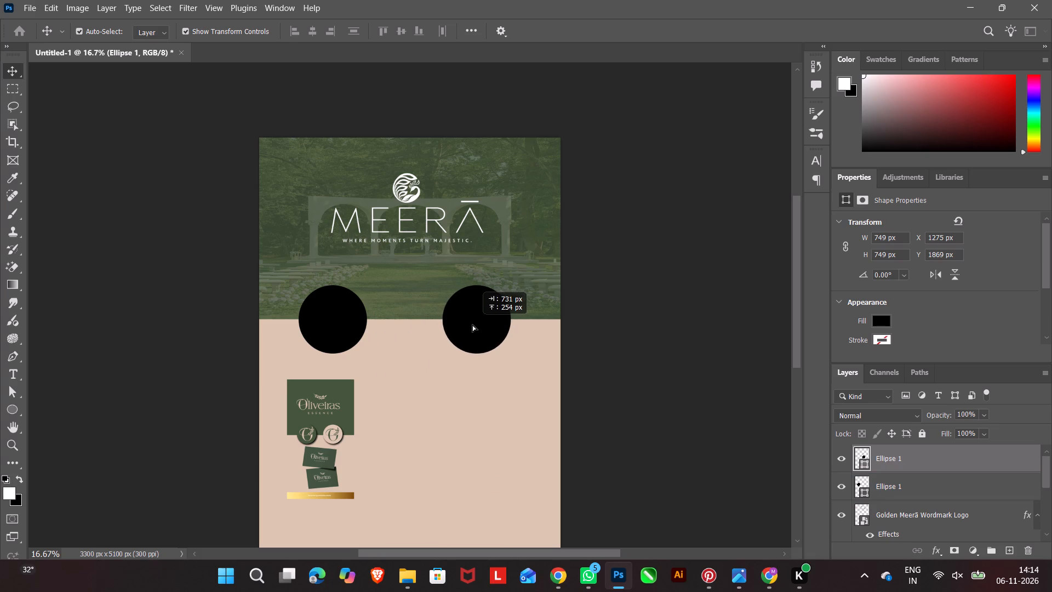
{"action": "left_click_drag", "start_coordinate": [472, 325], "coordinate": [473, 323]}
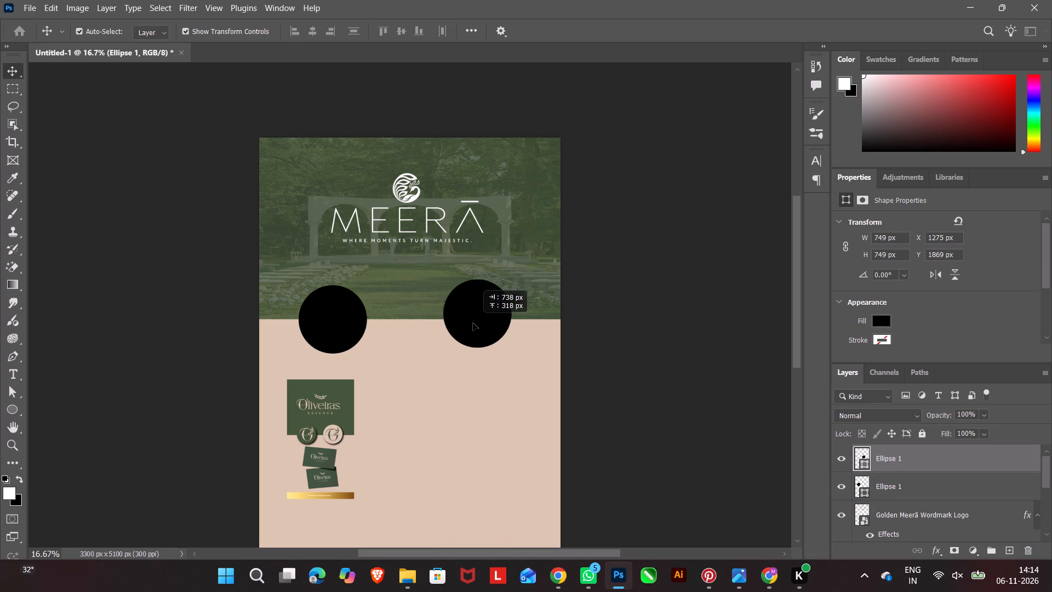
{"action": "left_click_drag", "start_coordinate": [473, 323], "coordinate": [493, 325]}
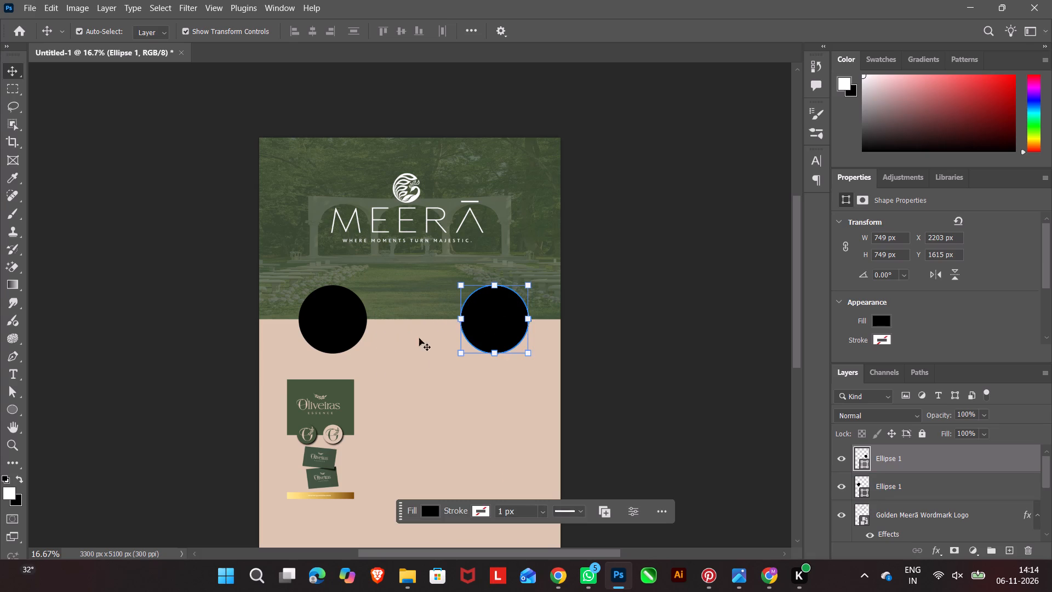
Spread the two circles outward, to about X 223 px for the left one and X 2341 px for the right one.
{"action": "left_click_drag", "start_coordinate": [335, 329], "coordinate": [316, 329]}
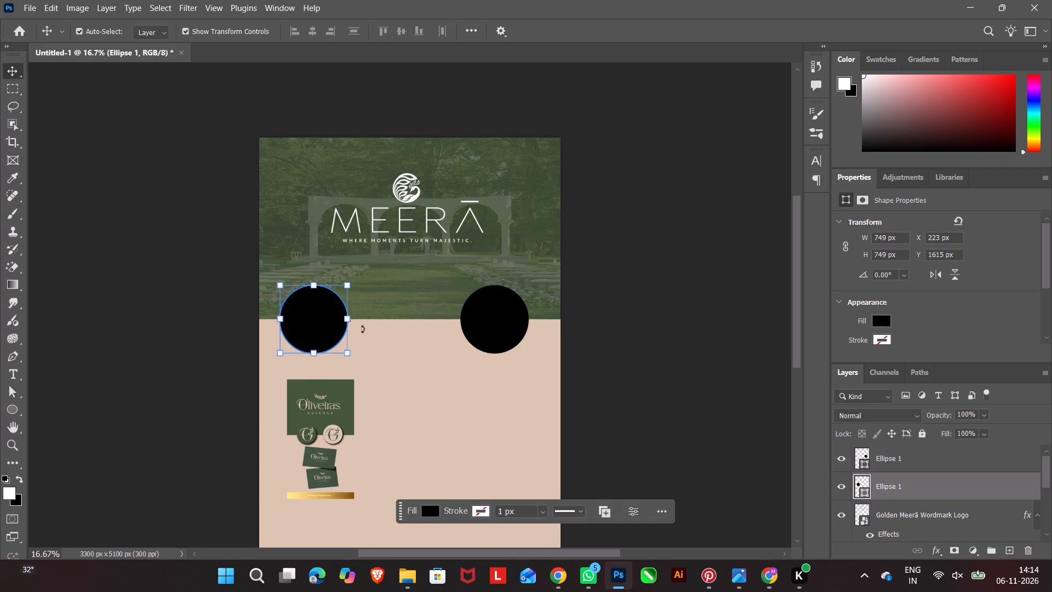
{"action": "left_click_drag", "start_coordinate": [496, 328], "coordinate": [510, 325]}
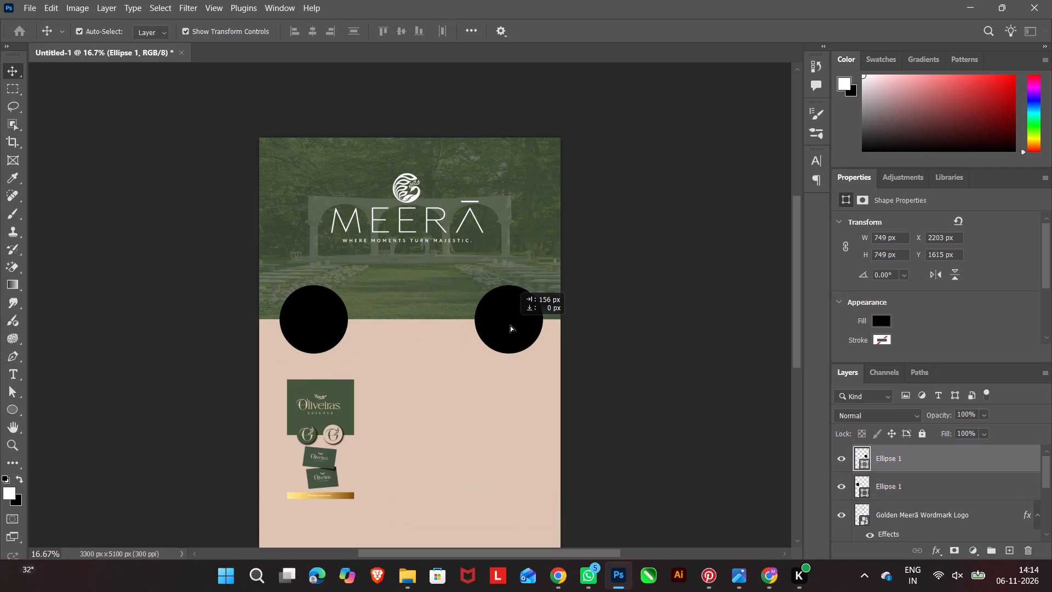
{"action": "left_click_drag", "start_coordinate": [510, 325], "coordinate": [510, 325]}
{"action": "left_click_drag", "start_coordinate": [509, 325], "coordinate": [508, 321]}
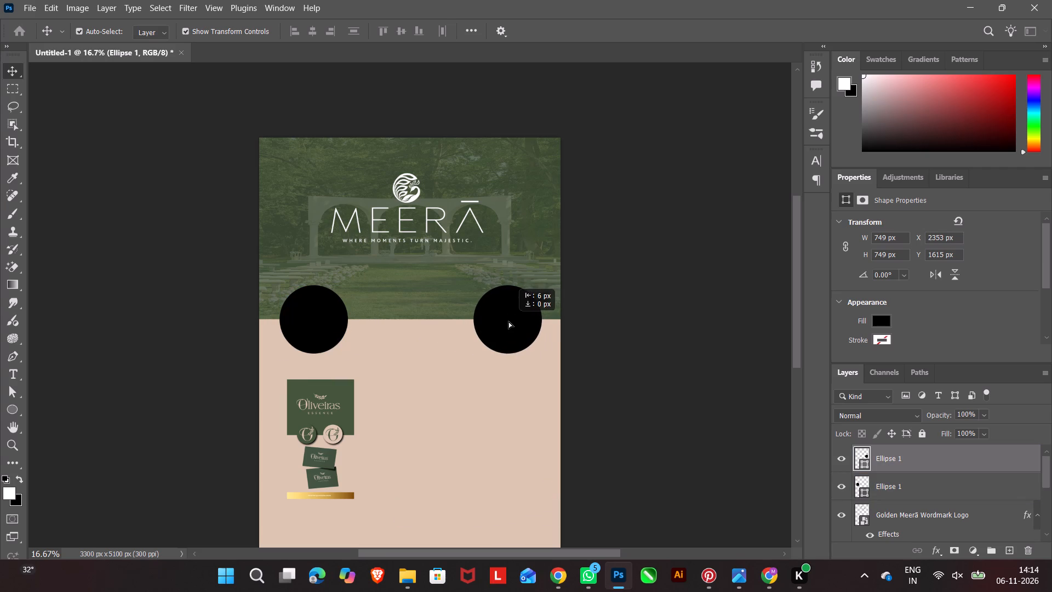
{"action": "left_click_drag", "start_coordinate": [508, 321], "coordinate": [508, 320]}
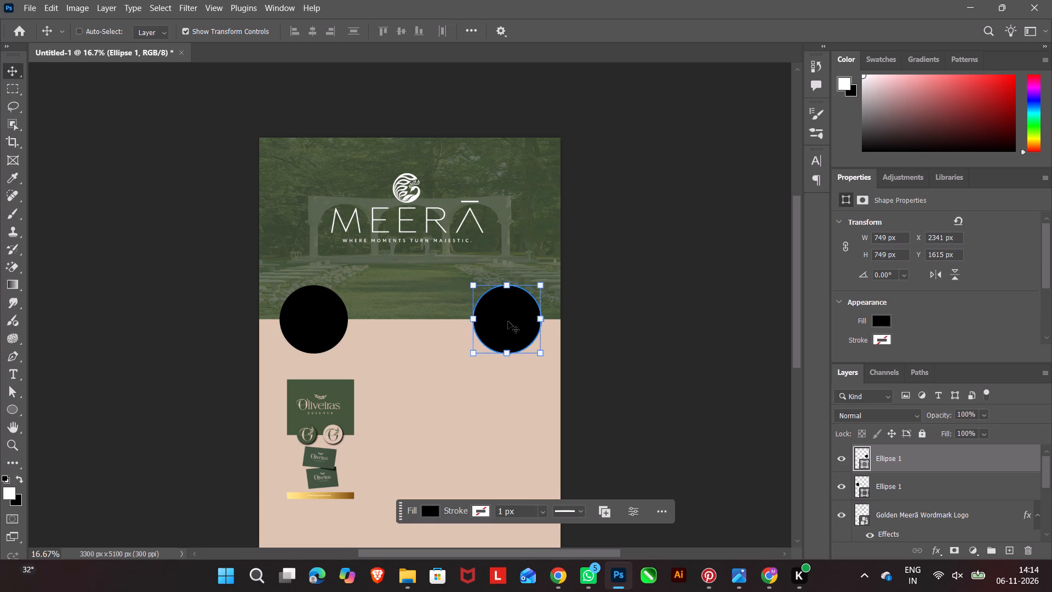
Paste a third black circle and place it midway between the other two on the header's lower edge.
{"action": "key", "text": "ctrl+v"}
{"action": "left_click_drag", "start_coordinate": [415, 346], "coordinate": [409, 332]}
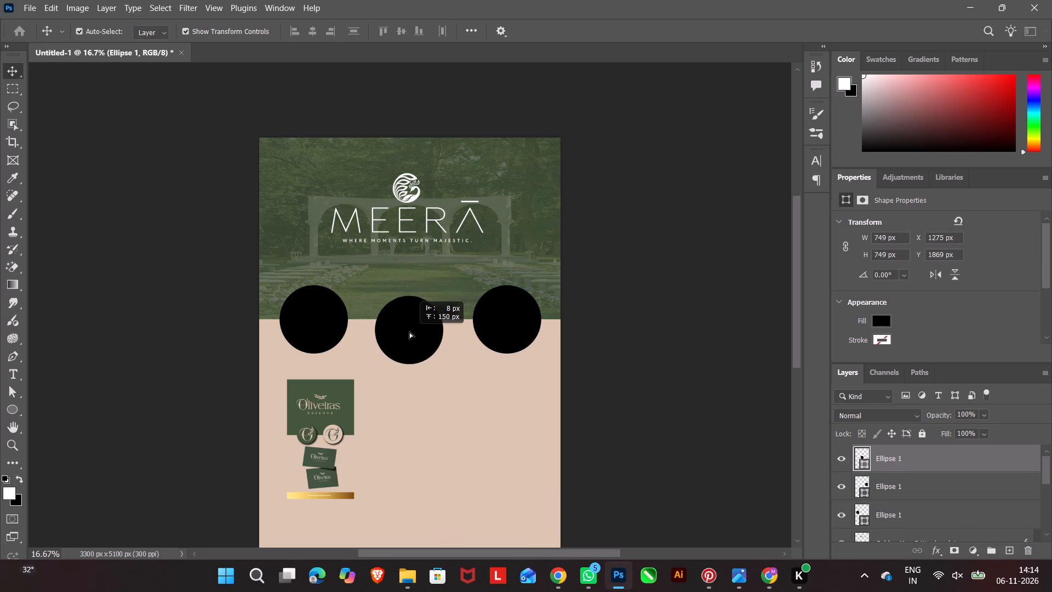
{"action": "left_click_drag", "start_coordinate": [409, 332], "coordinate": [409, 327]}
Nudge the right circle up to about Y 1603 px and the middle circle up to Y 1609 px.
{"action": "left_click", "coordinate": [500, 331]}
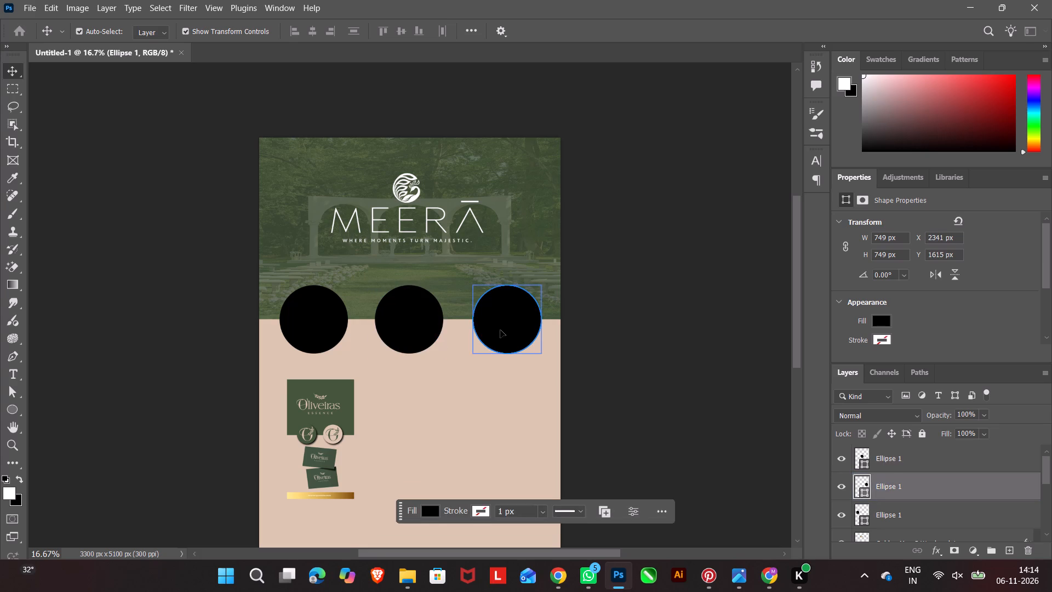
{"action": "key", "text": "Up"}
{"action": "key", "text": "Up"}
{"action": "key", "text": "Up"}
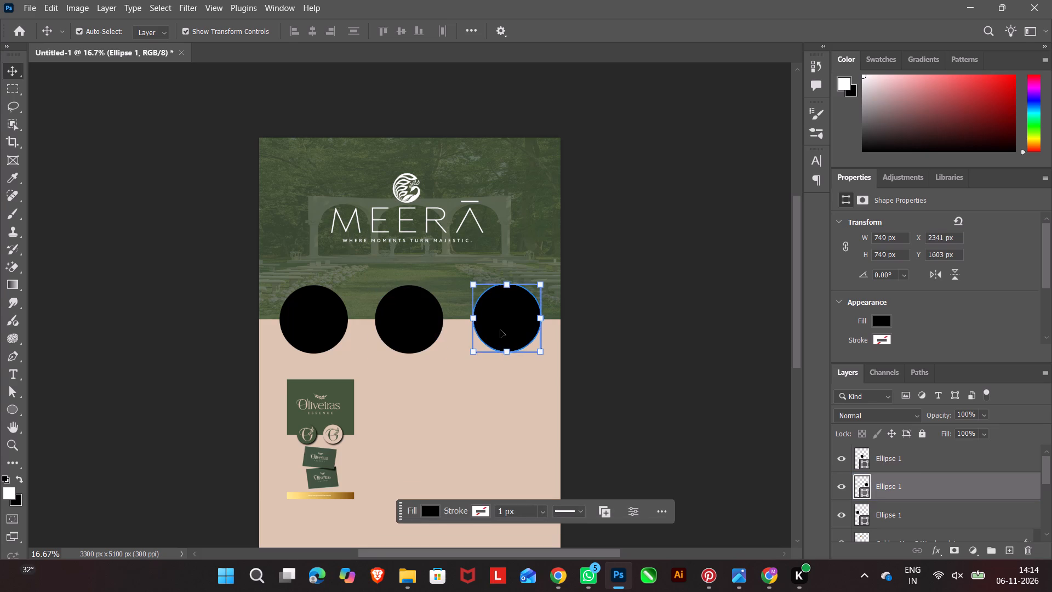
{"action": "left_click", "coordinate": [641, 349]}
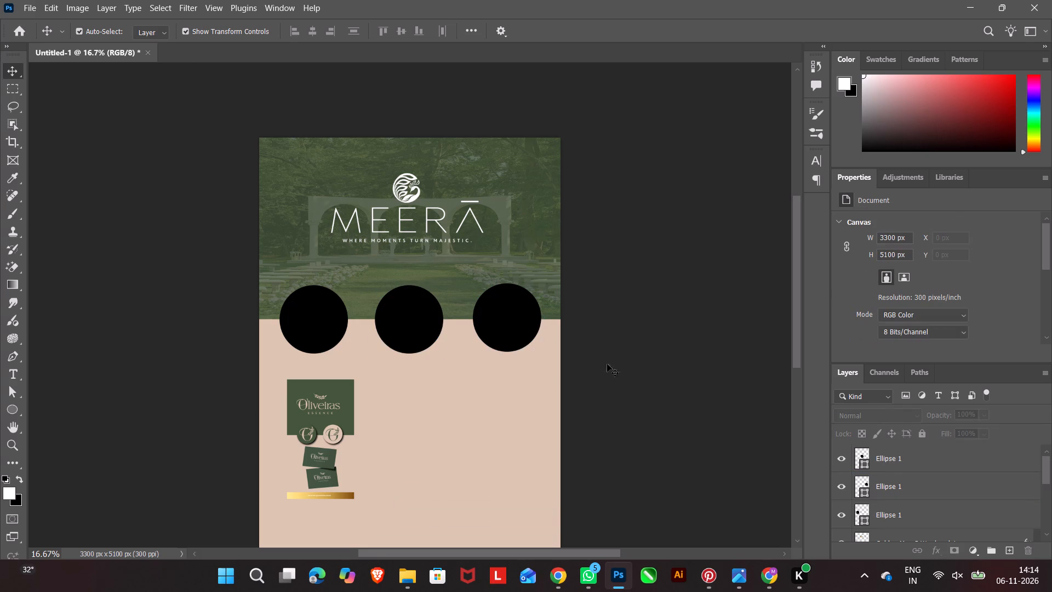
{"action": "left_click", "coordinate": [501, 335]}
{"action": "key", "text": "Down"}
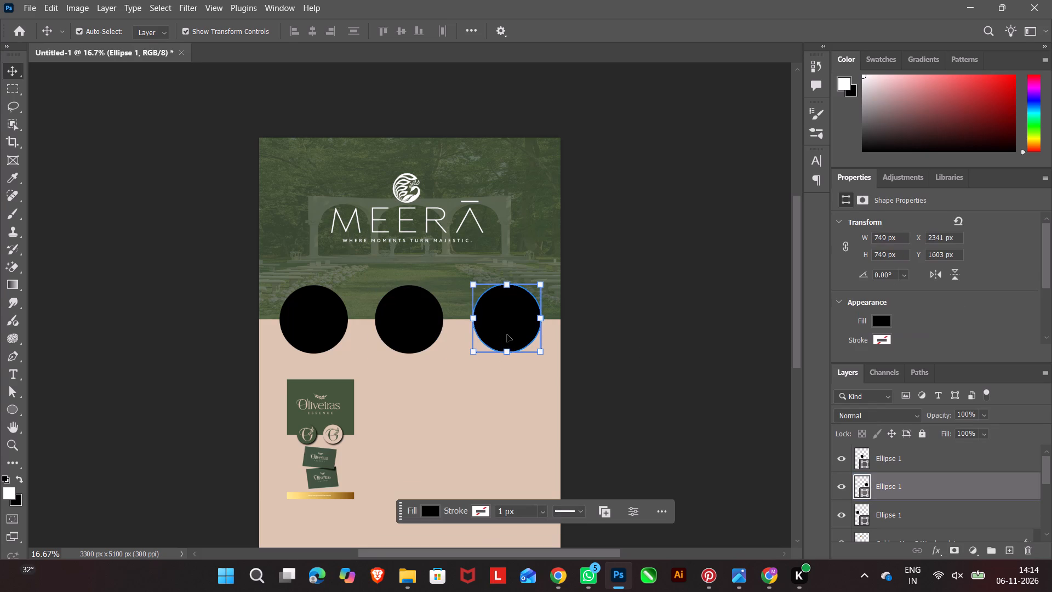
{"action": "left_click", "coordinate": [676, 362]}
{"action": "left_click", "coordinate": [403, 329]}
{"action": "key", "text": "Up"}
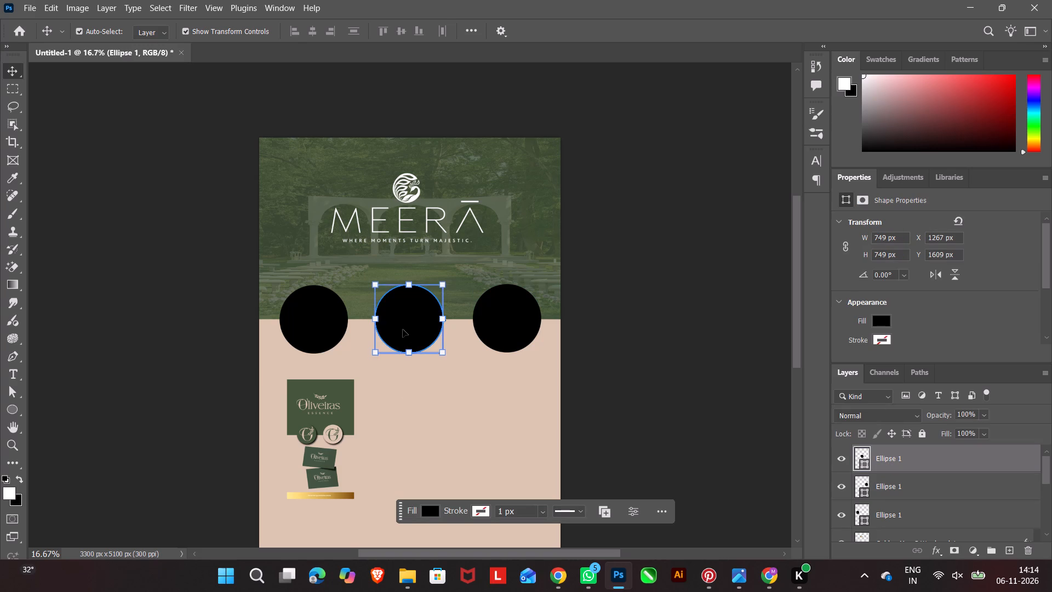
{"action": "left_click", "coordinate": [101, 332]}
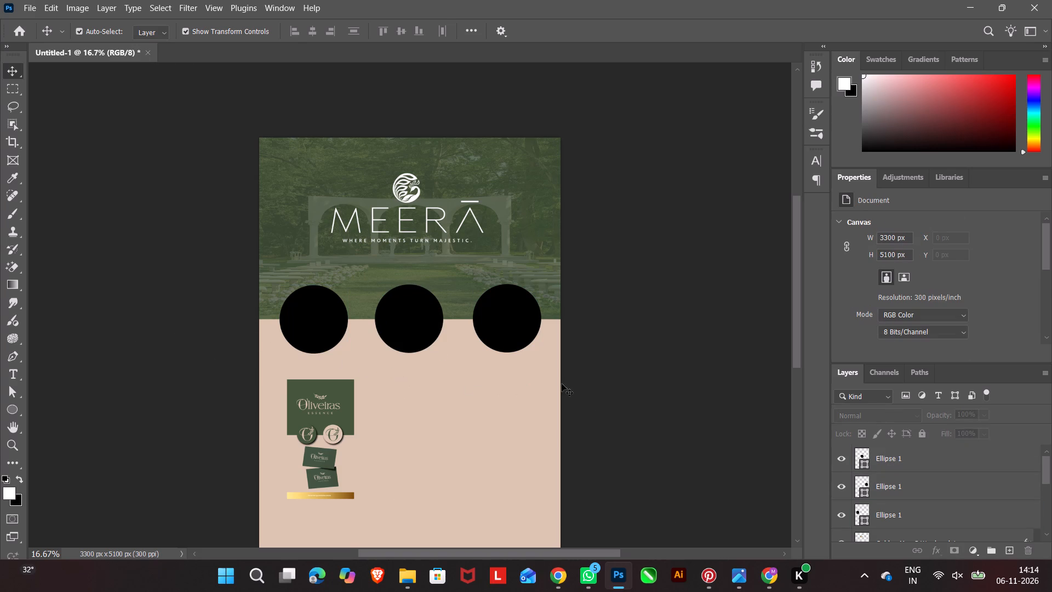
Fill the left circle with the dark green #44563c, sampled from the Oliveiras reference.
{"action": "left_click", "coordinate": [302, 323]}
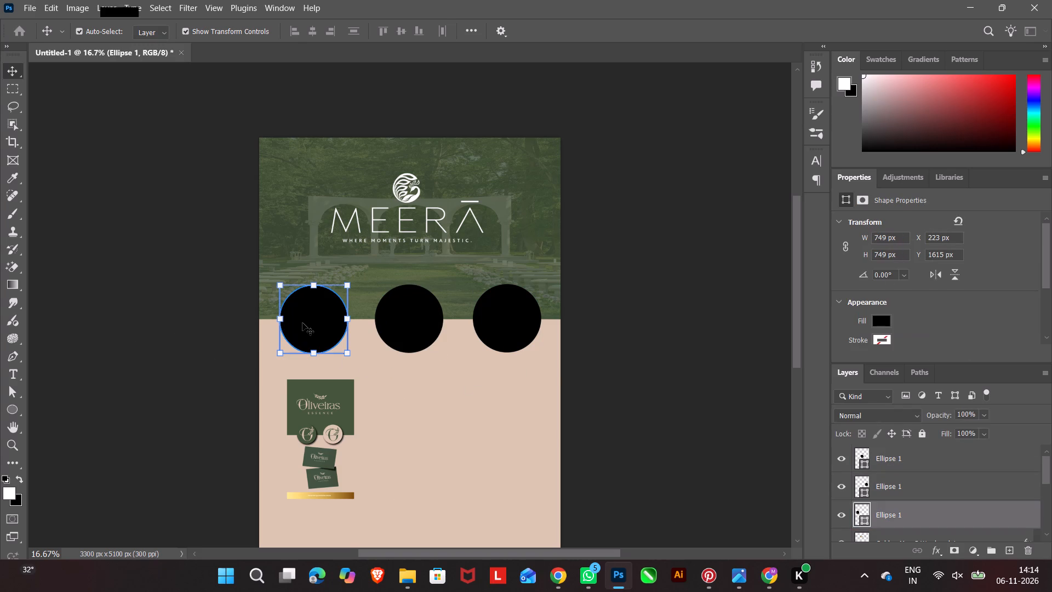
{"action": "left_click", "coordinate": [432, 509]}
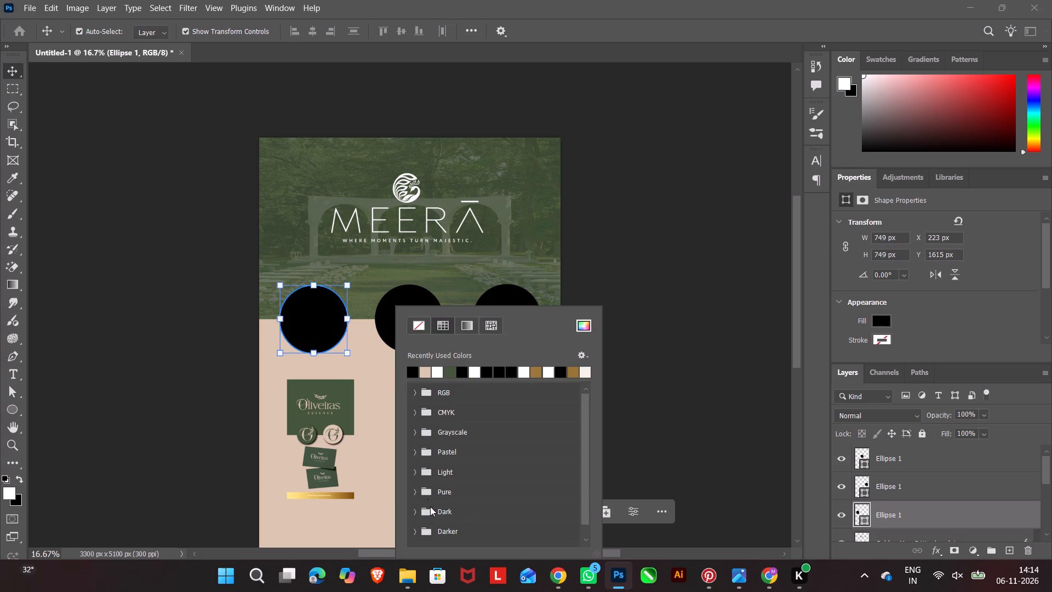
{"action": "left_click", "coordinate": [450, 371]}
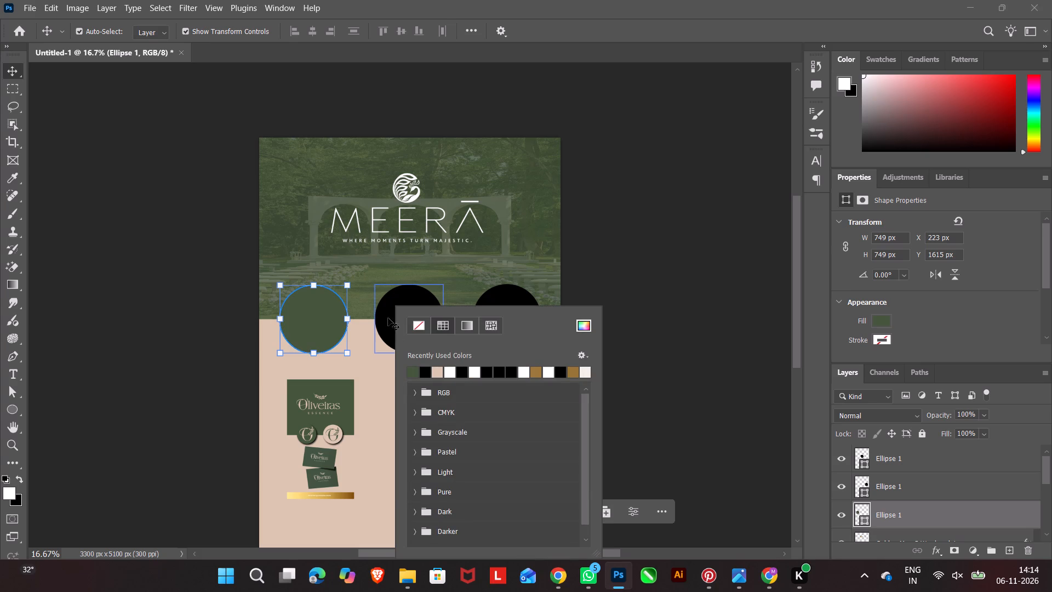
{"action": "left_click", "coordinate": [387, 315]}
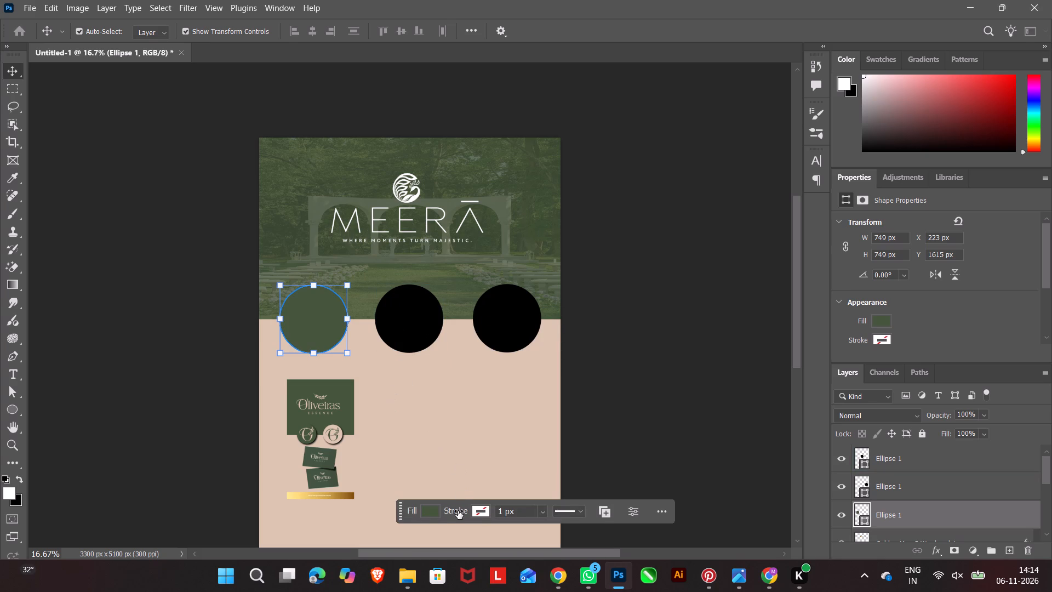
{"action": "left_click", "coordinate": [425, 513]}
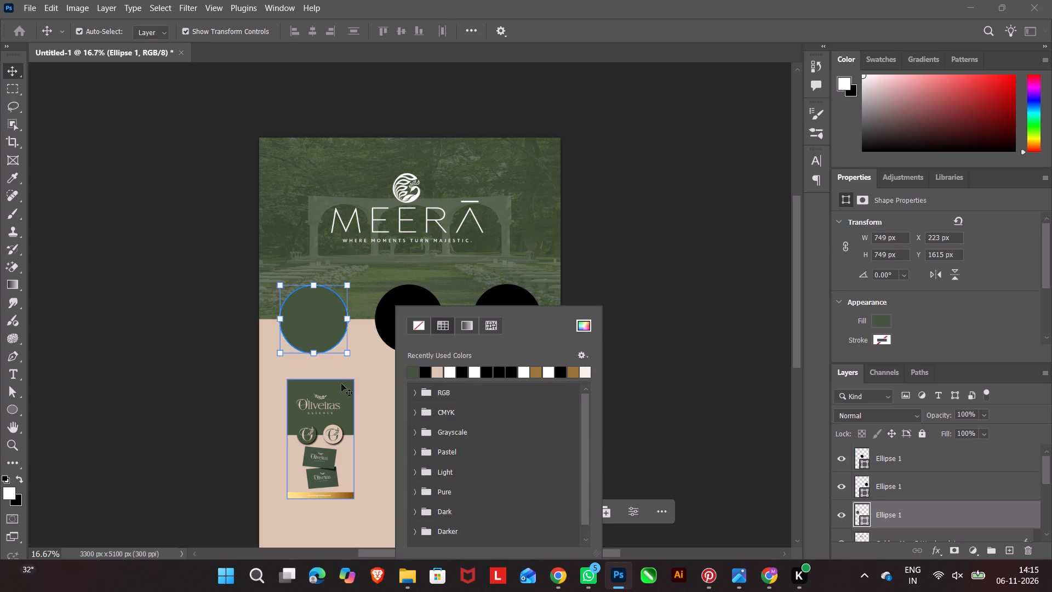
{"action": "left_click", "coordinate": [585, 322]}
{"action": "left_click", "coordinate": [343, 393]}
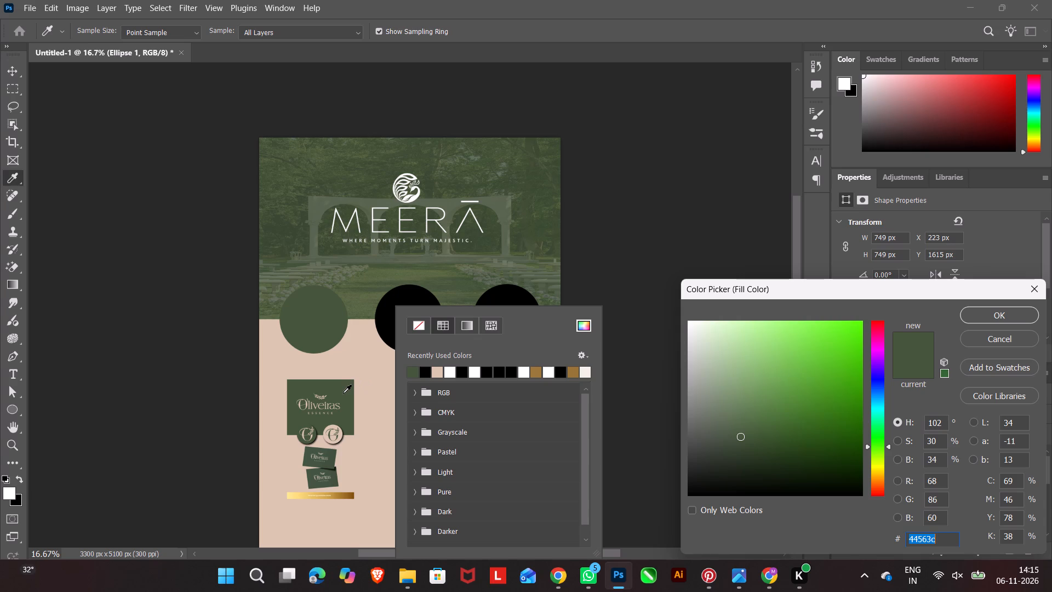
{"action": "left_click", "coordinate": [340, 389]}
{"action": "left_click", "coordinate": [971, 316]}
Fill the middle circle with the beige from the recently used colors, matching the page background.
{"action": "left_click", "coordinate": [408, 297]}
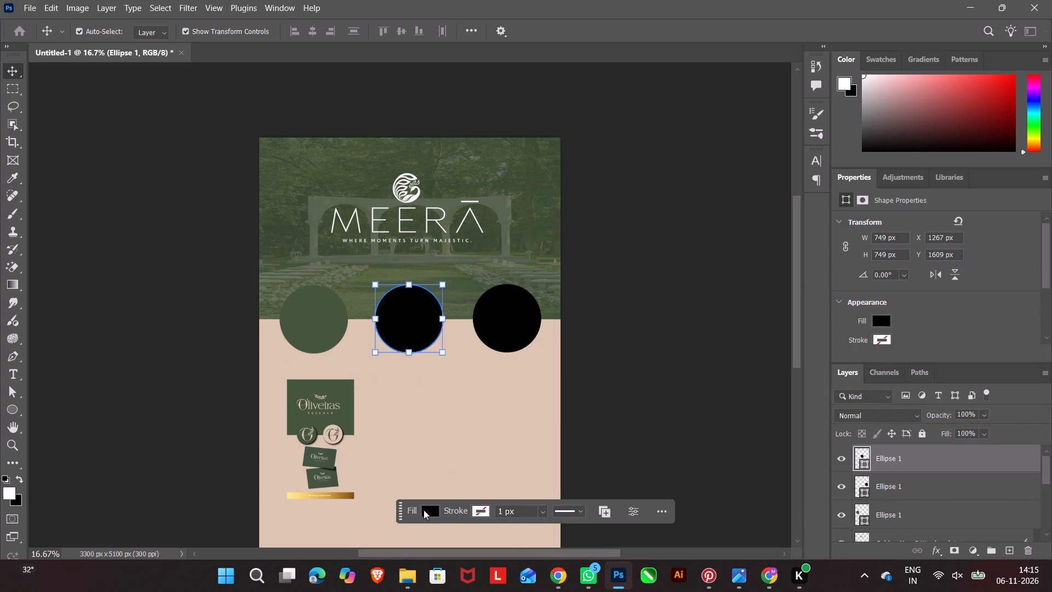
{"action": "left_click", "coordinate": [424, 510]}
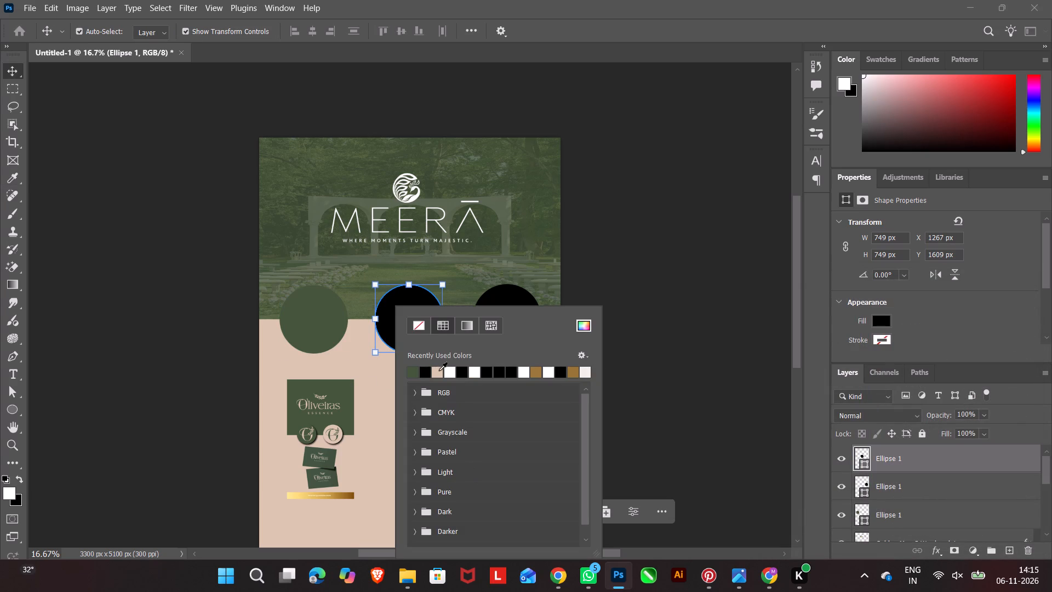
{"action": "left_click", "coordinate": [439, 371]}
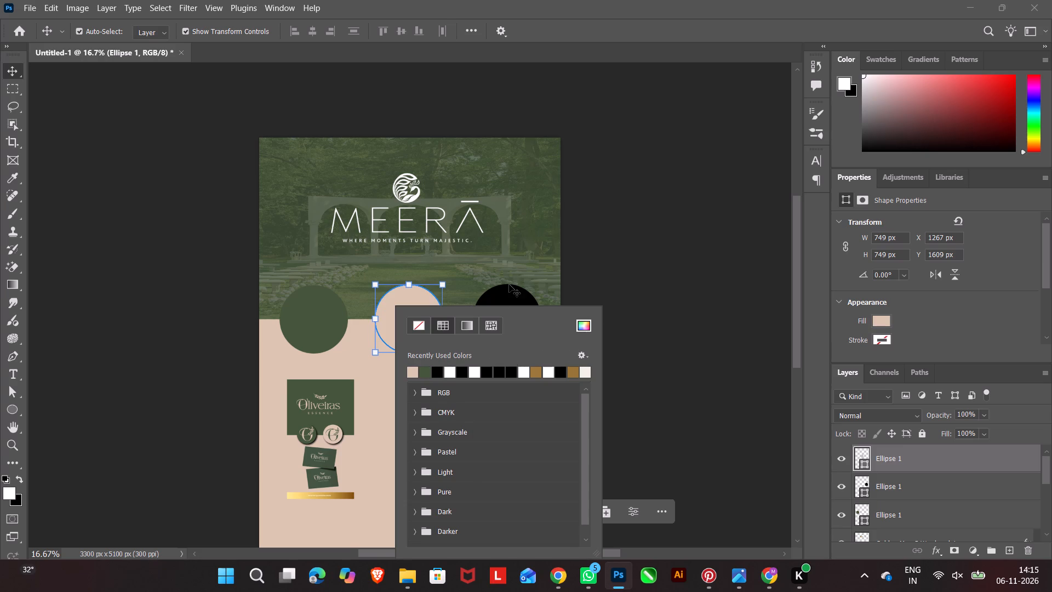
{"action": "left_click", "coordinate": [509, 288]}
{"action": "left_click", "coordinate": [427, 515]}
{"action": "left_click", "coordinate": [451, 373]}
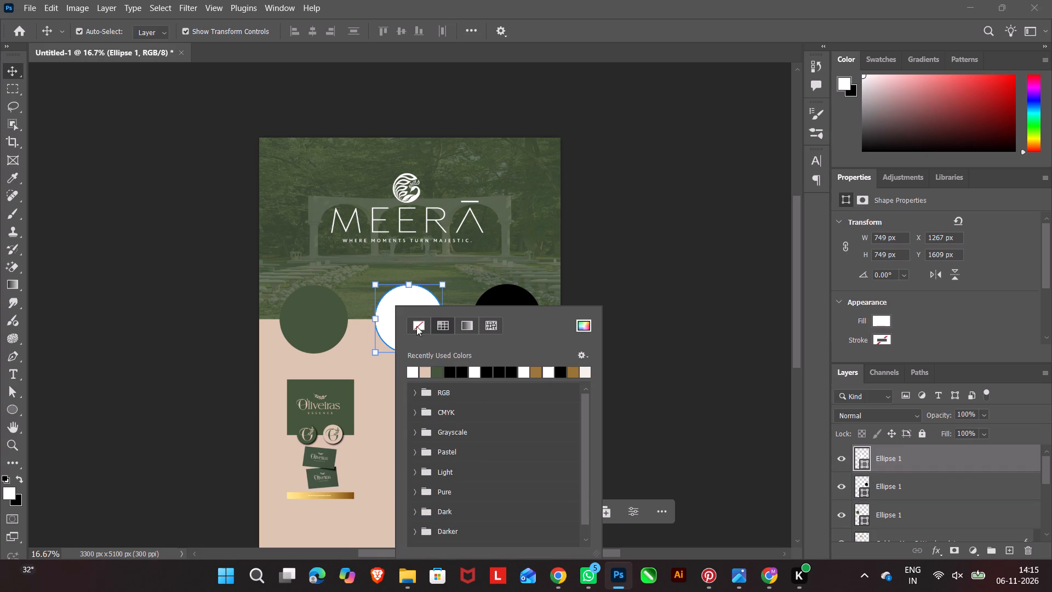
{"action": "left_click", "coordinate": [427, 374]}
Fill the right circle with white from the recently used colors.
{"action": "left_click", "coordinate": [532, 269]}
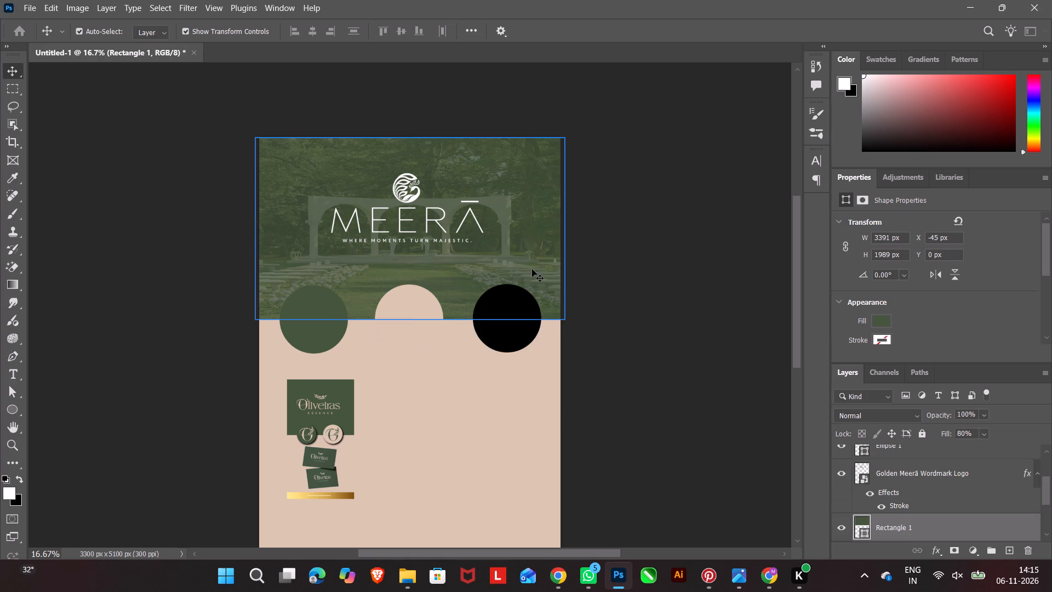
{"action": "left_click", "coordinate": [511, 346]}
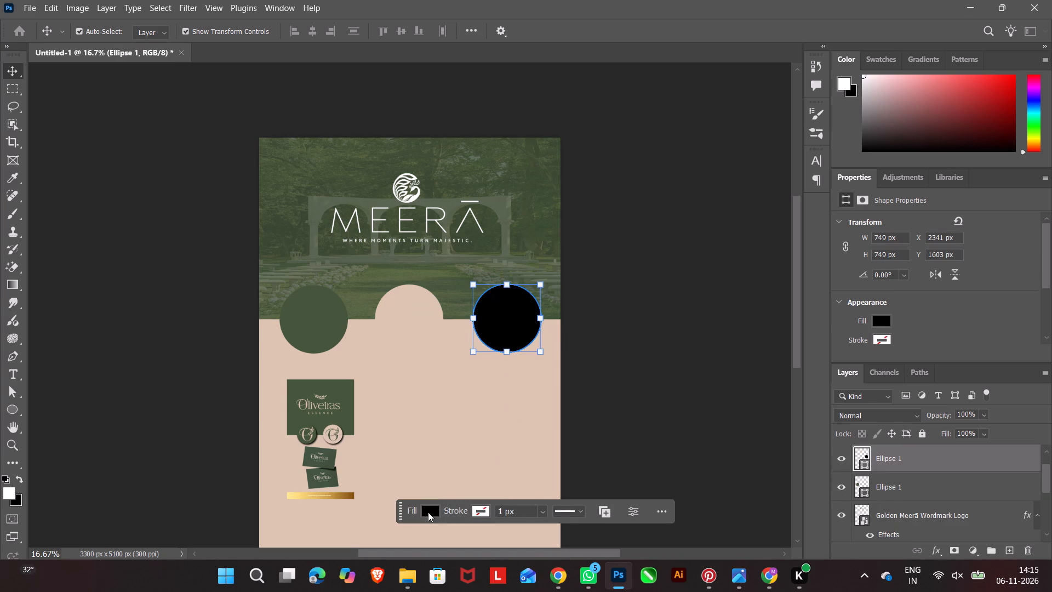
{"action": "left_click", "coordinate": [428, 512]}
{"action": "left_click", "coordinate": [474, 373]}
{"action": "double_click", "coordinate": [710, 278]}
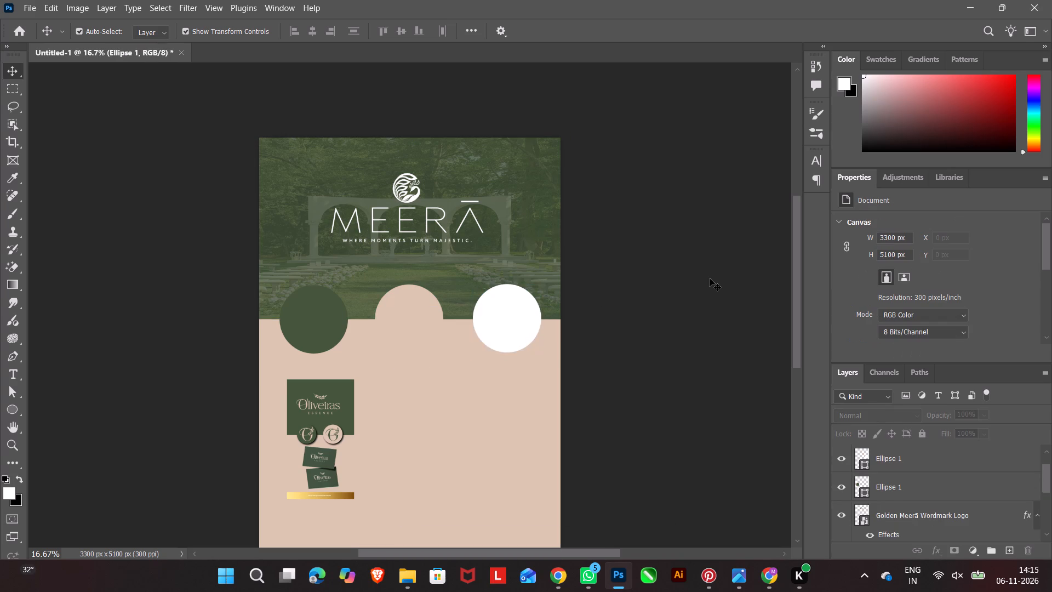
Add a black Multiply drop shadow to the beige middle circle: opacity 100%, angle 139°, distance 55 px, spread 0%, size 57 px.
{"action": "left_click", "coordinate": [419, 327]}
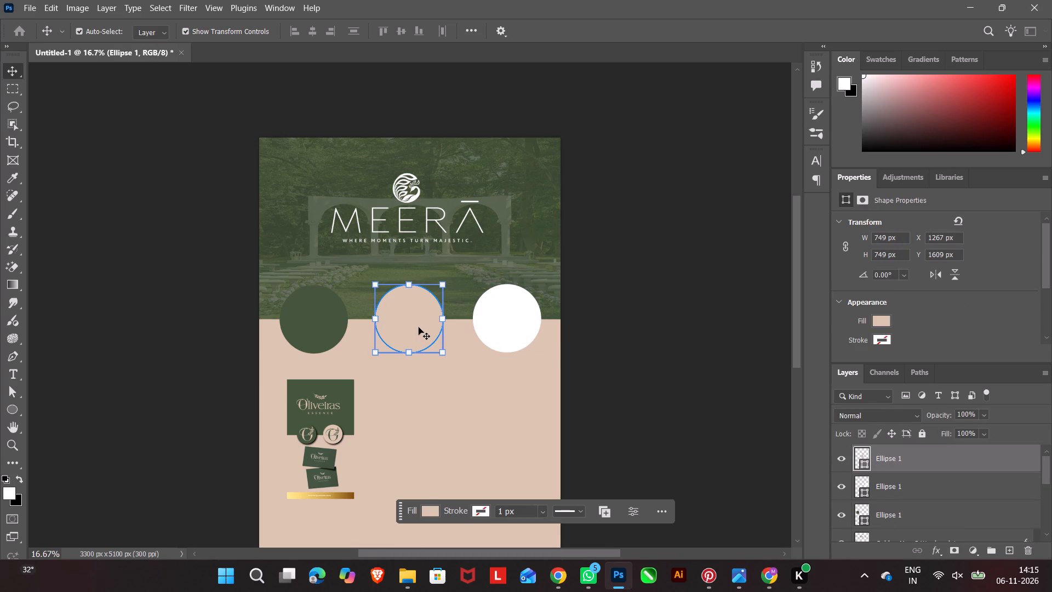
{"action": "left_click", "coordinate": [936, 548]}
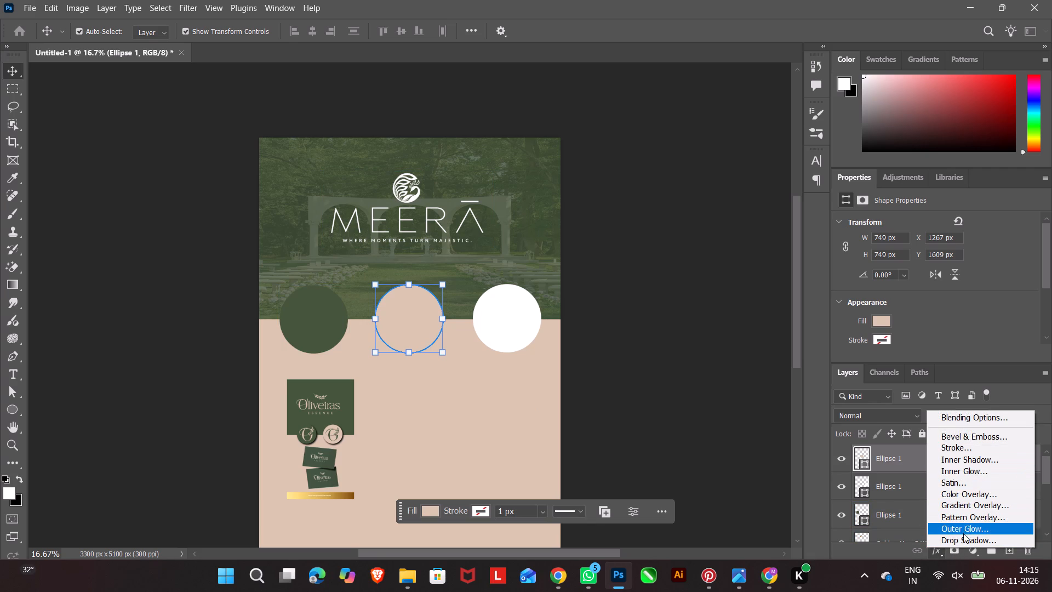
{"action": "left_click", "coordinate": [963, 541]}
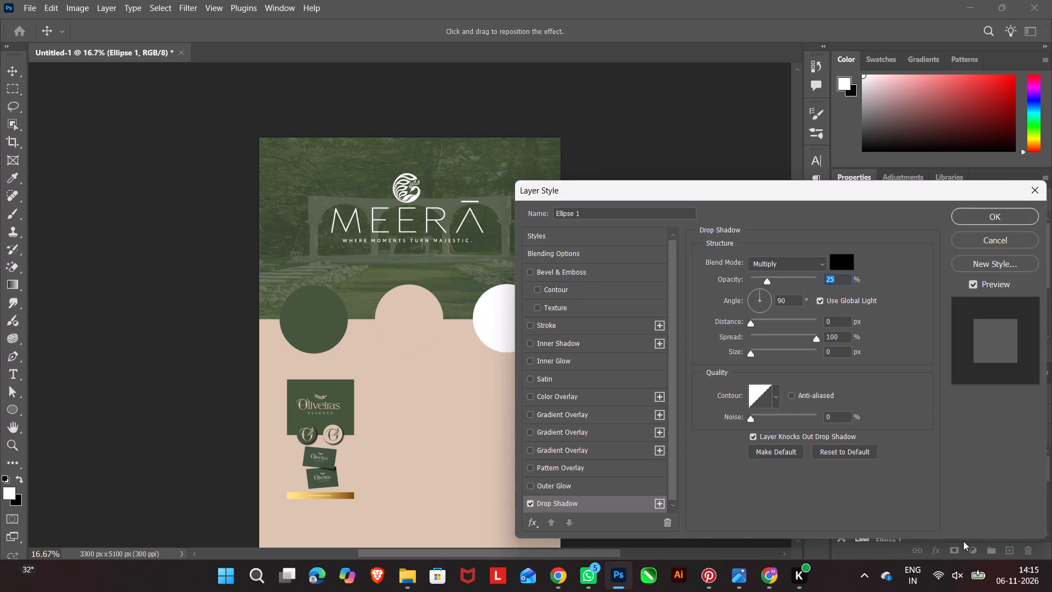
{"action": "left_click_drag", "start_coordinate": [769, 281], "coordinate": [903, 256]}
{"action": "left_click_drag", "start_coordinate": [903, 256], "coordinate": [908, 255]}
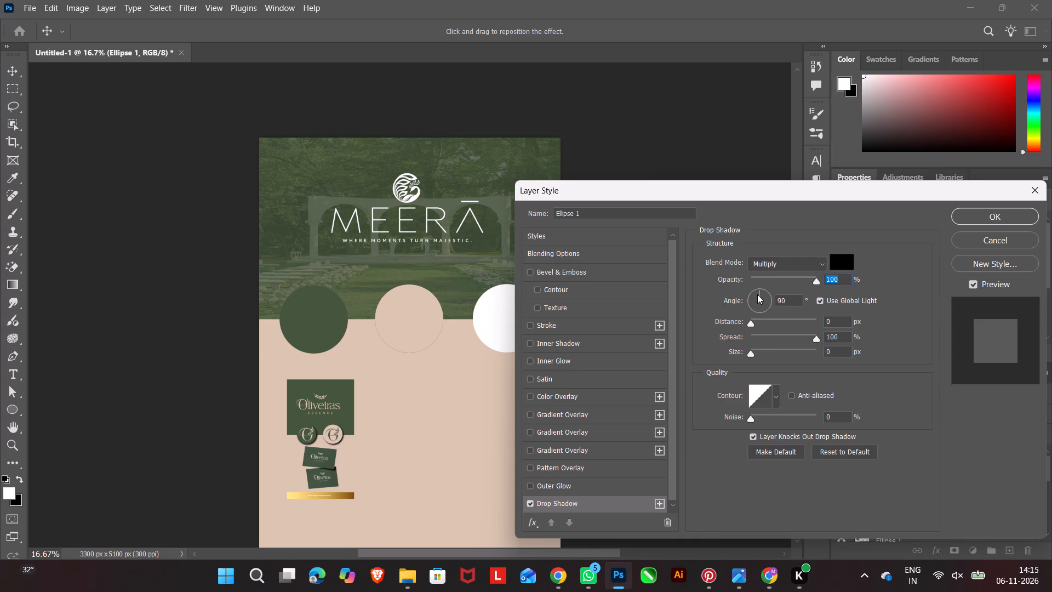
{"action": "left_click_drag", "start_coordinate": [757, 294], "coordinate": [744, 288]}
{"action": "left_click_drag", "start_coordinate": [750, 323], "coordinate": [783, 319]}
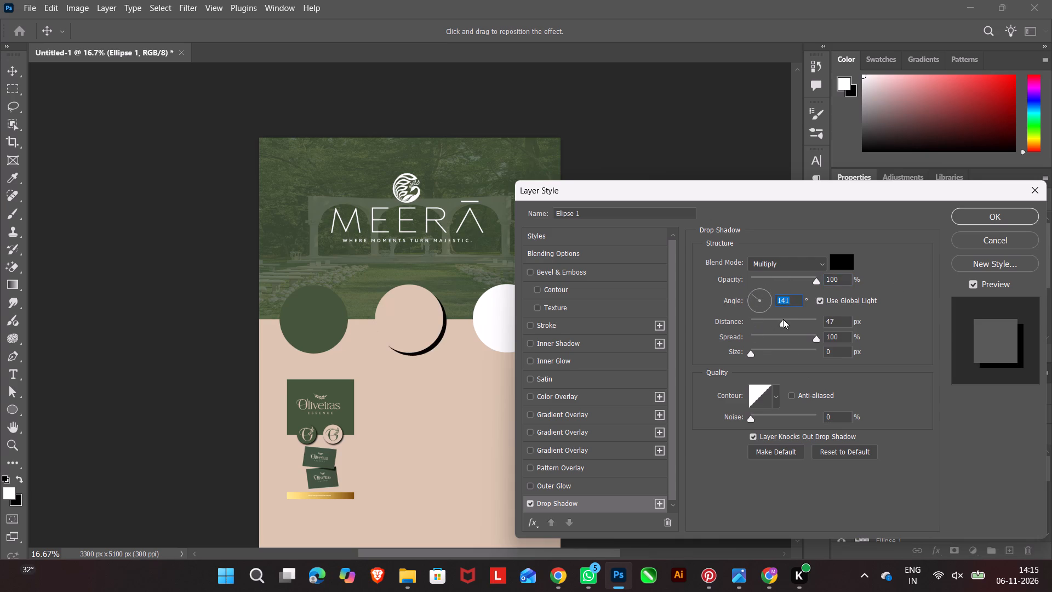
{"action": "left_click_drag", "start_coordinate": [783, 319], "coordinate": [781, 319]}
{"action": "left_click_drag", "start_coordinate": [752, 354], "coordinate": [758, 354]}
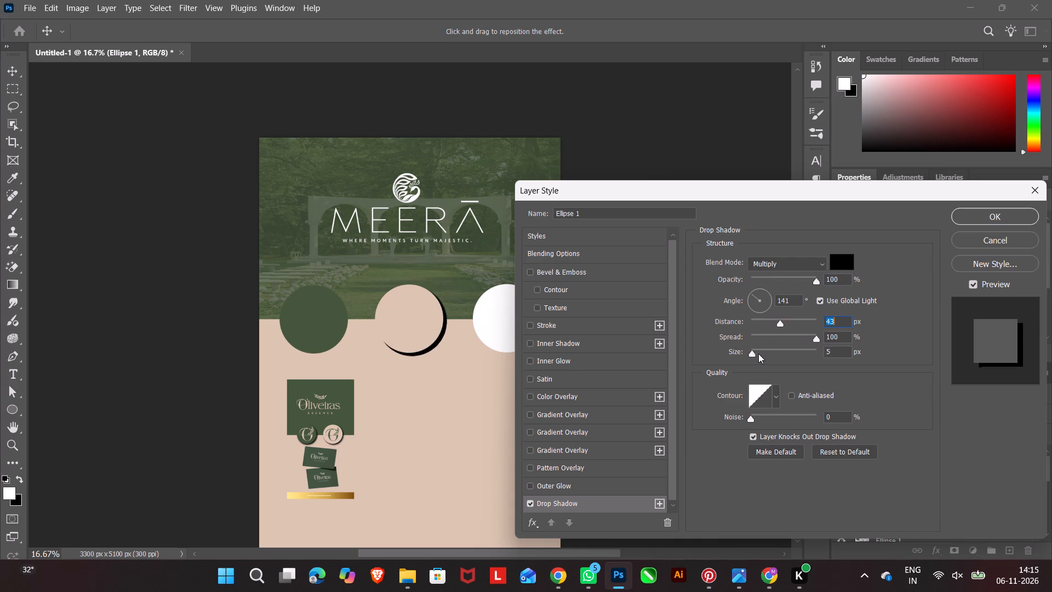
{"action": "left_click_drag", "start_coordinate": [758, 354], "coordinate": [757, 353]}
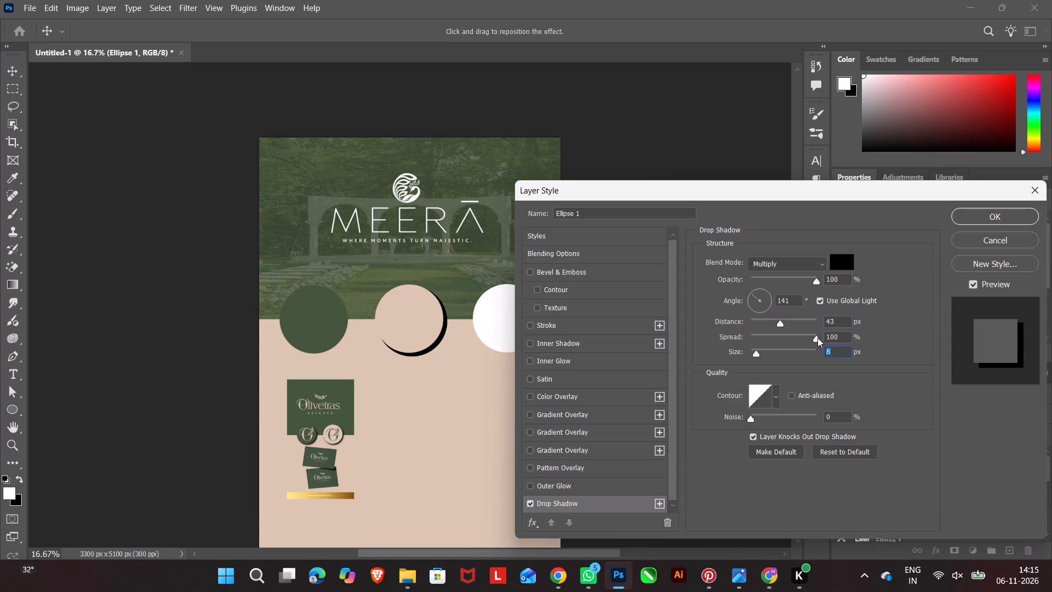
{"action": "left_click_drag", "start_coordinate": [817, 338], "coordinate": [622, 350]}
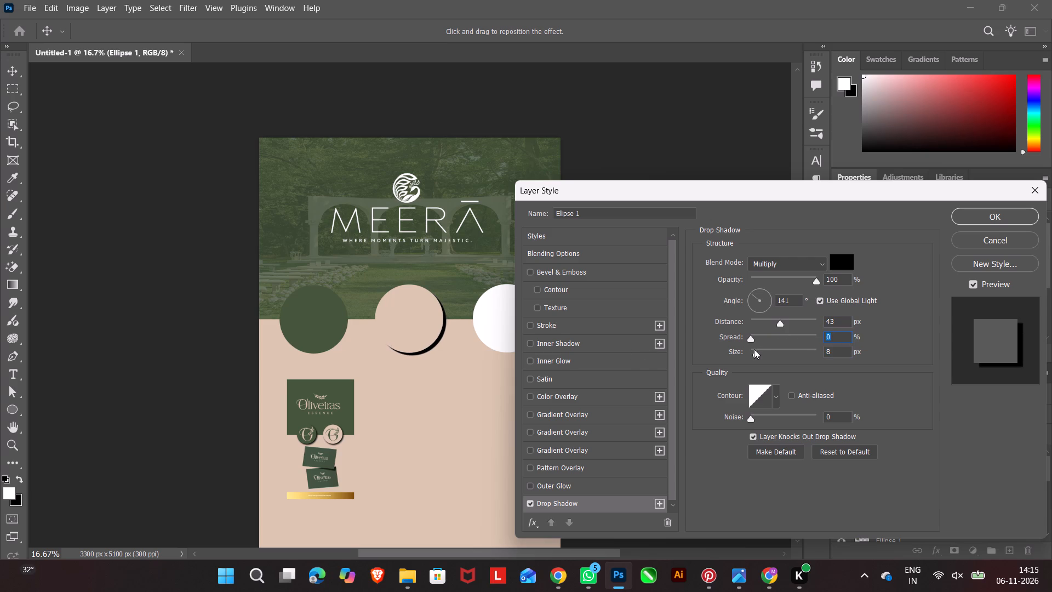
{"action": "left_click_drag", "start_coordinate": [756, 351], "coordinate": [770, 351]}
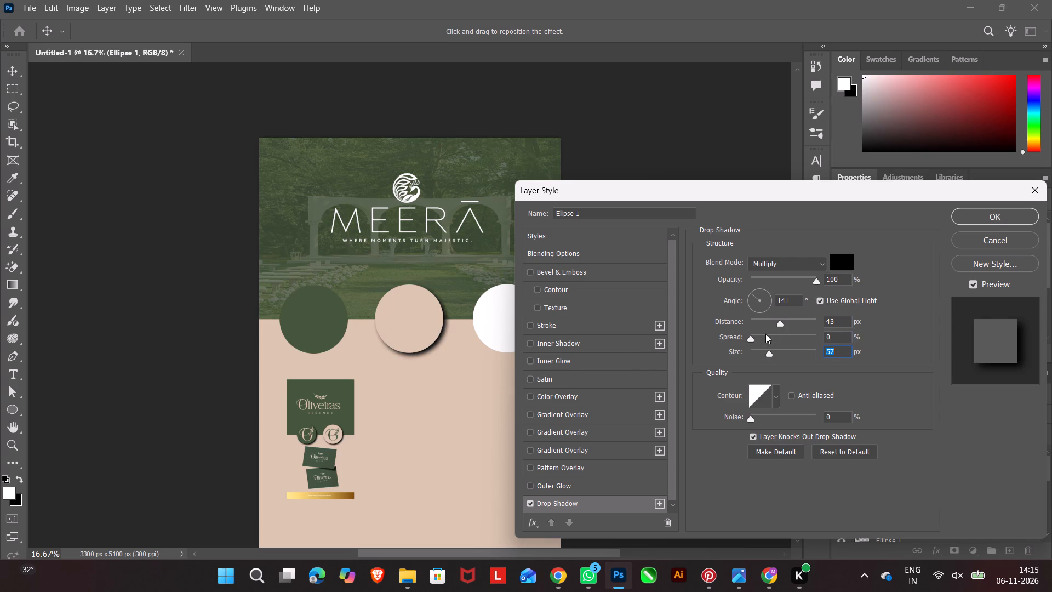
{"action": "left_click_drag", "start_coordinate": [778, 323], "coordinate": [787, 323]}
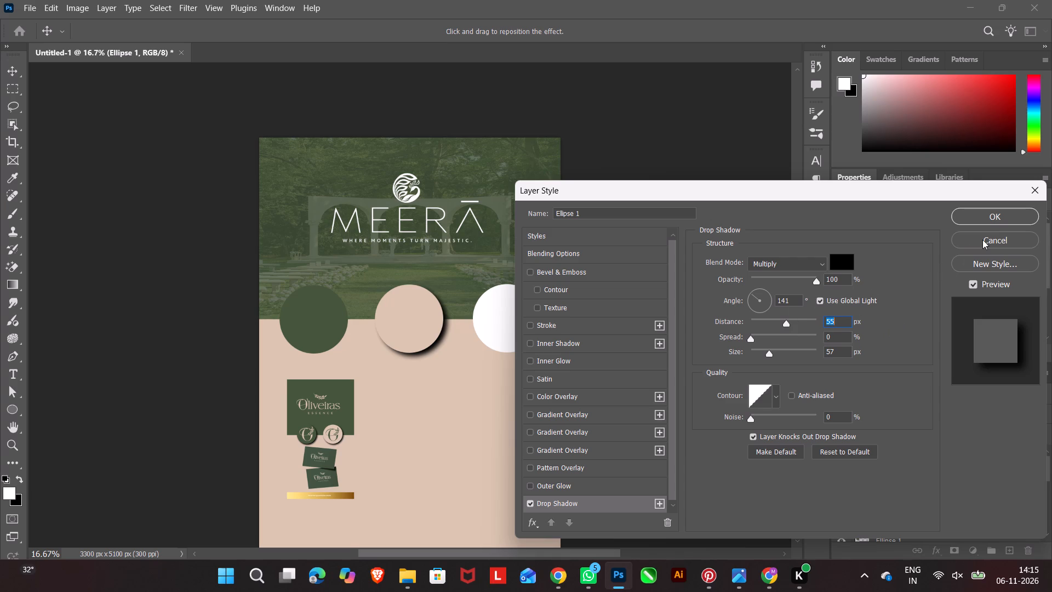
{"action": "left_click", "coordinate": [754, 295]}
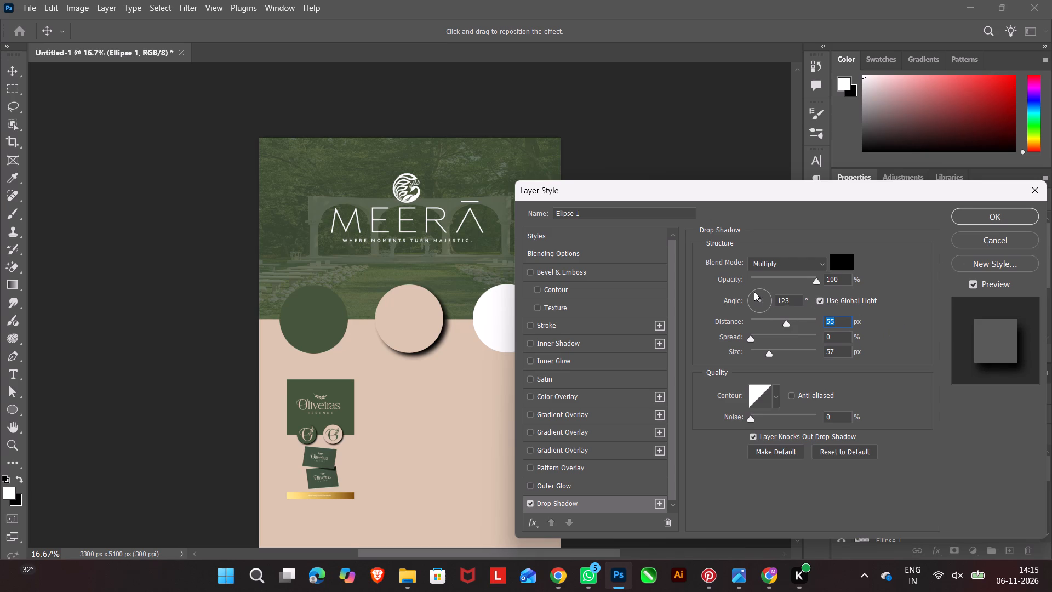
{"action": "left_click_drag", "start_coordinate": [756, 292], "coordinate": [751, 294]}
{"action": "left_click", "coordinate": [751, 294]}
{"action": "left_click", "coordinate": [1002, 219]}
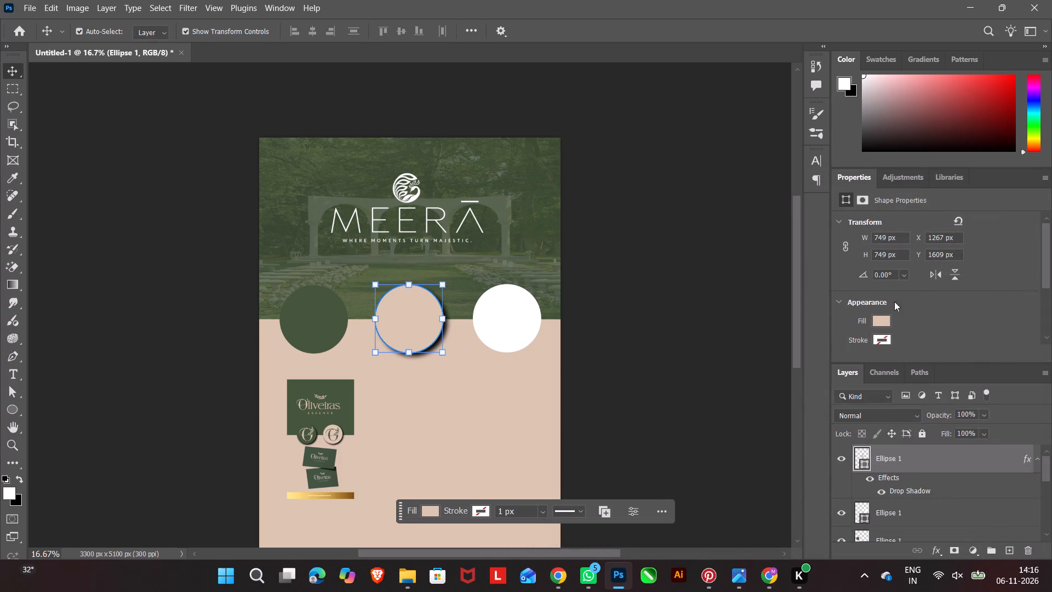
{"action": "left_click", "coordinate": [737, 326]}
Add a drop shadow to the white right circle with the same settings as the middle circle's shadow.
{"action": "left_click", "coordinate": [513, 326]}
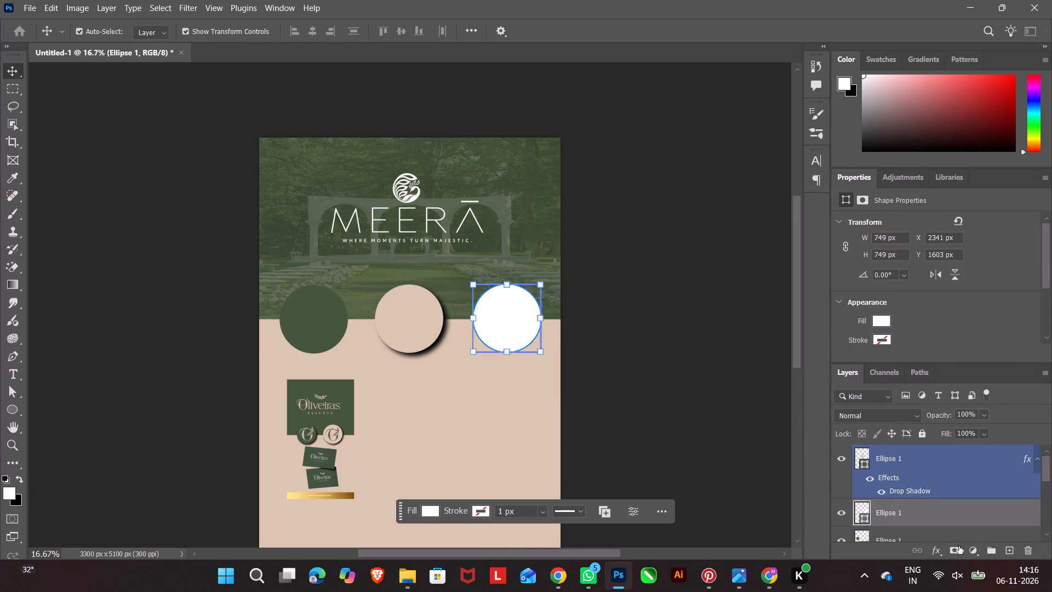
{"action": "left_click", "coordinate": [936, 549]}
{"action": "left_click", "coordinate": [961, 538]}
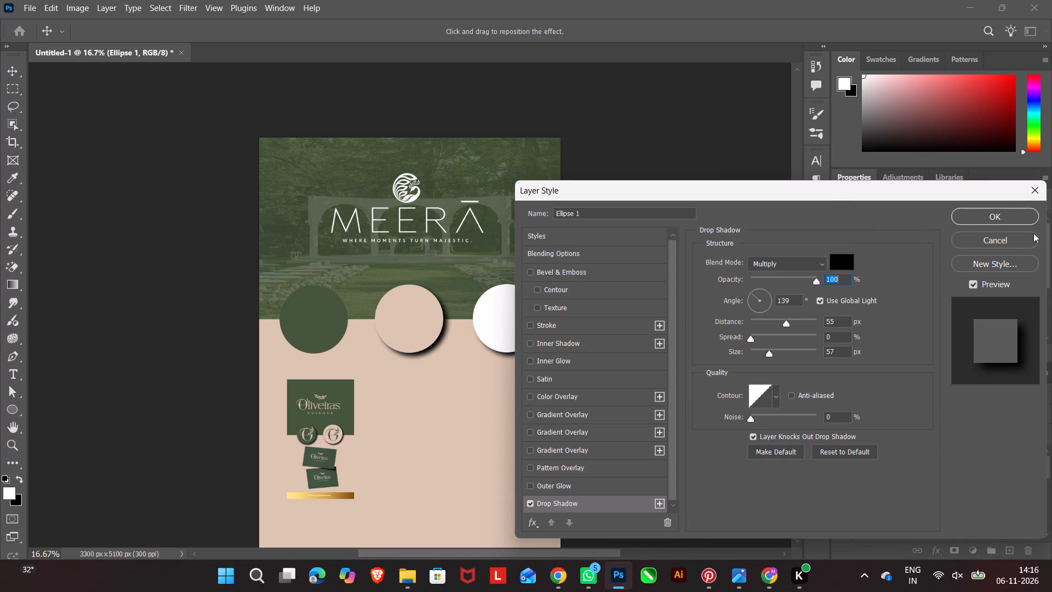
{"action": "left_click", "coordinate": [1015, 218]}
Add a drop shadow to the dark green left circle with the same settings as the other two circles.
{"action": "left_click", "coordinate": [314, 331]}
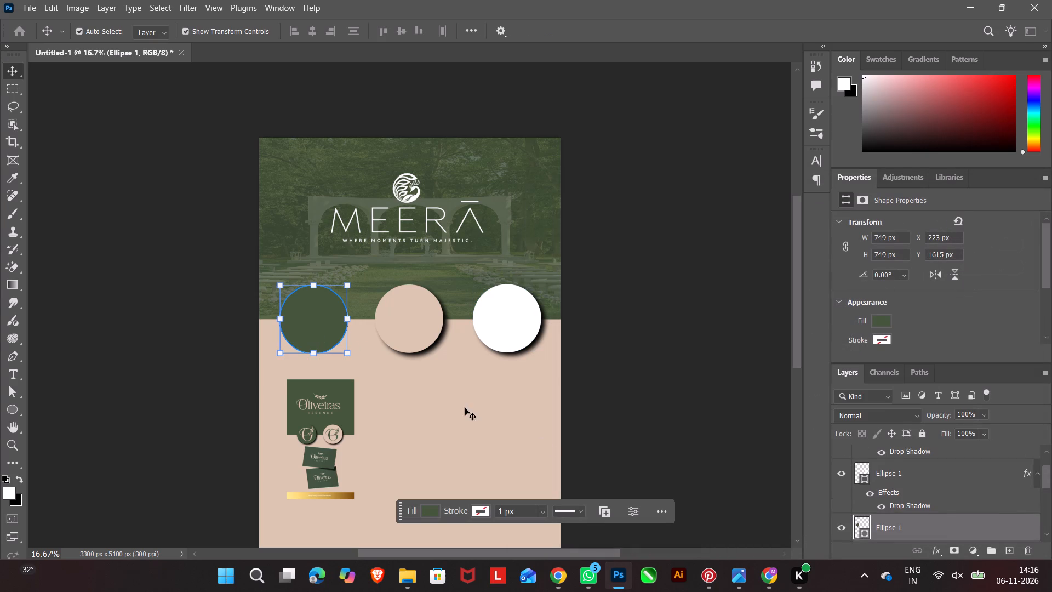
{"action": "left_click", "coordinate": [939, 546]}
{"action": "left_click", "coordinate": [955, 534]}
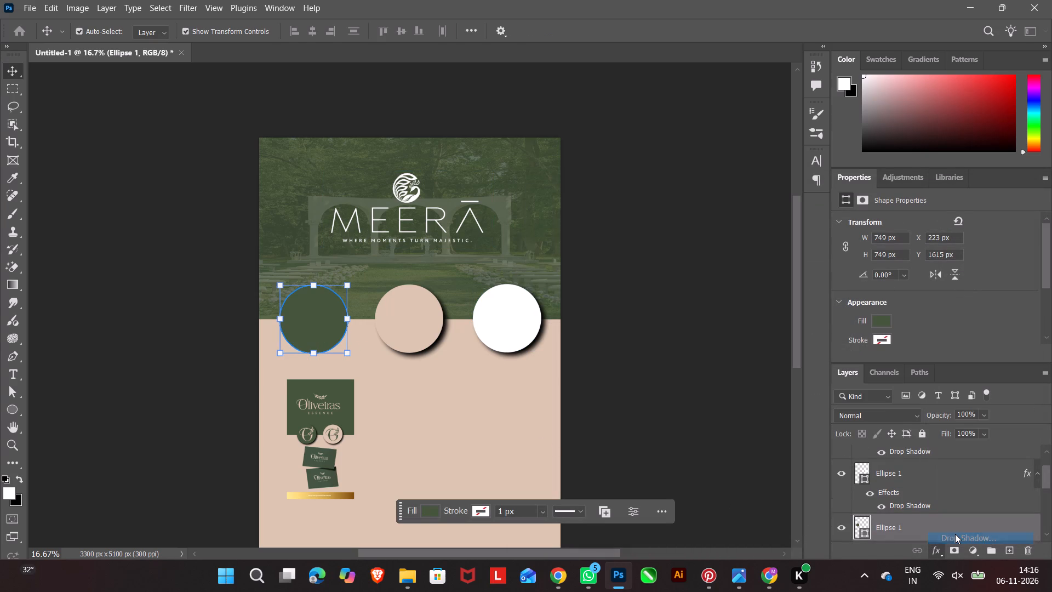
{"action": "left_click", "coordinate": [990, 213]}
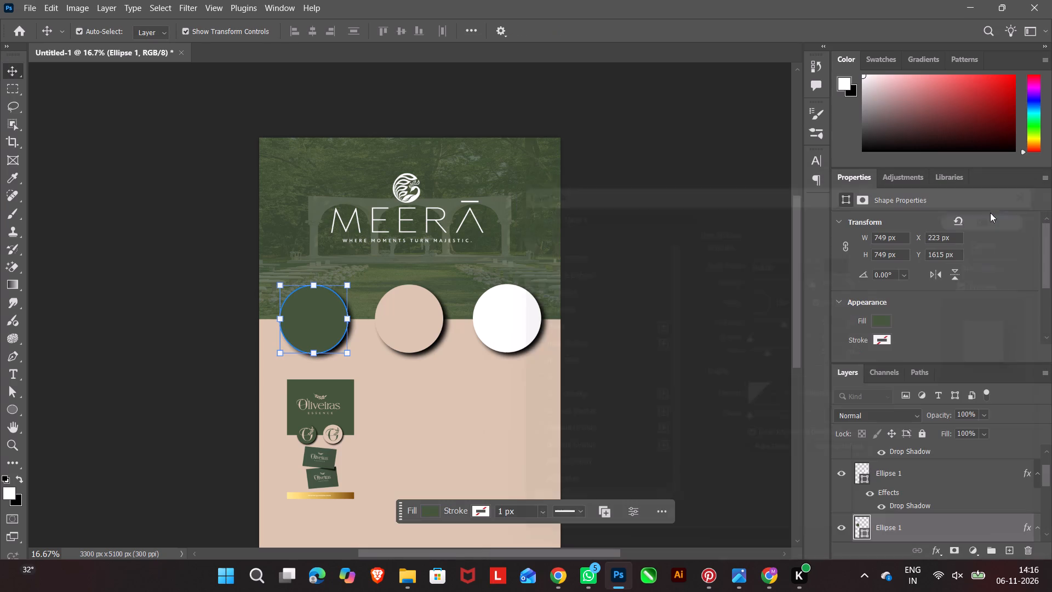
{"action": "double_click", "coordinate": [693, 227]}
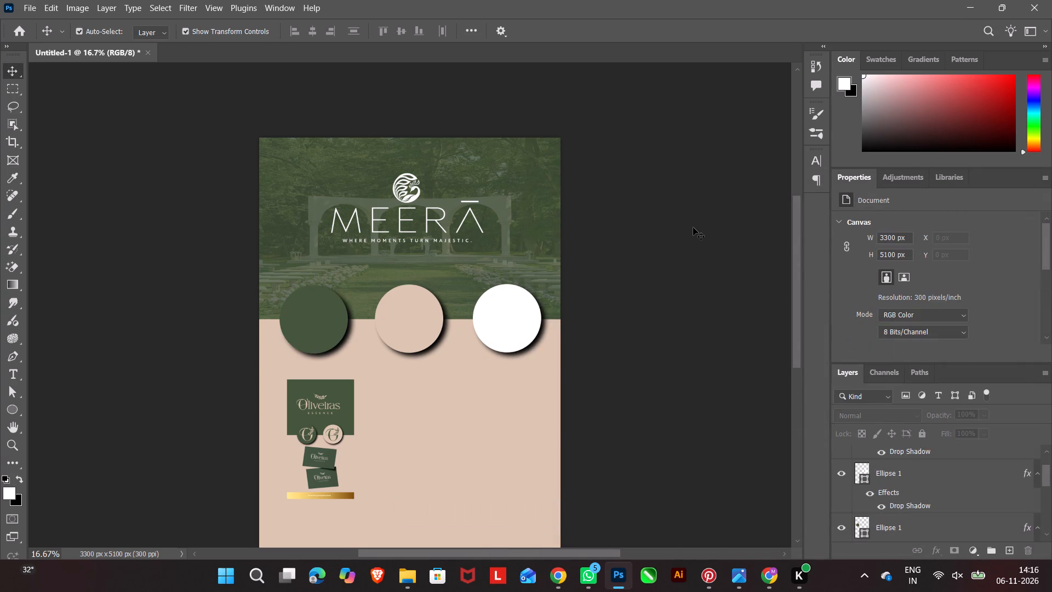
Move the Oliveiras reference image to the header's upper-left corner, about X 70, Y 0 px, and bring its layer to the top of the stack.
{"action": "left_click", "coordinate": [329, 443]}
{"action": "left_click_drag", "start_coordinate": [328, 443], "coordinate": [307, 209]}
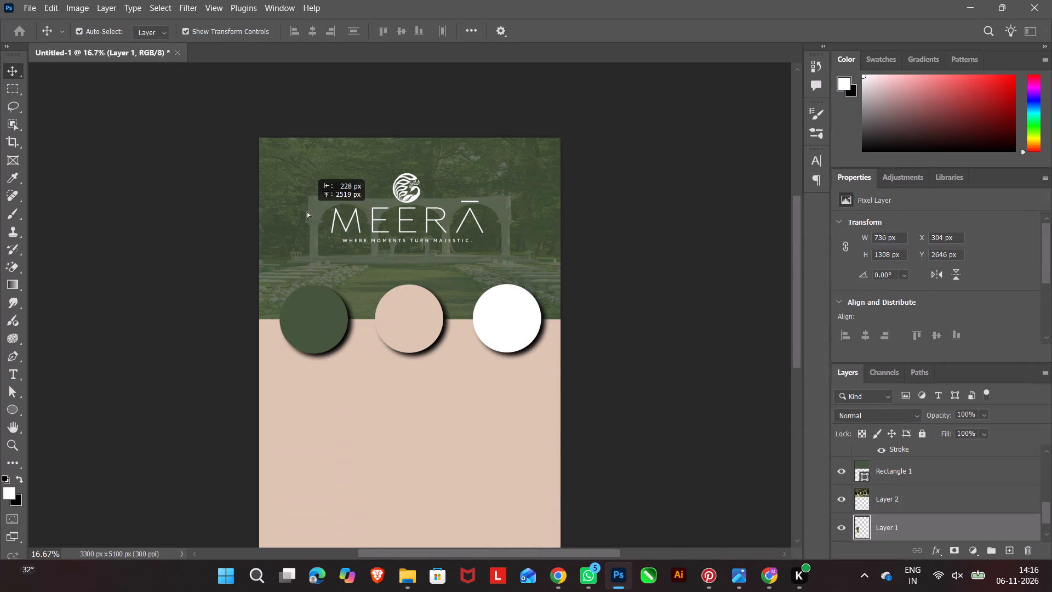
{"action": "left_click_drag", "start_coordinate": [307, 209], "coordinate": [306, 196]}
{"action": "left_click_drag", "start_coordinate": [932, 531], "coordinate": [926, 479]}
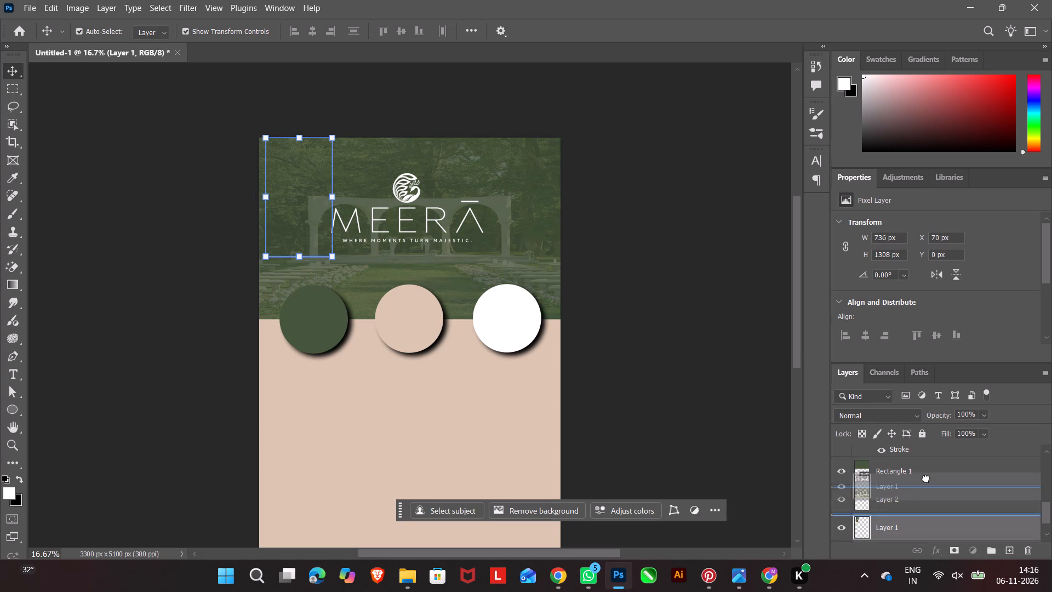
{"action": "left_click_drag", "start_coordinate": [926, 479], "coordinate": [928, 449]}
{"action": "left_click", "coordinate": [683, 361]}
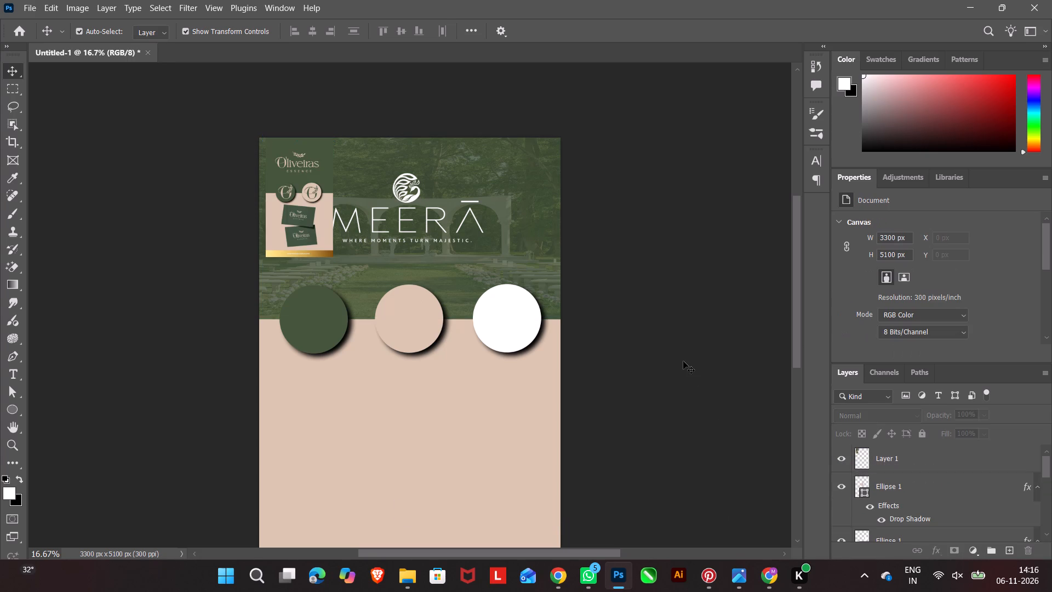
Examine the white MEERA logo and its bird emblem in the header up close.
{"action": "left_click", "coordinate": [409, 190]}
{"action": "left_click", "coordinate": [411, 201]}
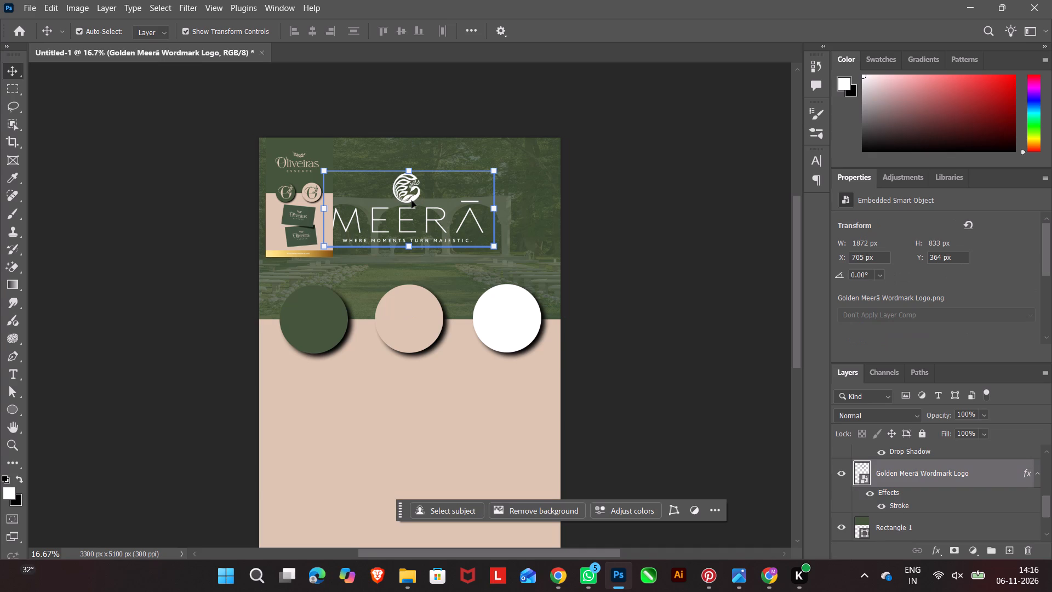
{"action": "scroll", "coordinate": [405, 195], "scroll_direction": "up", "scroll_amount": 12, "text": "alt"}
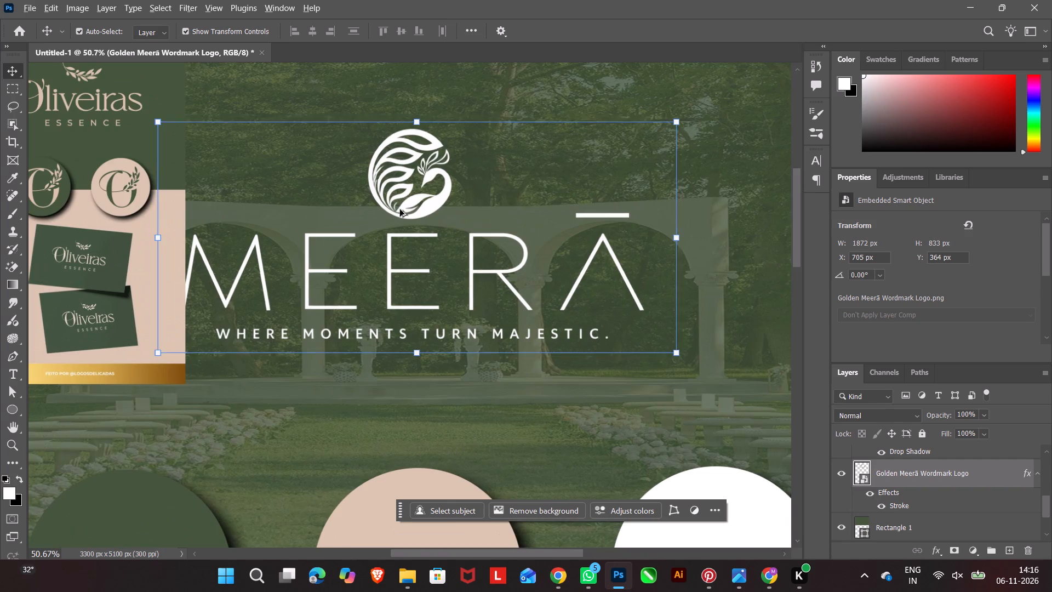
{"action": "scroll", "coordinate": [400, 218], "scroll_direction": "down", "scroll_amount": 14, "text": "alt"}
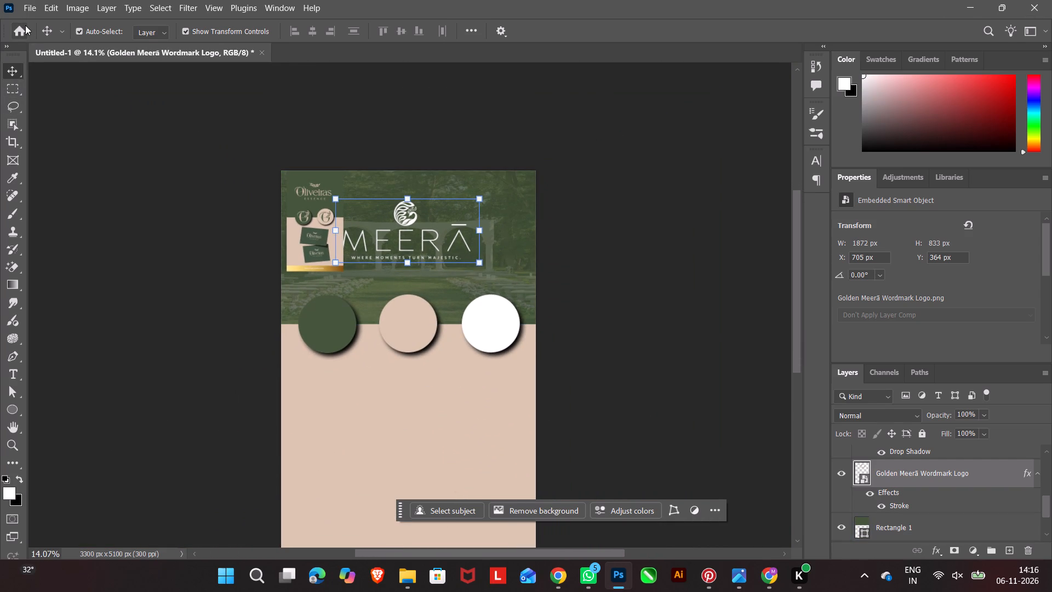
{"action": "left_click", "coordinate": [210, 362]}
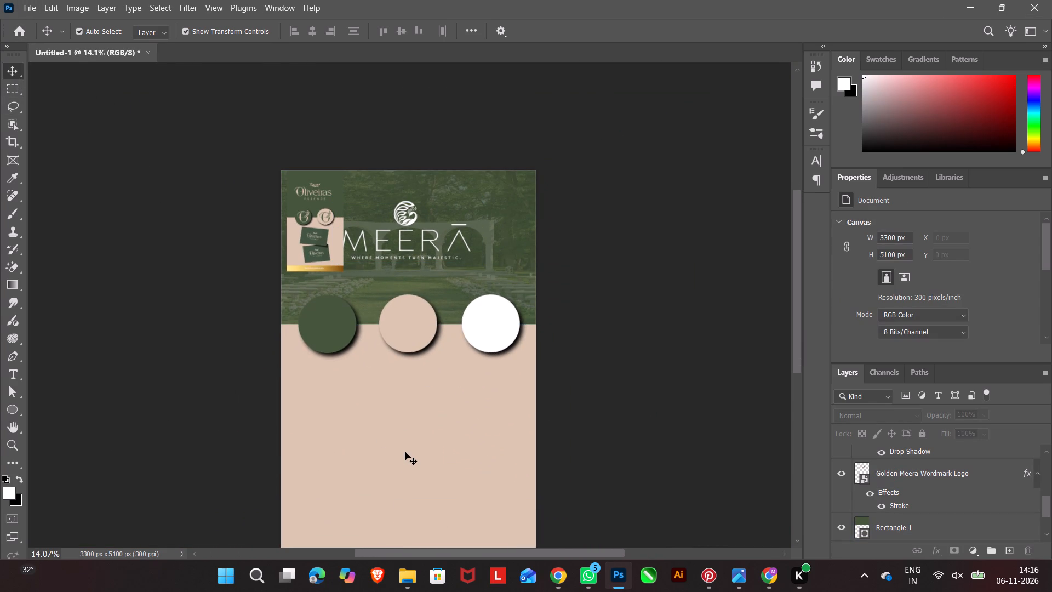
{"action": "left_click", "coordinate": [405, 452]}
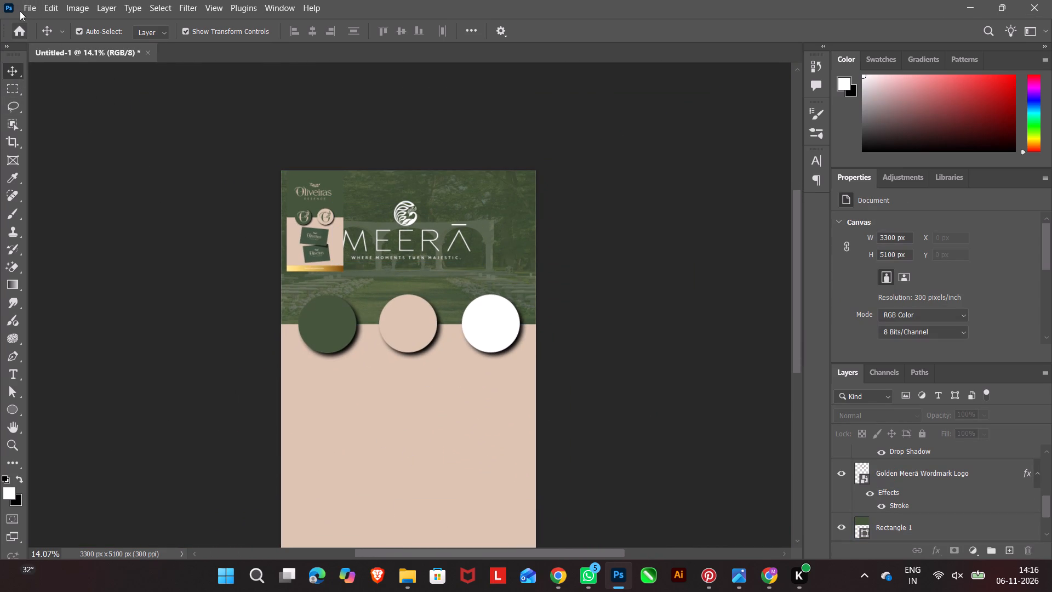
Place the Golden Meerā Wordmark Logo from Downloads as an embedded image, with its bird emblem centered over the beige middle circle.
{"action": "left_click", "coordinate": [26, 0]}
{"action": "left_click", "coordinate": [52, 256]}
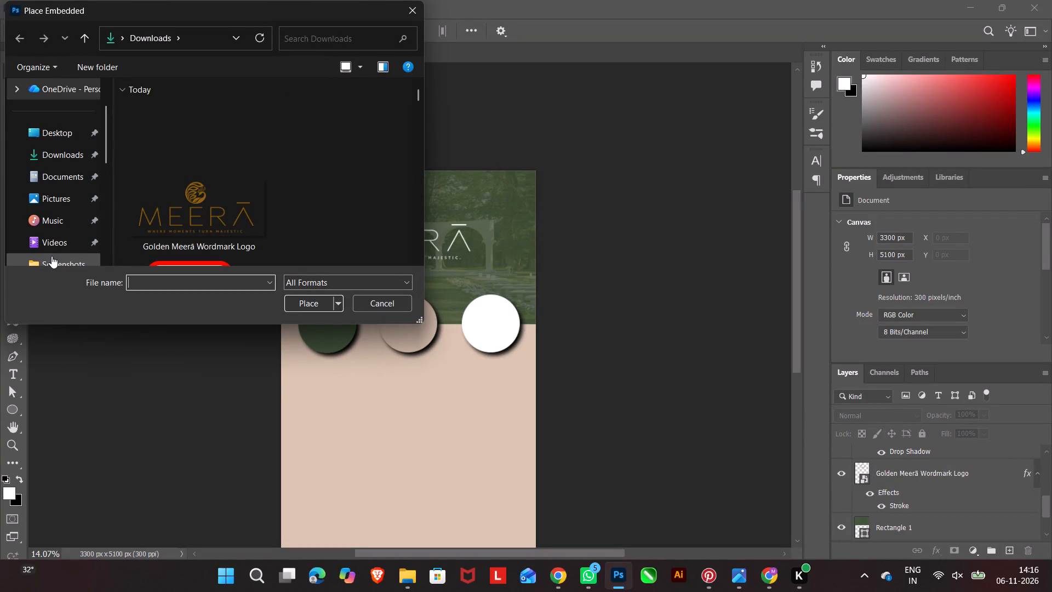
{"action": "left_click", "coordinate": [194, 224]}
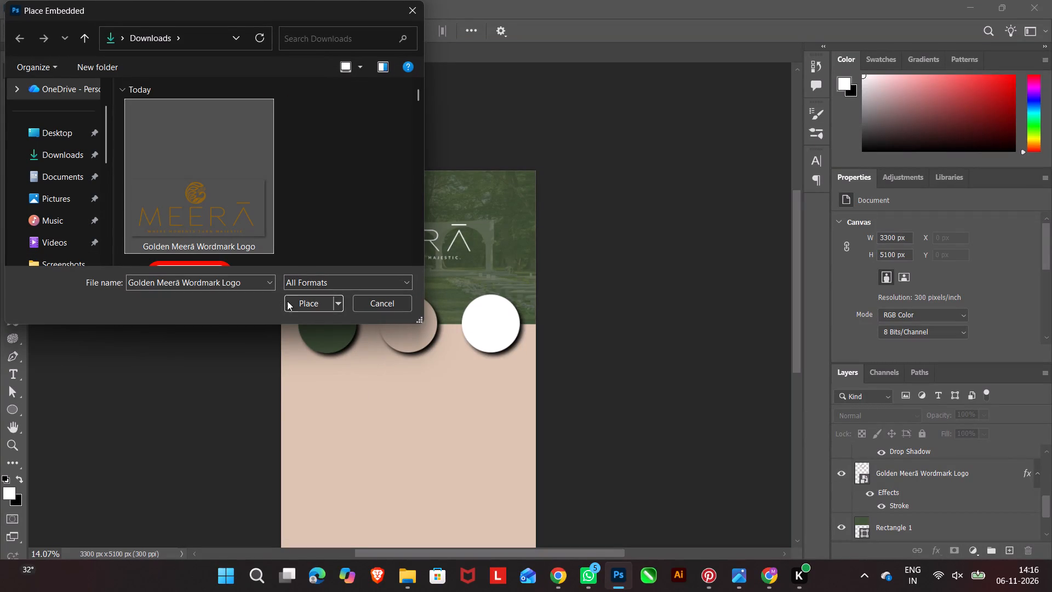
{"action": "left_click", "coordinate": [294, 301]}
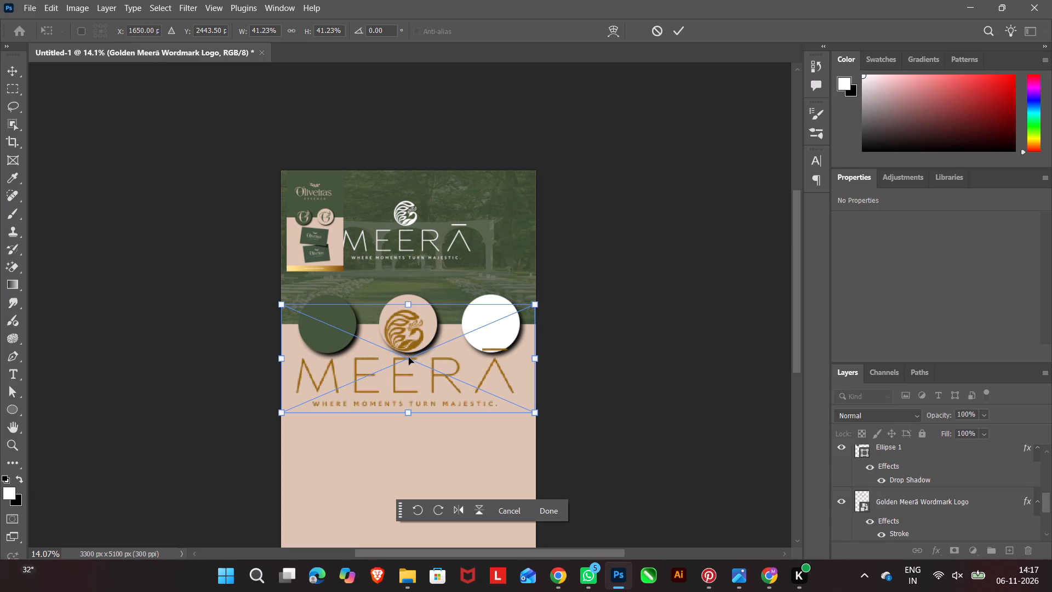
{"action": "left_click_drag", "start_coordinate": [409, 357], "coordinate": [408, 352]}
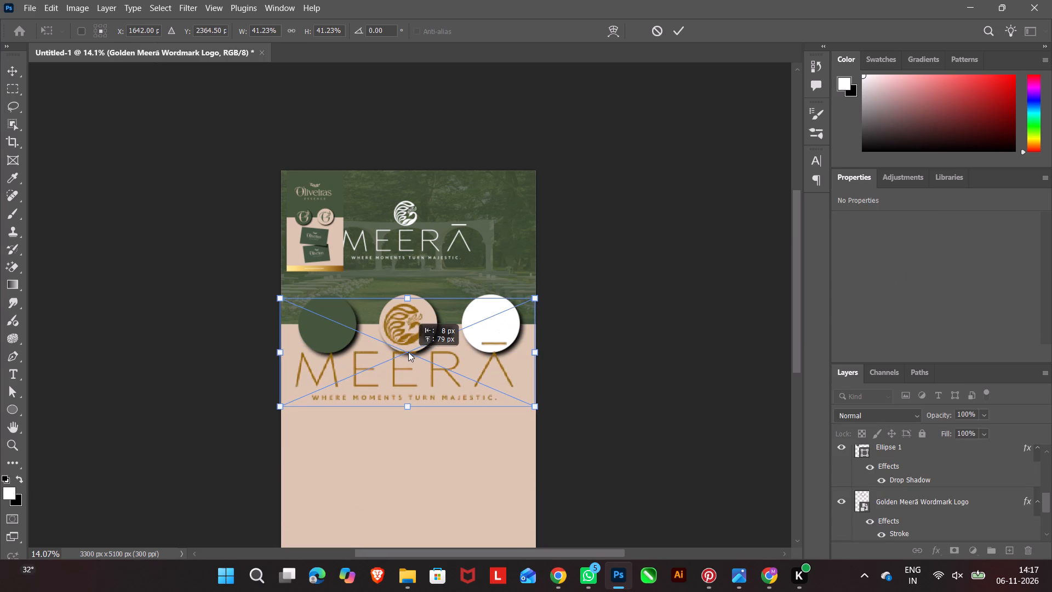
{"action": "left_click_drag", "start_coordinate": [408, 352], "coordinate": [412, 352]}
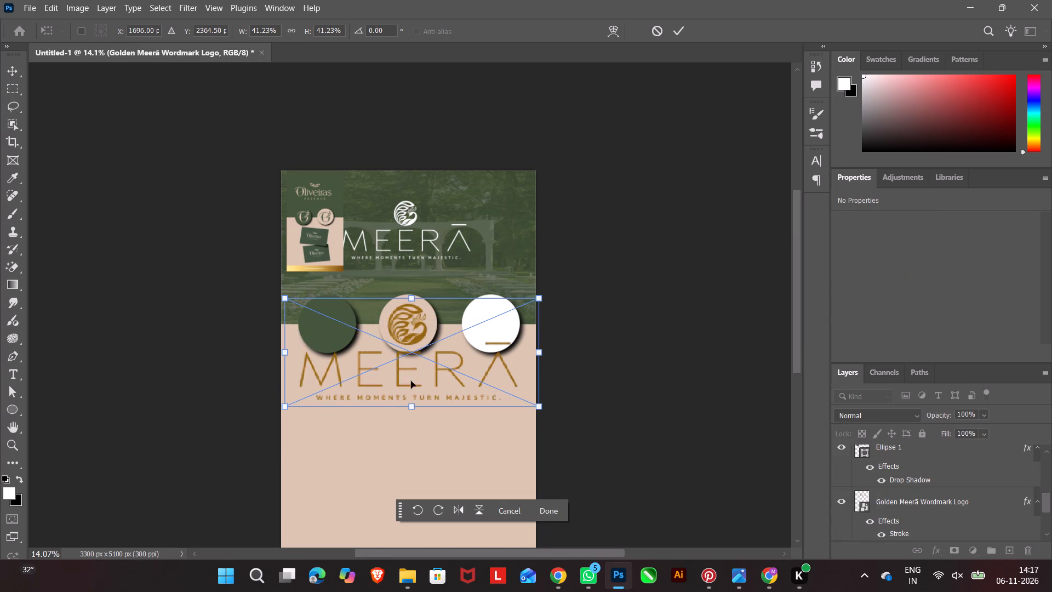
{"action": "left_click", "coordinate": [551, 510]}
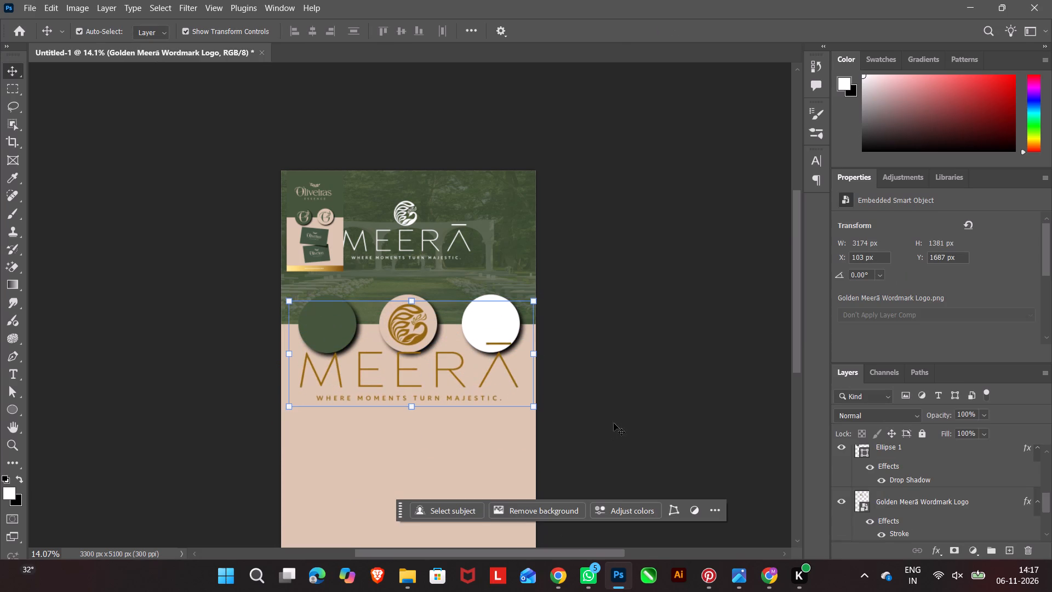
{"action": "scroll", "coordinate": [426, 333], "scroll_direction": "up", "scroll_amount": 6, "text": "alt"}
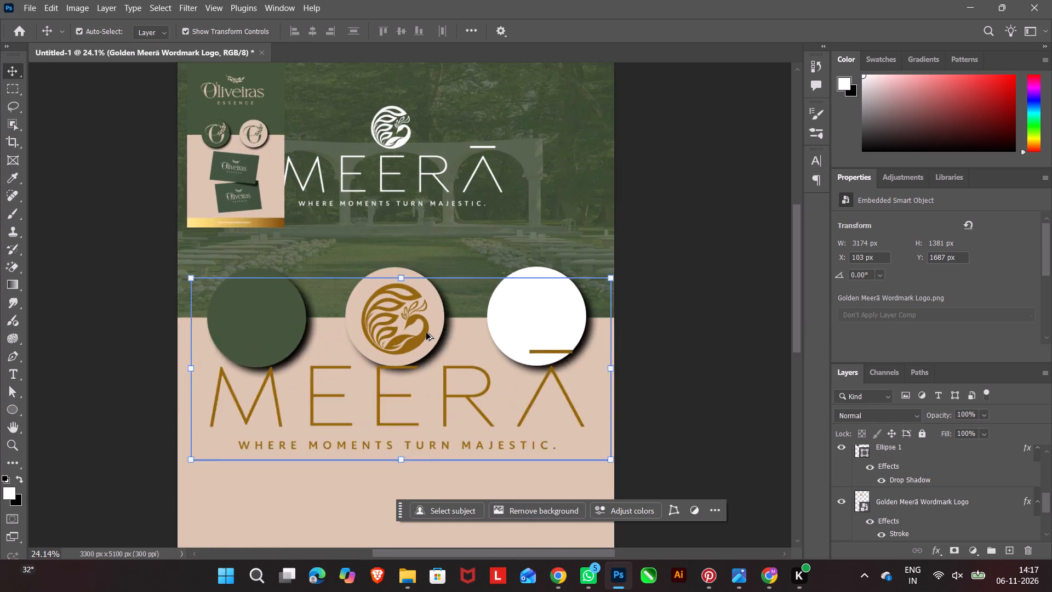
Nudge the gold MEERA logo to X 89, Y 1678 px so its bird emblem sits centered in the beige circle.
{"action": "scroll", "coordinate": [426, 333], "scroll_direction": "up", "scroll_amount": 7, "text": "alt"}
{"action": "left_click", "coordinate": [387, 362]}
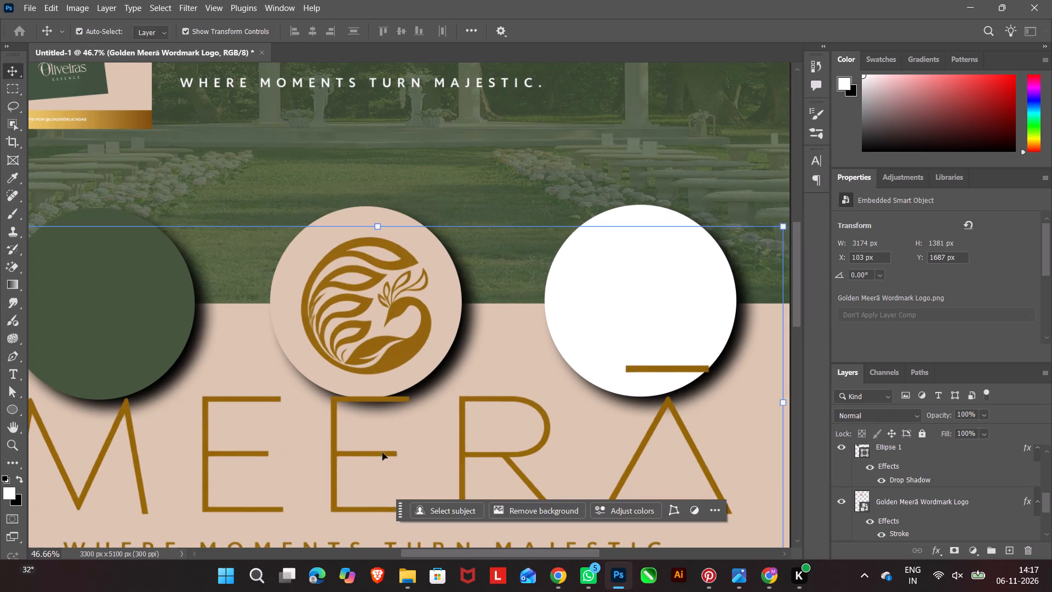
{"action": "left_click", "coordinate": [382, 454]}
{"action": "left_click", "coordinate": [381, 454]}
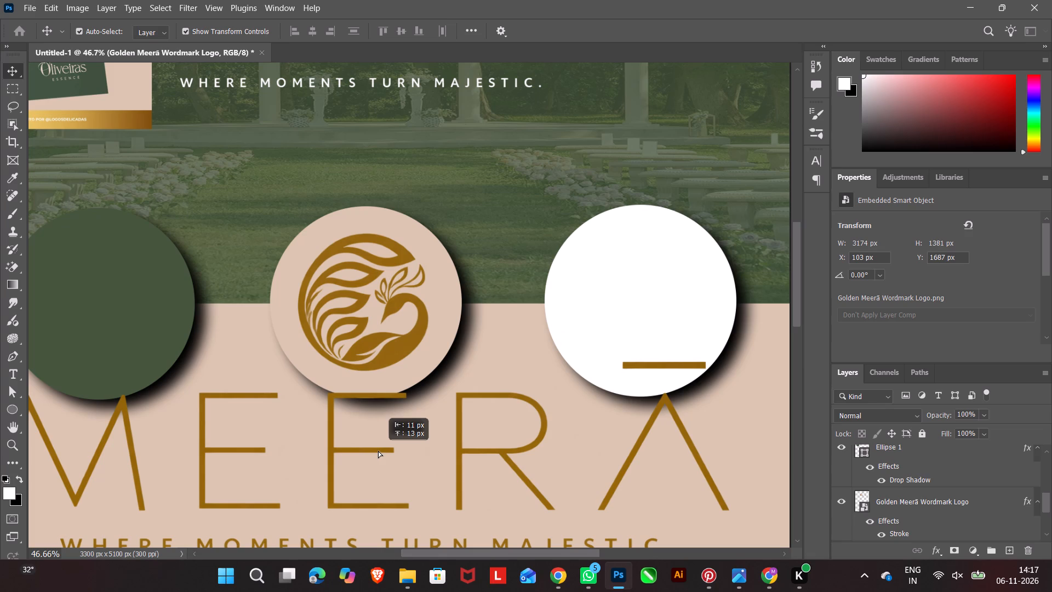
{"action": "key", "text": "Down"}
{"action": "key", "text": "Down"}
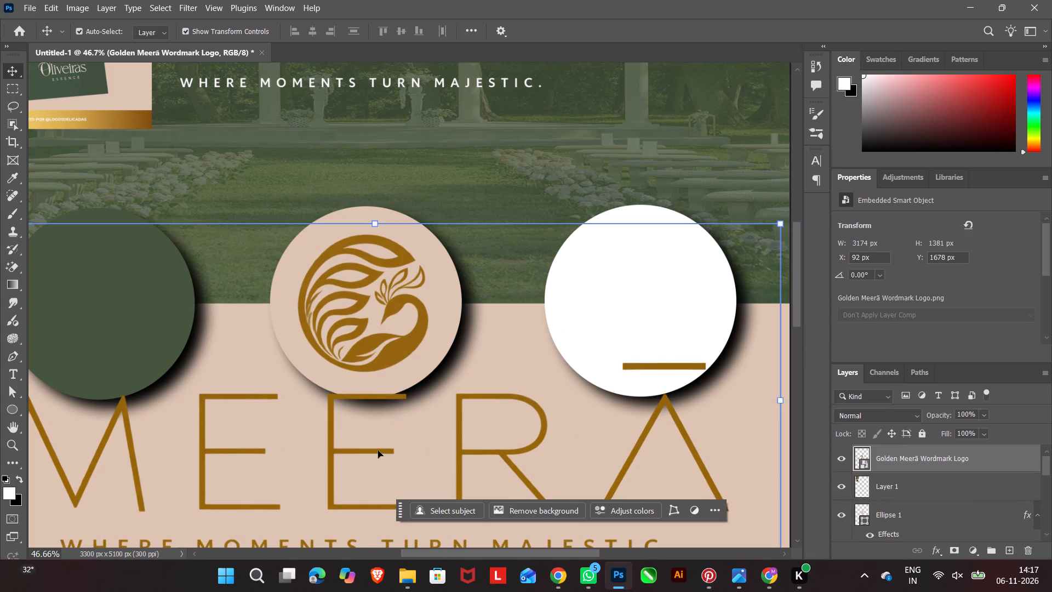
{"action": "key", "text": "Left"}
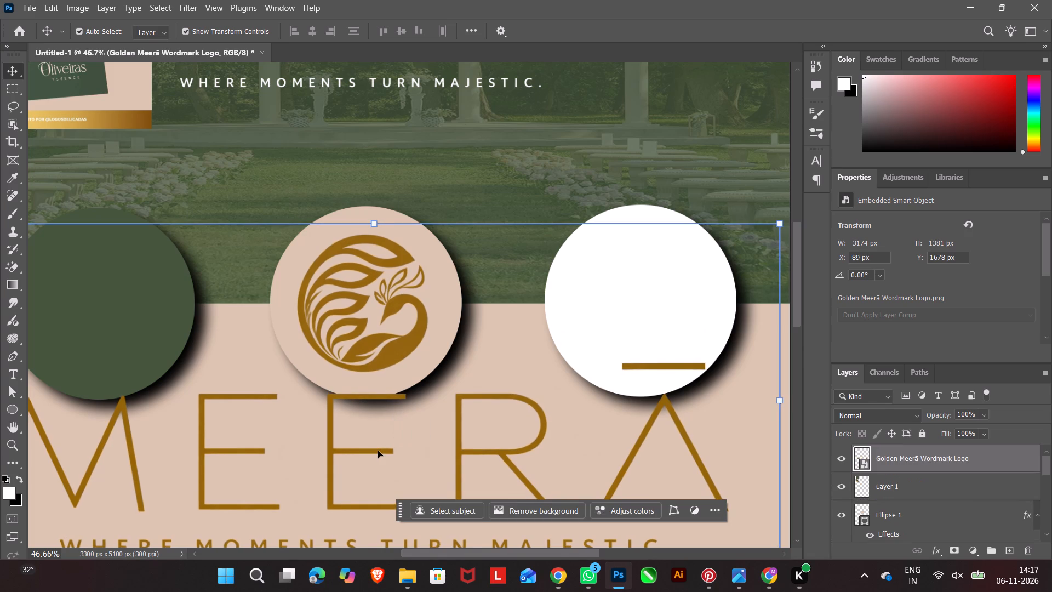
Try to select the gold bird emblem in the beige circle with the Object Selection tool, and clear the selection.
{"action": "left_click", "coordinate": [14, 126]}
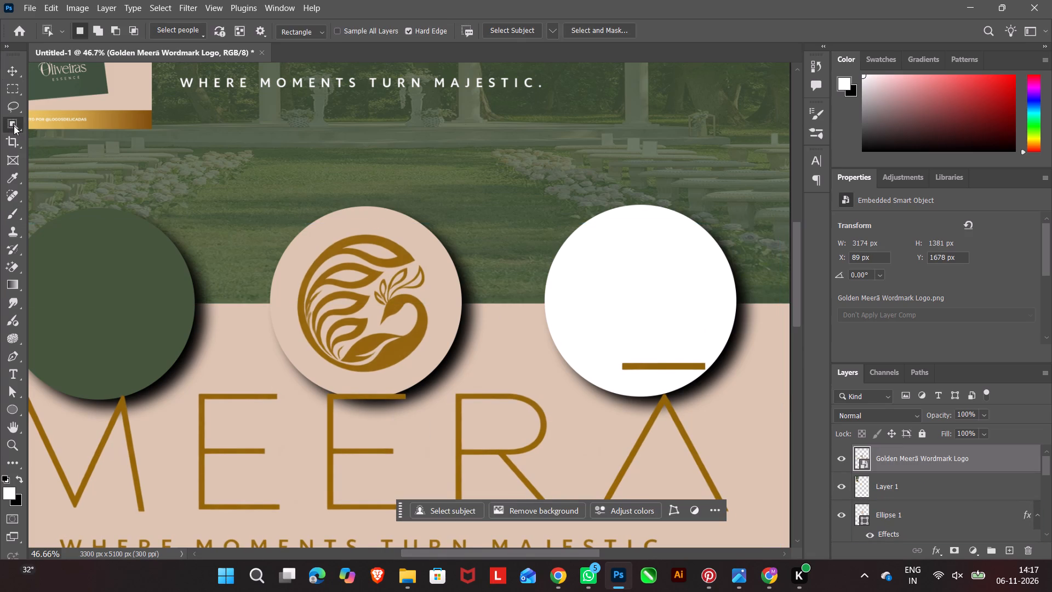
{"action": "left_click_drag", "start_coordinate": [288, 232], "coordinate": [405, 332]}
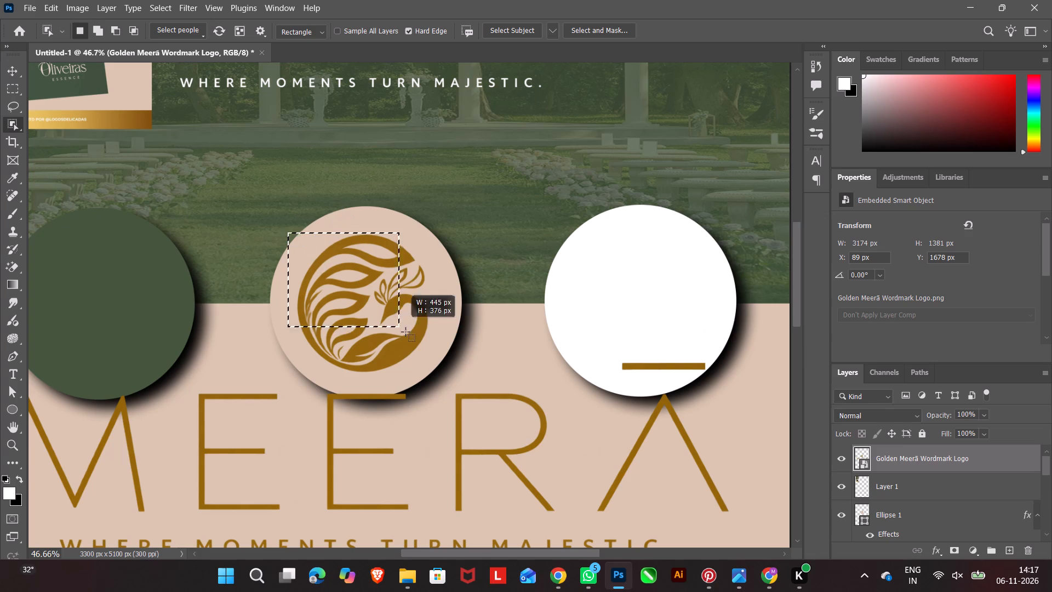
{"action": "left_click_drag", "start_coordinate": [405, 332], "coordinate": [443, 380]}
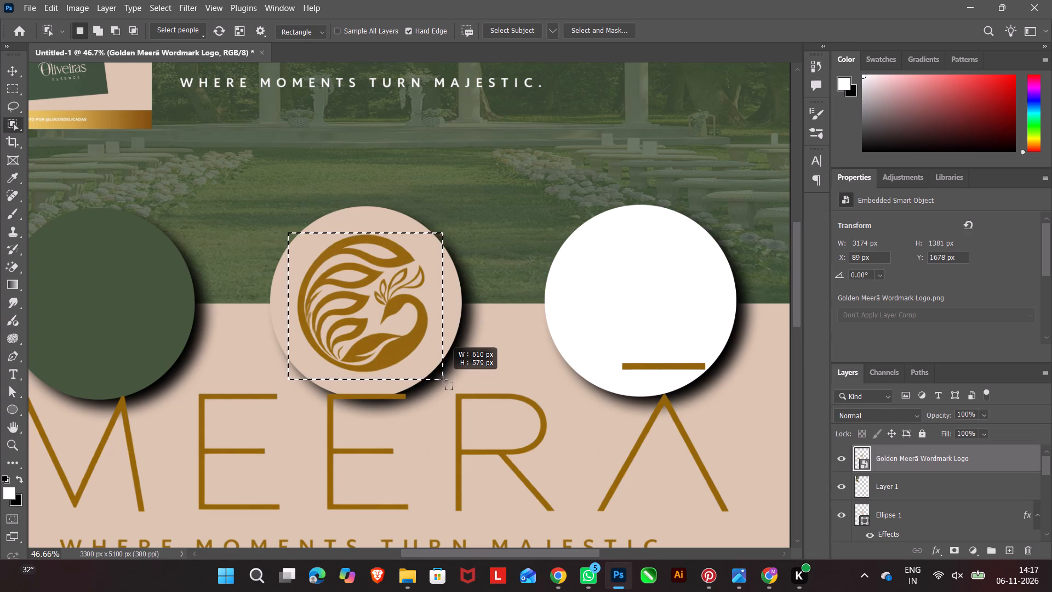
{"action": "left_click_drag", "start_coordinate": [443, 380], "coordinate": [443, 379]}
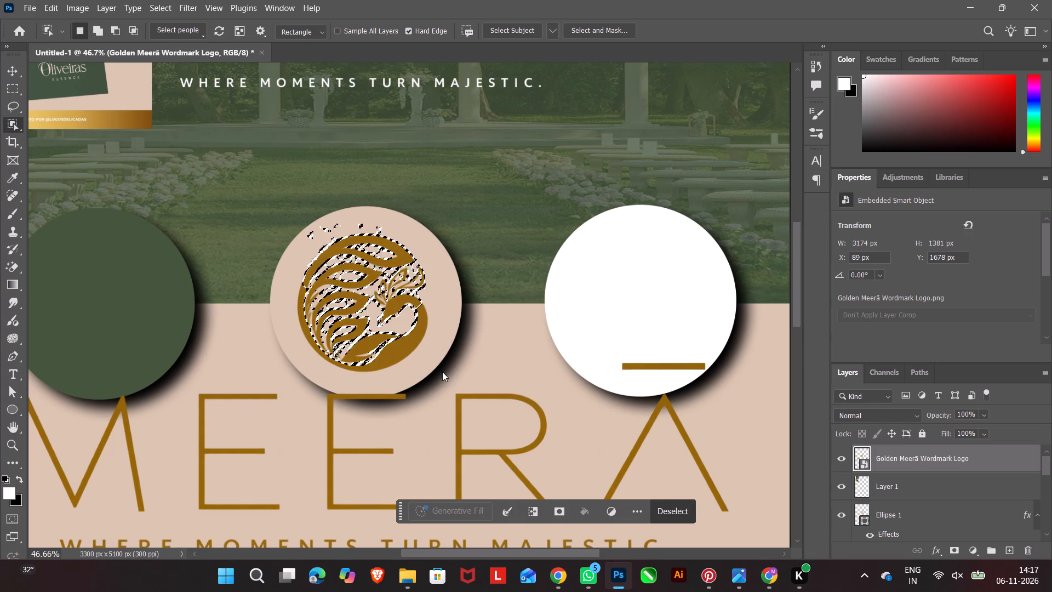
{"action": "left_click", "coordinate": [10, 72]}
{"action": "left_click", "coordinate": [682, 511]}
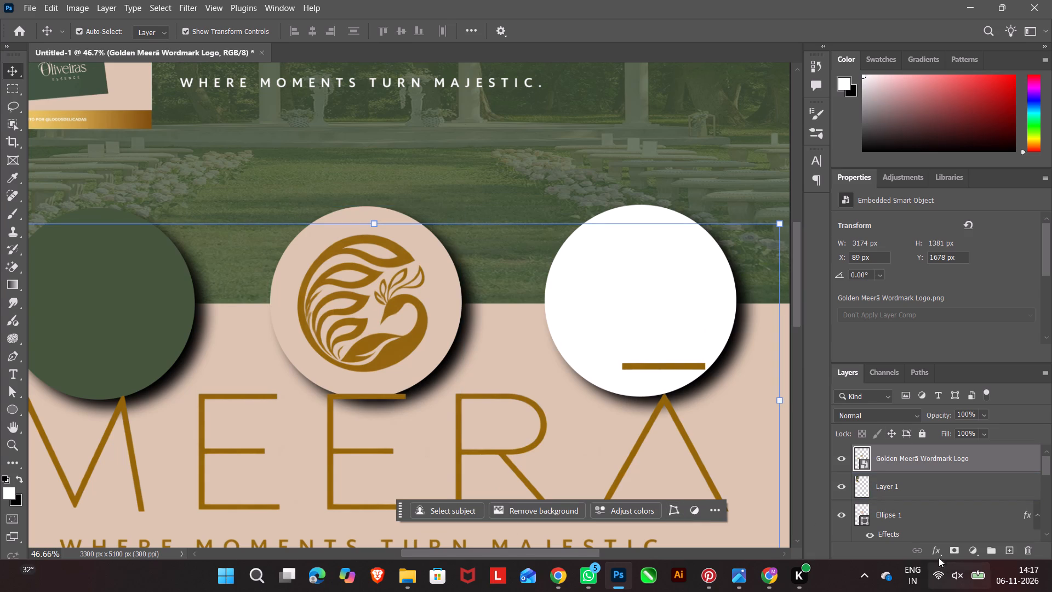
Add a layer mask to the Golden Meerā Wordmark Logo layer and set a black hard round brush of 338 px to subtract from it.
{"action": "left_click", "coordinate": [953, 550]}
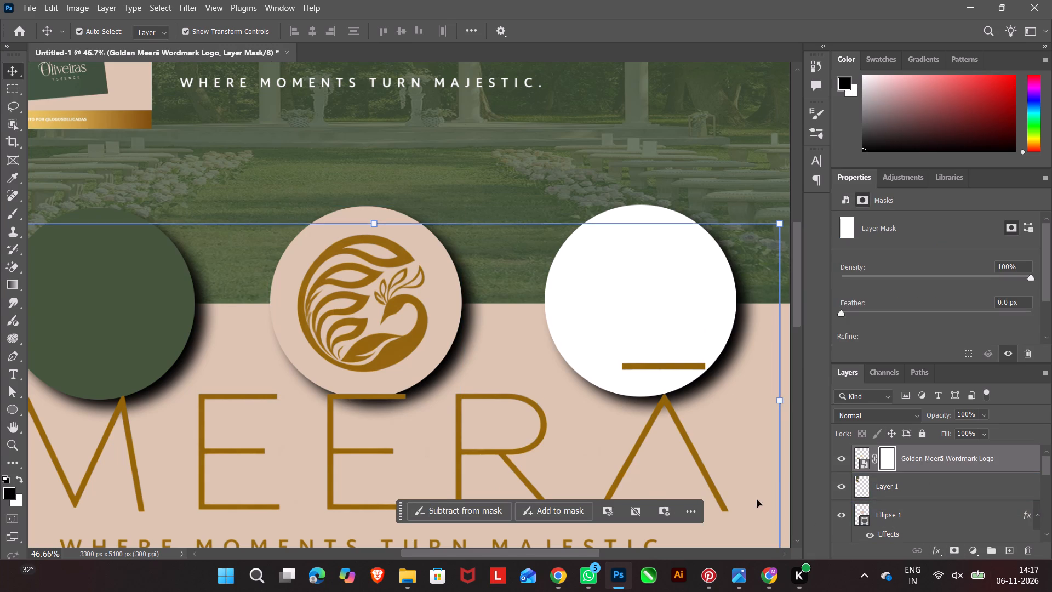
{"action": "scroll", "coordinate": [403, 428], "scroll_direction": "down", "scroll_amount": 5, "text": "alt"}
{"action": "scroll", "coordinate": [427, 448], "scroll_direction": "down", "scroll_amount": 7}
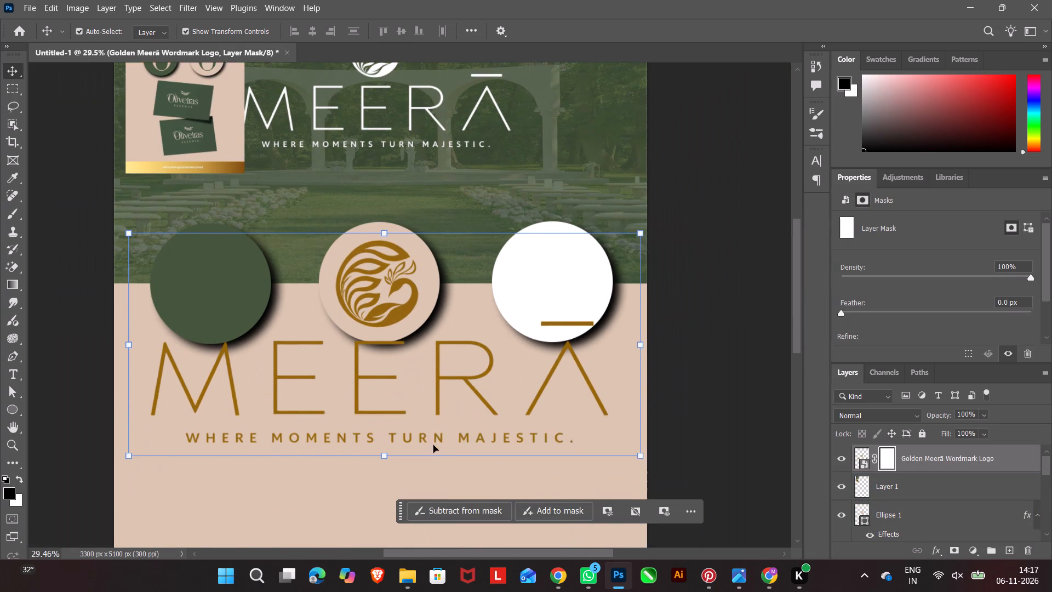
{"action": "left_click", "coordinate": [477, 510]}
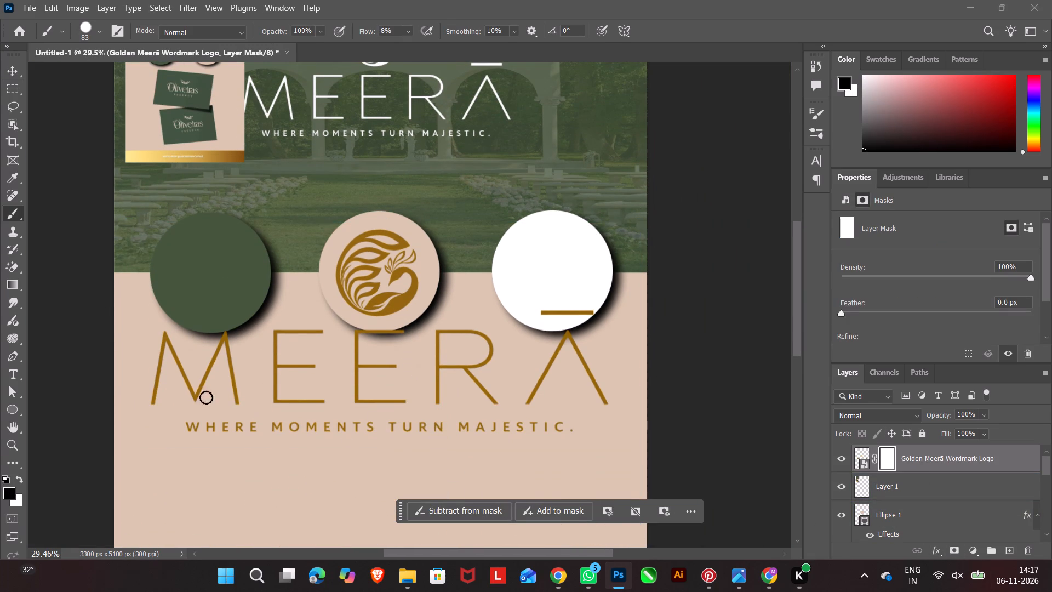
{"action": "right_click", "coordinate": [453, 449]}
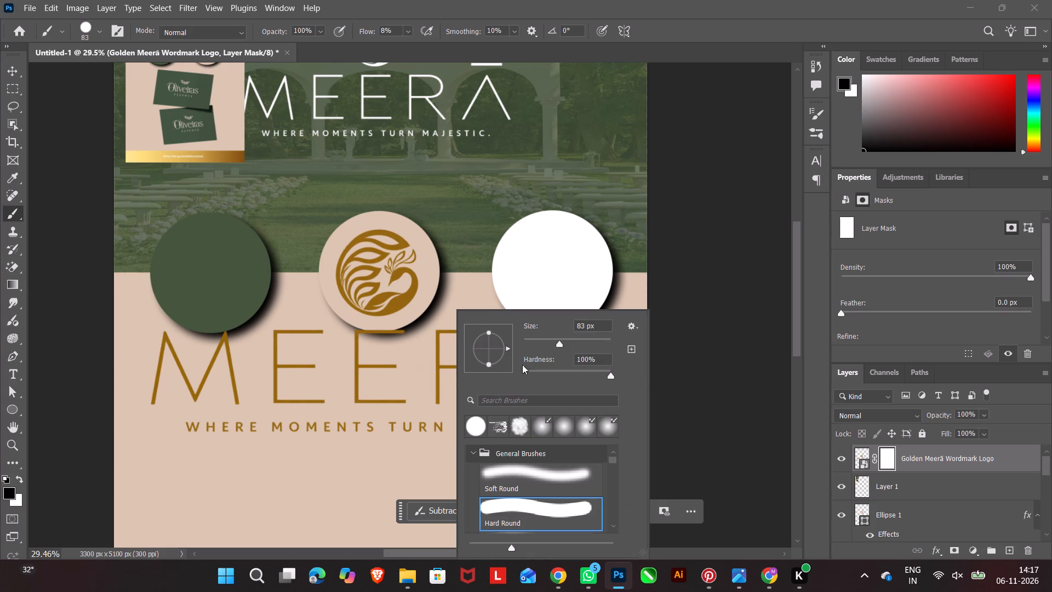
{"action": "left_click_drag", "start_coordinate": [561, 343], "coordinate": [587, 342]}
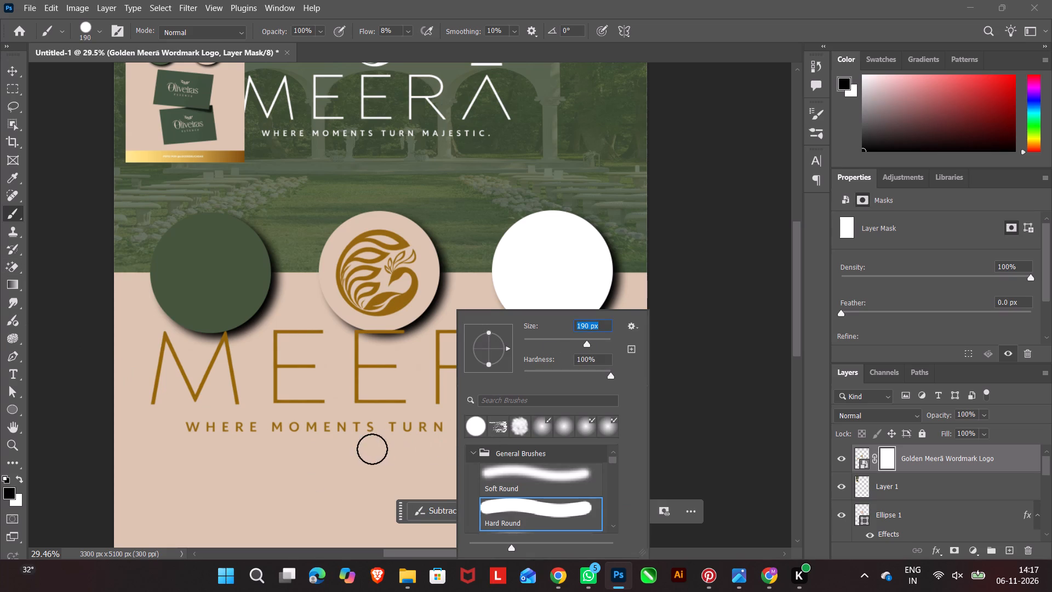
{"action": "left_click_drag", "start_coordinate": [588, 343], "coordinate": [696, 332]}
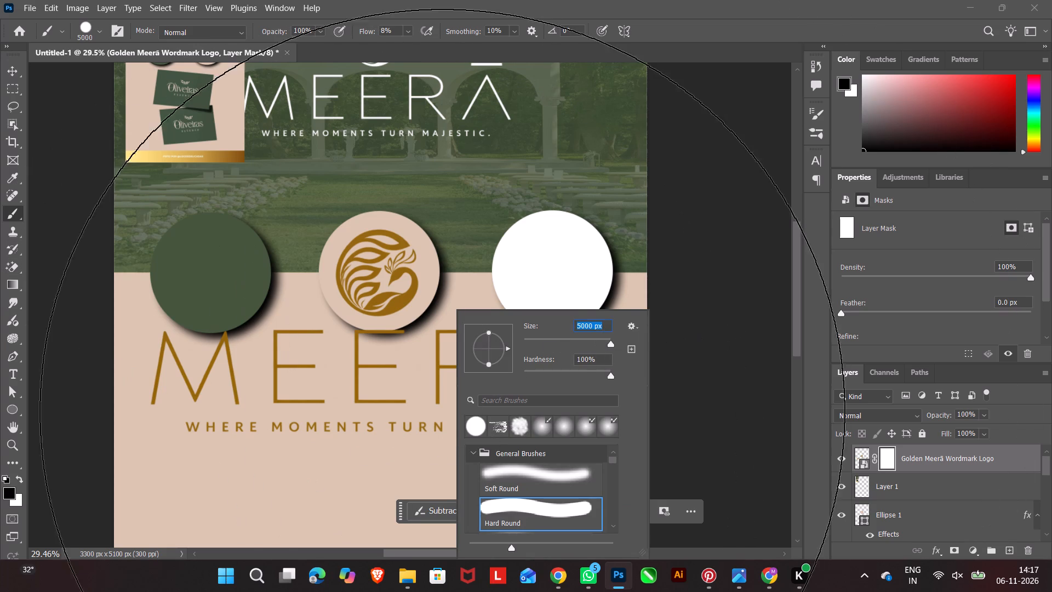
{"action": "left_click", "coordinate": [587, 338]}
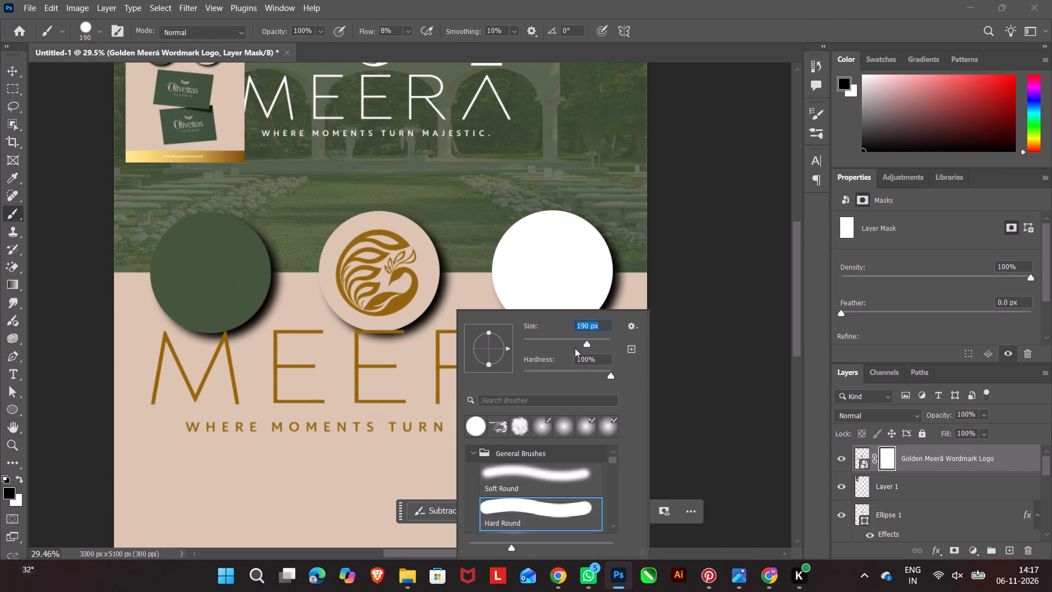
{"action": "left_click_drag", "start_coordinate": [587, 344], "coordinate": [596, 347]}
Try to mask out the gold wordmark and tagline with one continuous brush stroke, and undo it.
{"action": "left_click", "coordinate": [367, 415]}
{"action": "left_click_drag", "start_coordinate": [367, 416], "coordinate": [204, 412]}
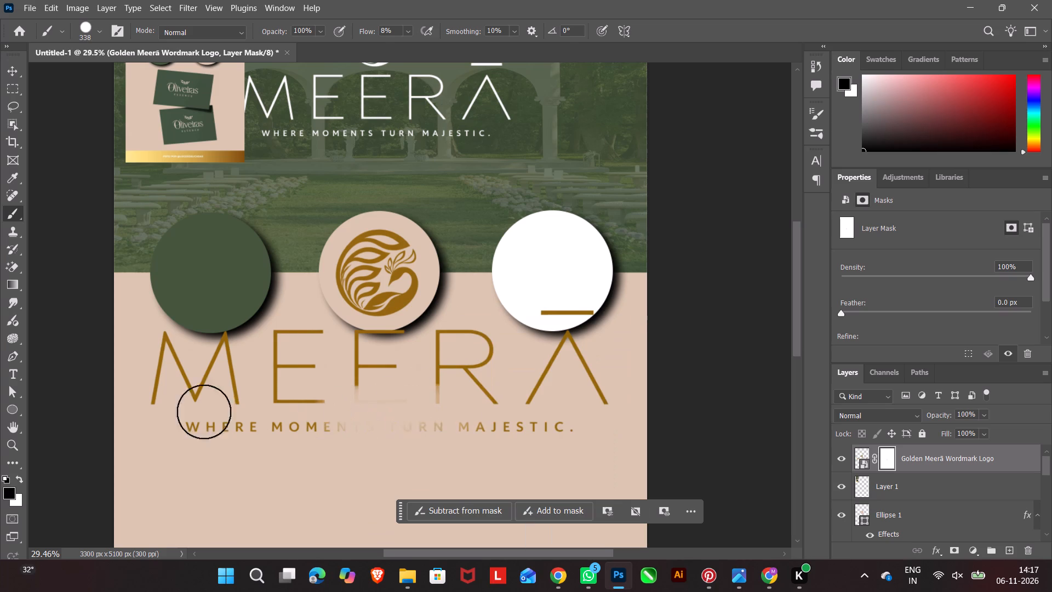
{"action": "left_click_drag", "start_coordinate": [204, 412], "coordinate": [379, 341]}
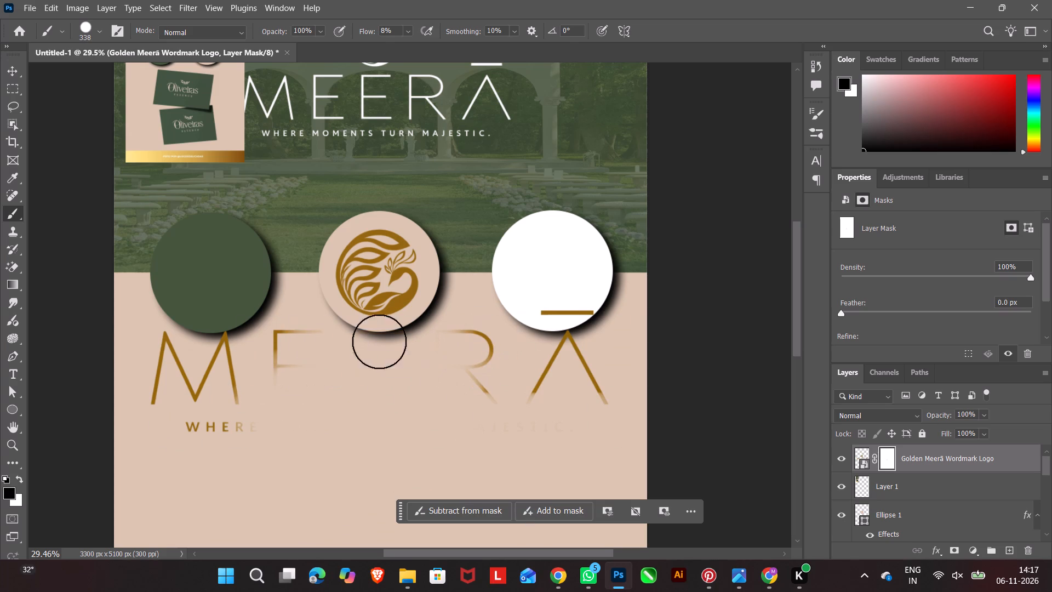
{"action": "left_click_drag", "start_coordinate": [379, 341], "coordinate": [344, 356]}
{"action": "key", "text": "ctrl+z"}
Paint black on the mask over the gold MEERA letters, the accent bar and the tagline, leaving only the bird emblem.
{"action": "left_click_drag", "start_coordinate": [291, 380], "coordinate": [567, 380]}
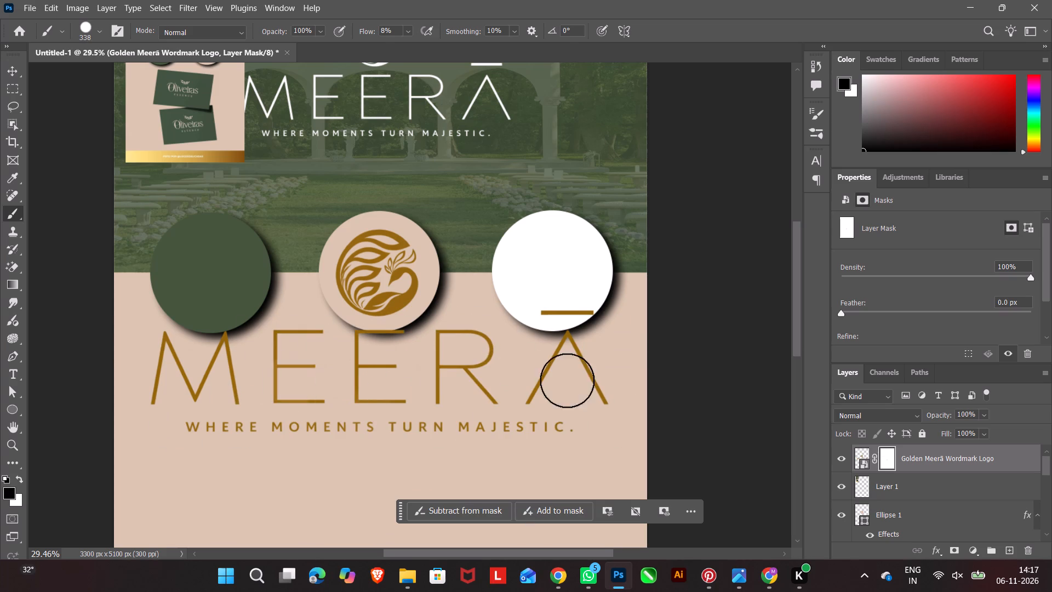
{"action": "left_click_drag", "start_coordinate": [567, 380], "coordinate": [554, 351]}
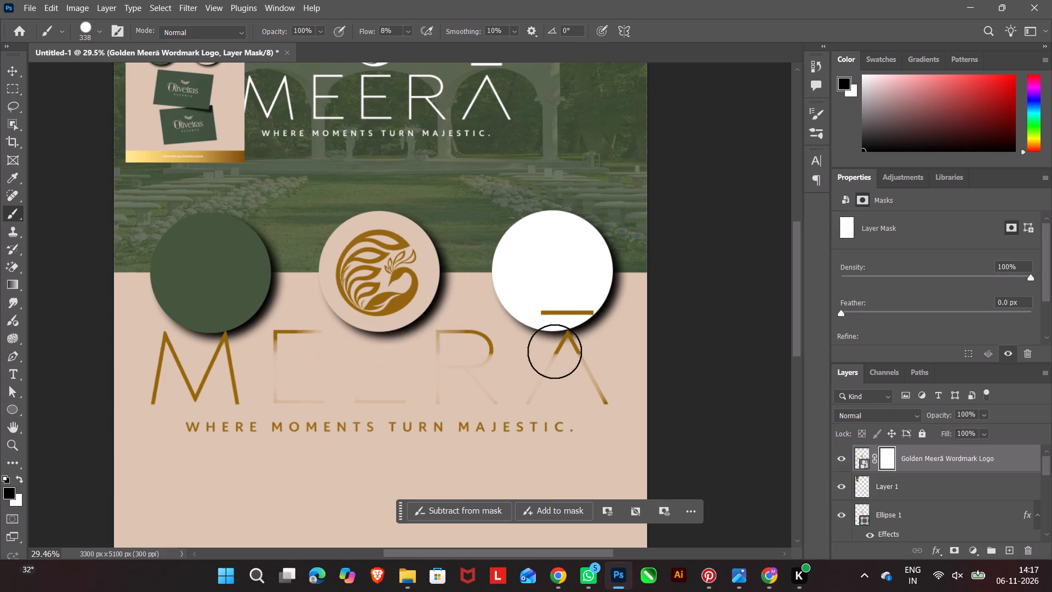
{"action": "left_click_drag", "start_coordinate": [554, 351], "coordinate": [601, 280]}
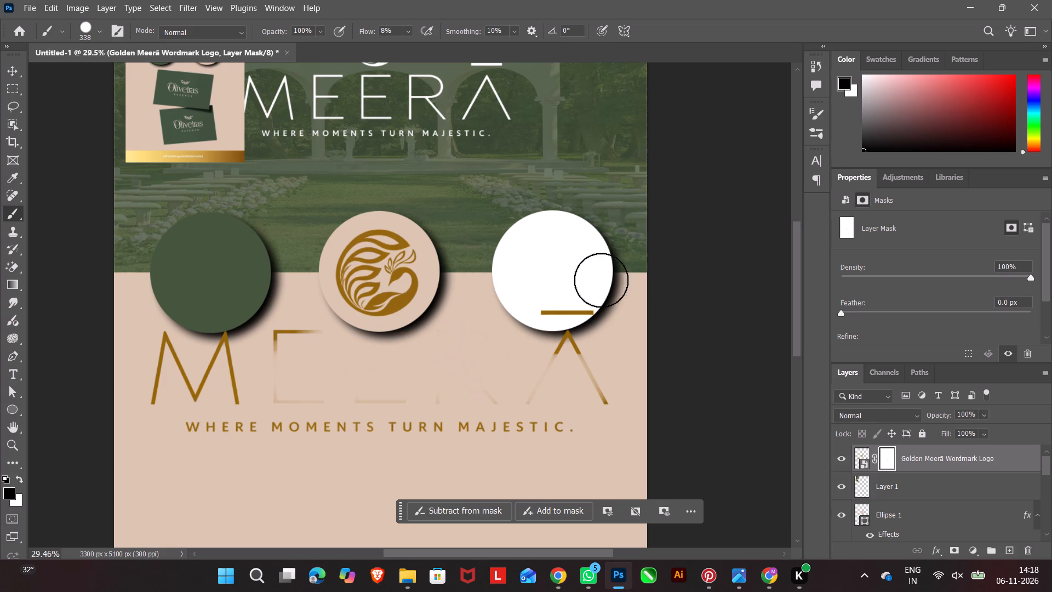
{"action": "left_click_drag", "start_coordinate": [601, 280], "coordinate": [552, 443]}
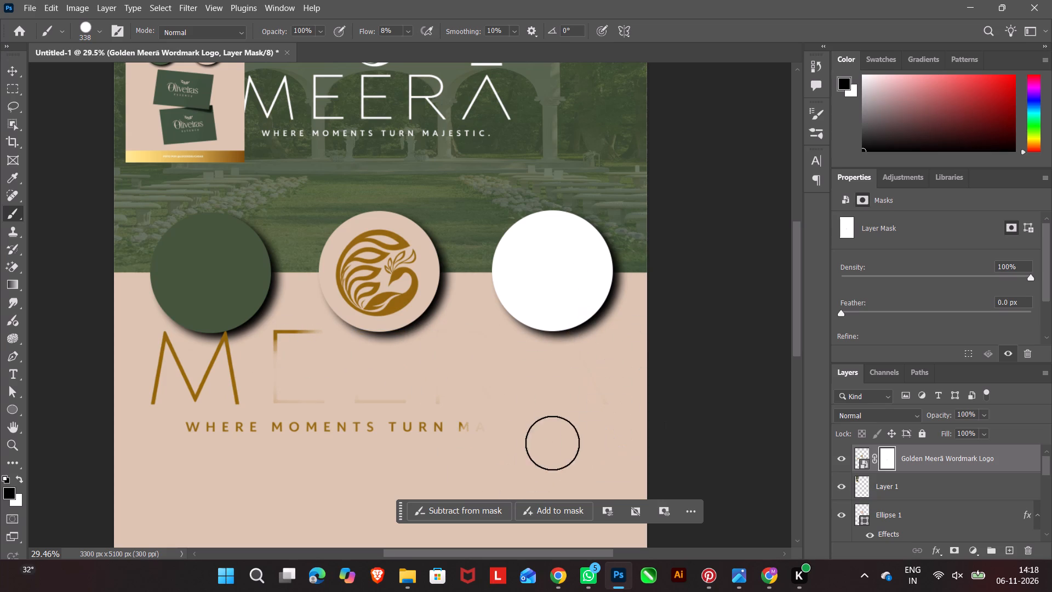
{"action": "left_click_drag", "start_coordinate": [552, 443], "coordinate": [240, 341]}
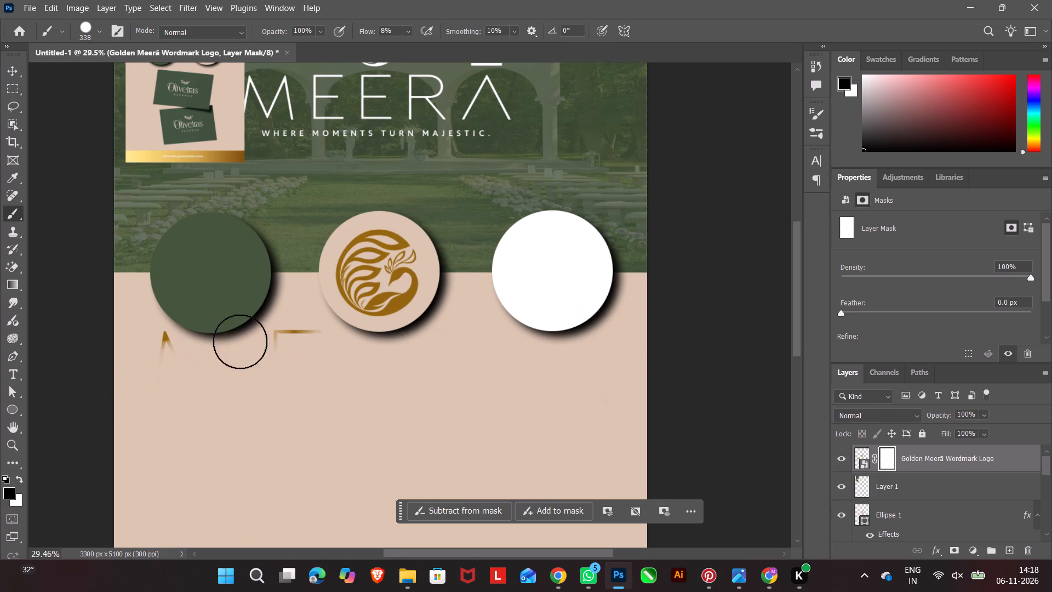
{"action": "left_click_drag", "start_coordinate": [240, 341], "coordinate": [286, 338]}
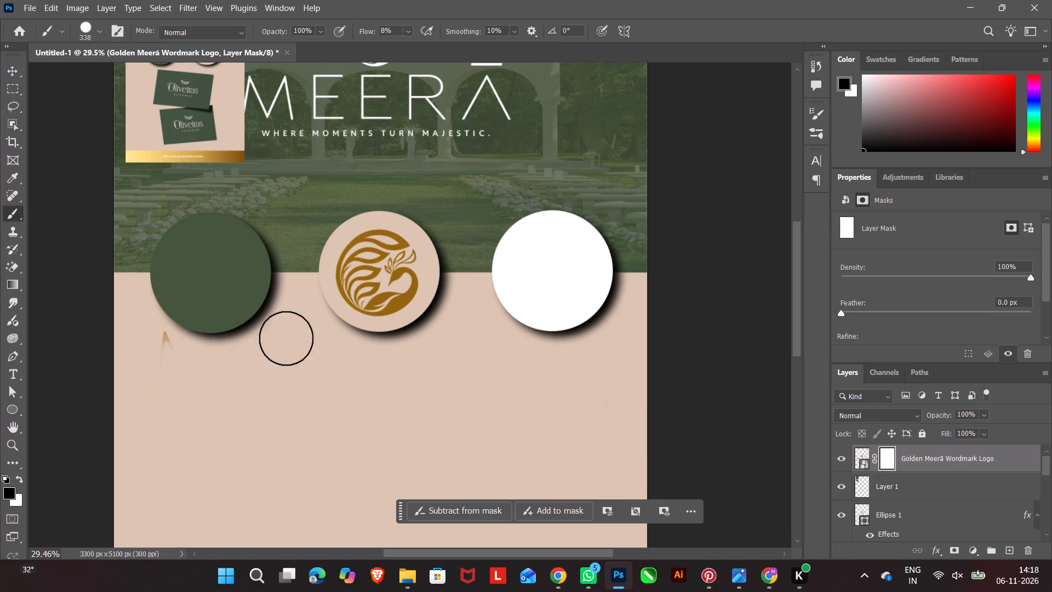
{"action": "left_click_drag", "start_coordinate": [286, 338], "coordinate": [681, 369]}
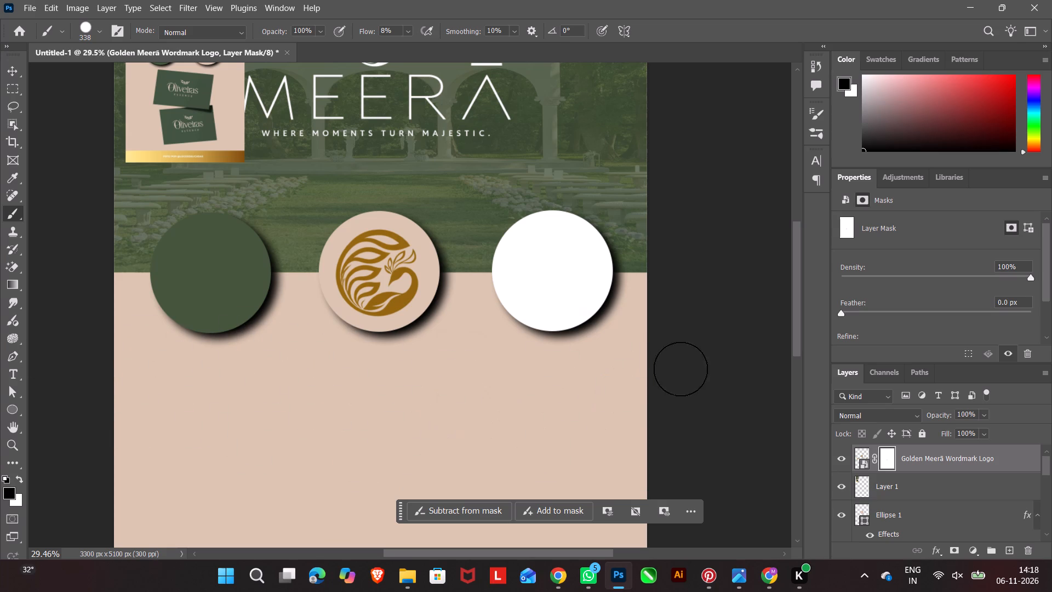
{"action": "left_click_drag", "start_coordinate": [681, 369], "coordinate": [721, 445]}
Scale the masked gold bird emblem in the beige circle down to about 69% width and 67% height.
{"action": "left_click", "coordinate": [9, 74]}
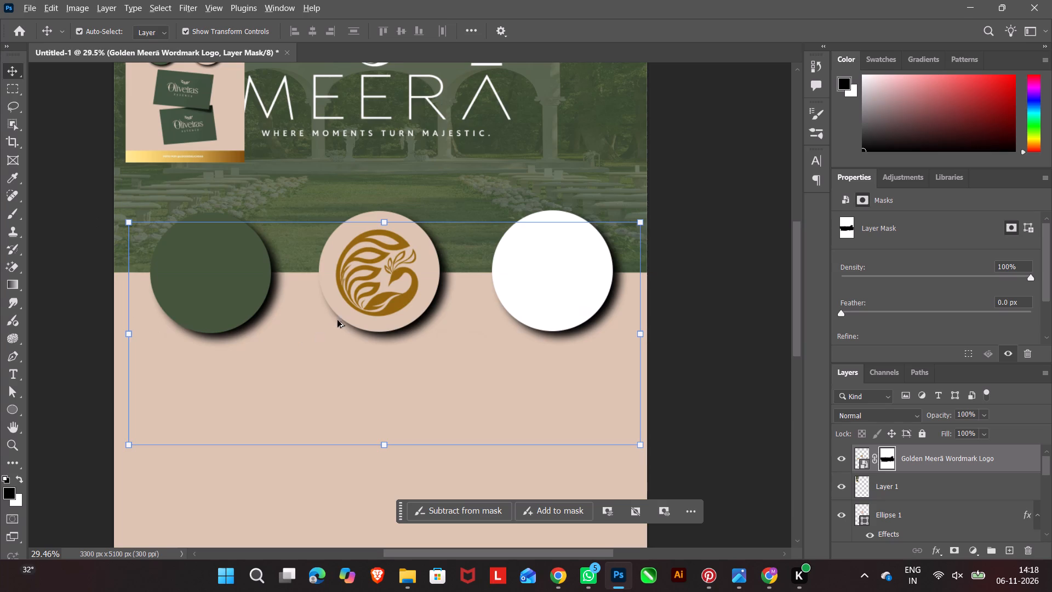
{"action": "scroll", "coordinate": [342, 317], "scroll_direction": "down", "scroll_amount": 4, "text": "alt"}
{"action": "scroll", "coordinate": [345, 317], "scroll_direction": "up", "scroll_amount": 4, "text": "alt"}
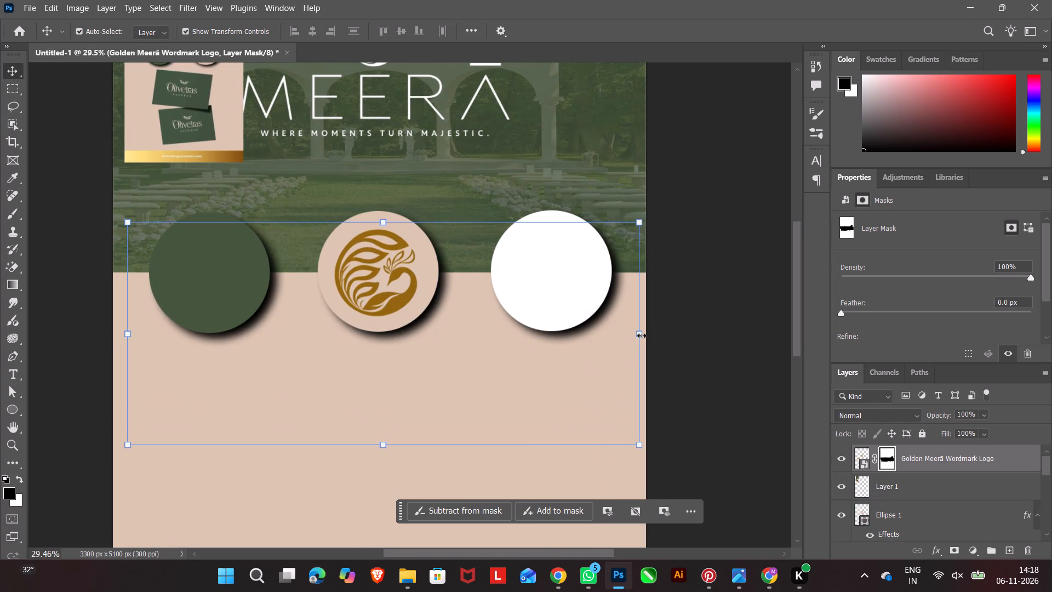
{"action": "left_click_drag", "start_coordinate": [641, 335], "coordinate": [577, 337]}
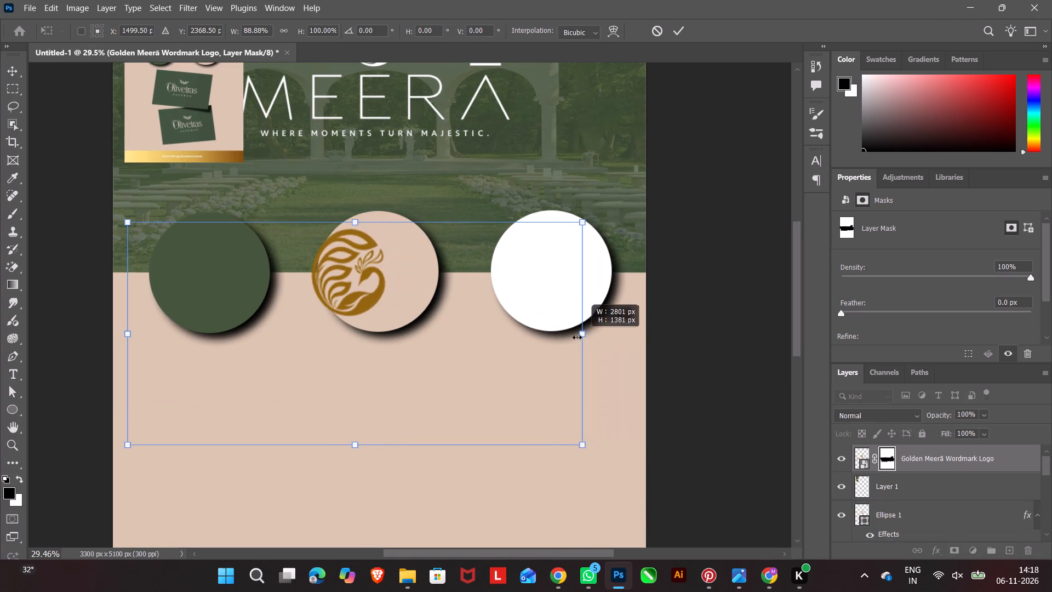
{"action": "left_click_drag", "start_coordinate": [577, 337], "coordinate": [563, 338]}
{"action": "left_click_drag", "start_coordinate": [125, 335], "coordinate": [174, 335]}
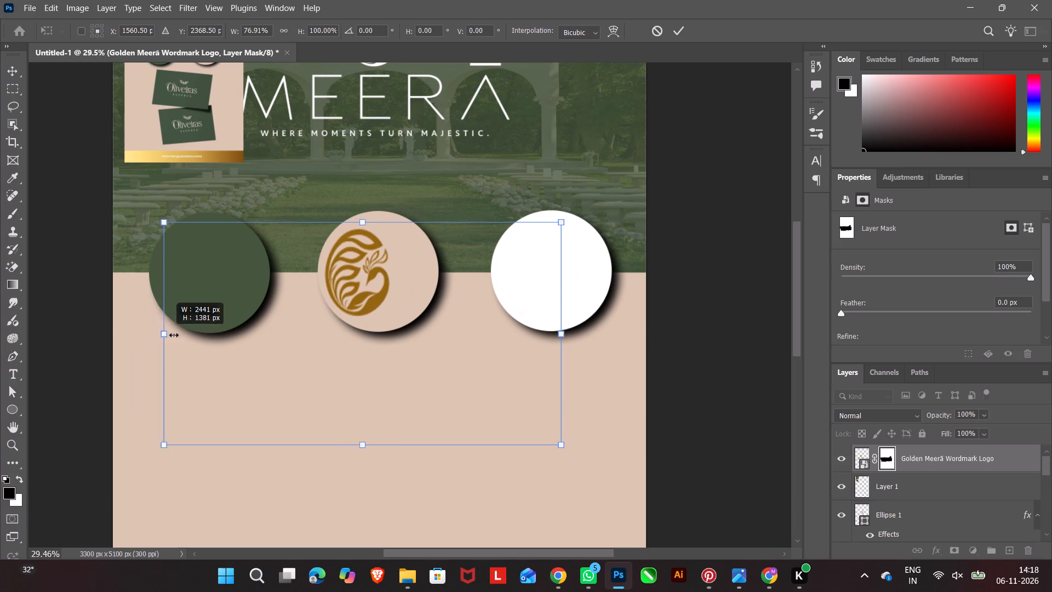
{"action": "left_click_drag", "start_coordinate": [174, 335], "coordinate": [196, 335]}
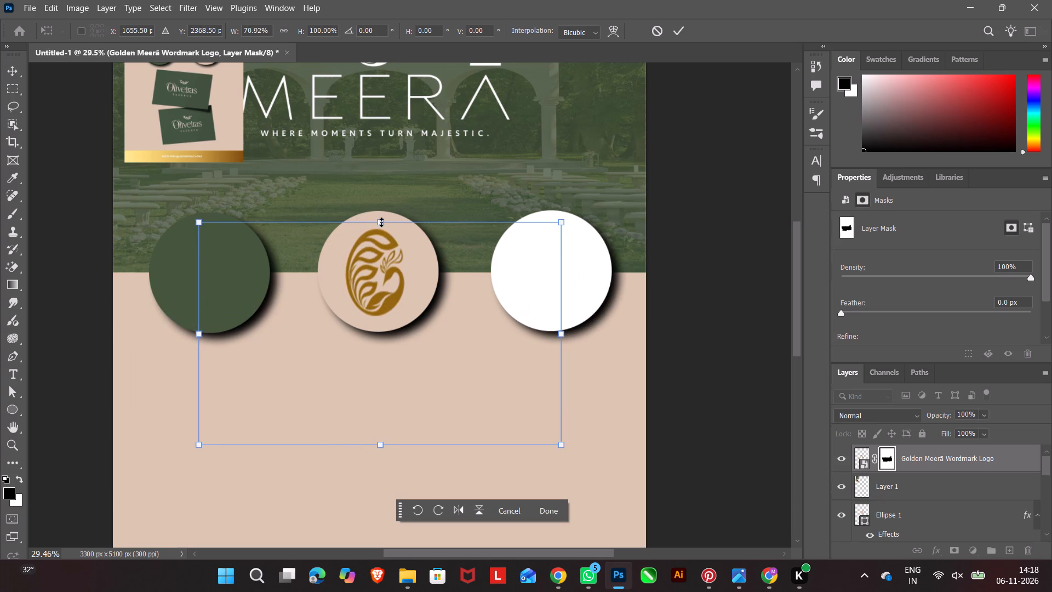
{"action": "left_click_drag", "start_coordinate": [381, 222], "coordinate": [382, 249]}
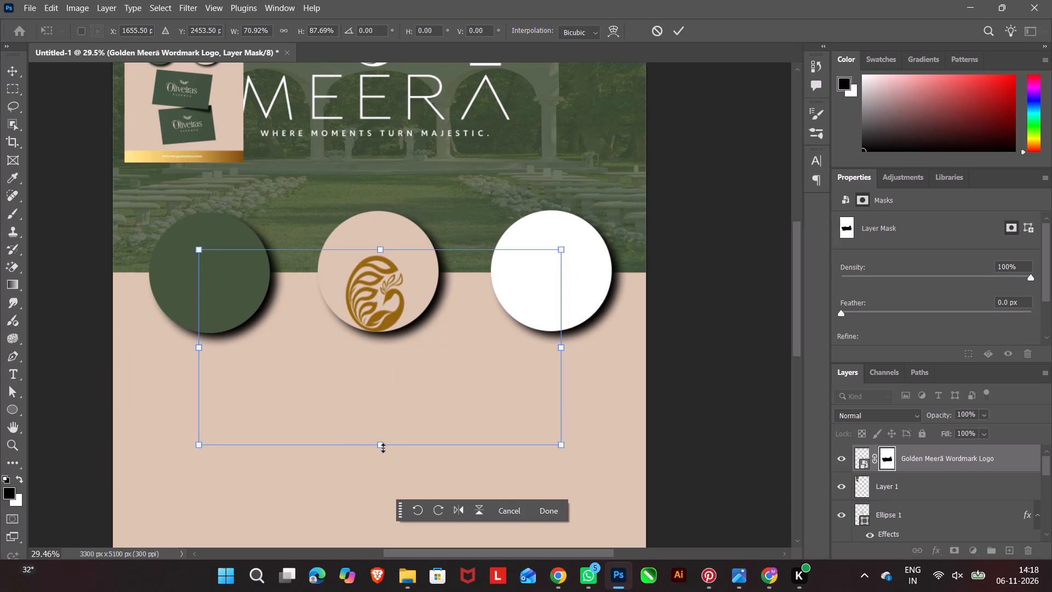
{"action": "left_click_drag", "start_coordinate": [381, 448], "coordinate": [385, 403]}
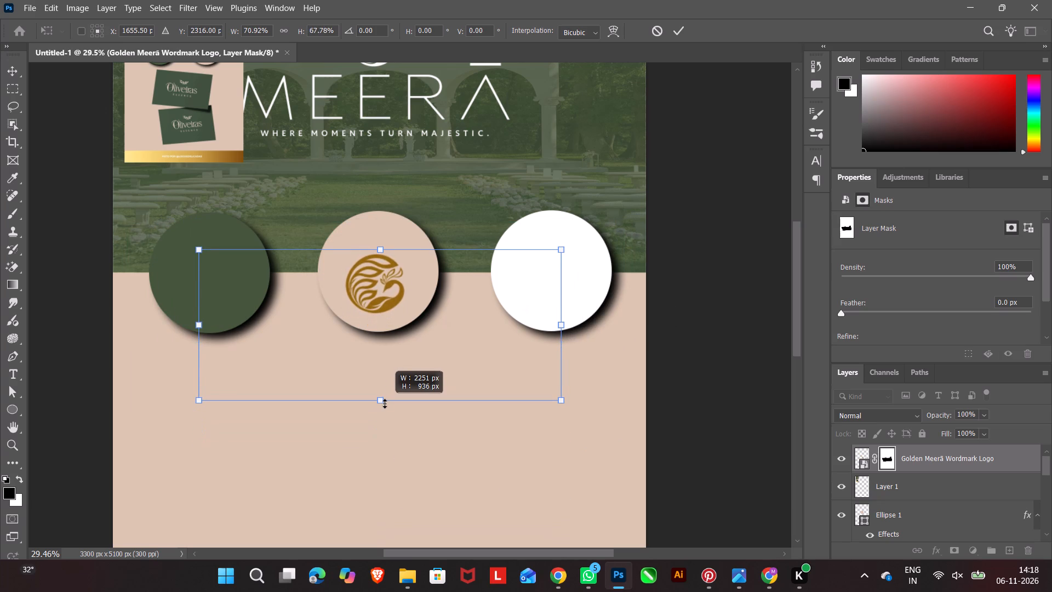
{"action": "left_click_drag", "start_coordinate": [385, 403], "coordinate": [385, 401]}
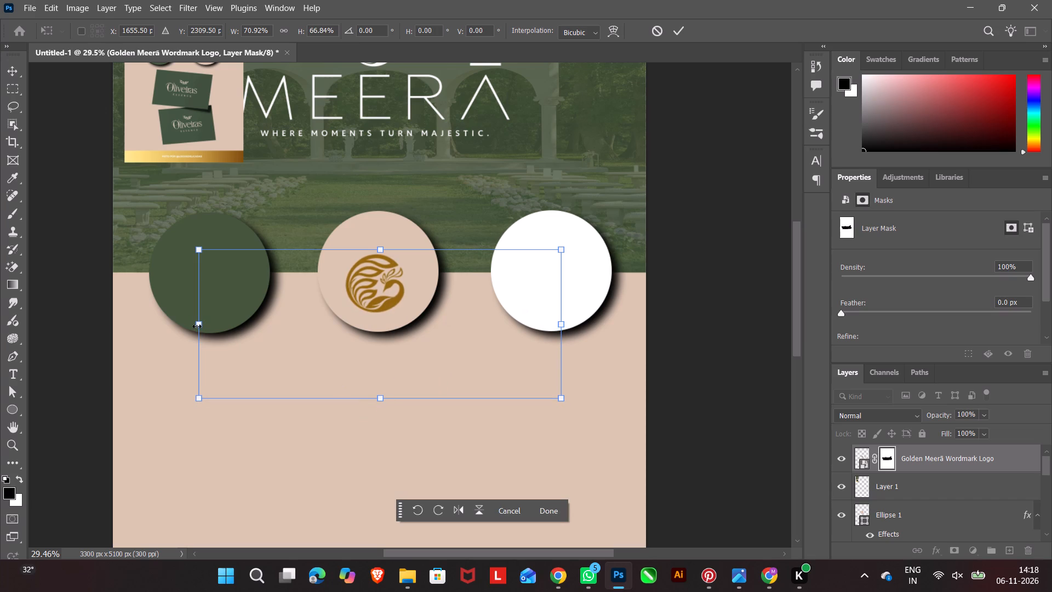
{"action": "left_click_drag", "start_coordinate": [201, 325], "coordinate": [216, 325]}
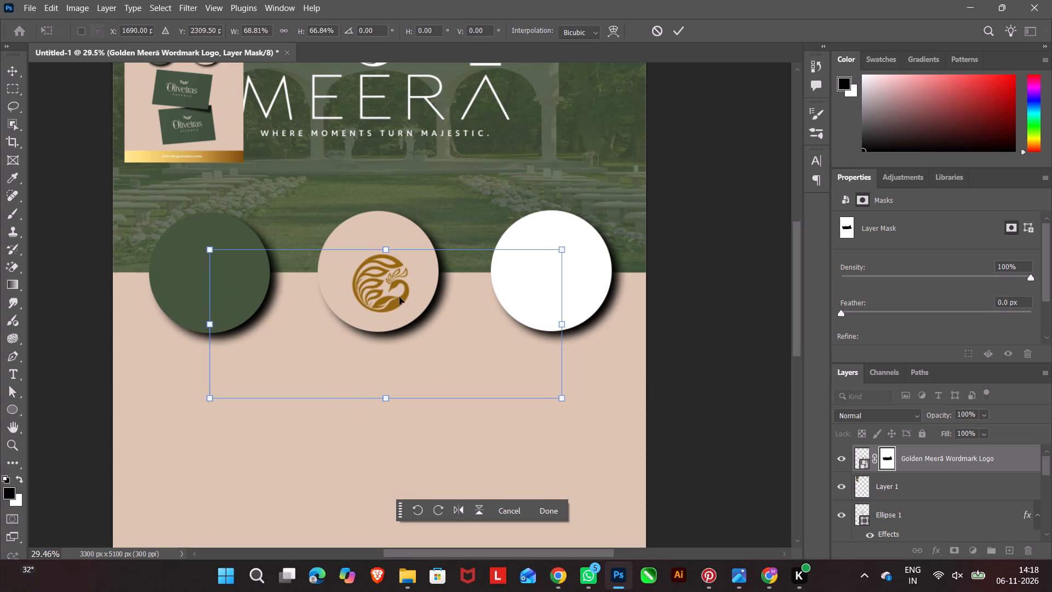
Centre the reduced gold bird emblem inside the beige circle and apply the transform.
{"action": "left_click_drag", "start_coordinate": [388, 291], "coordinate": [384, 279]}
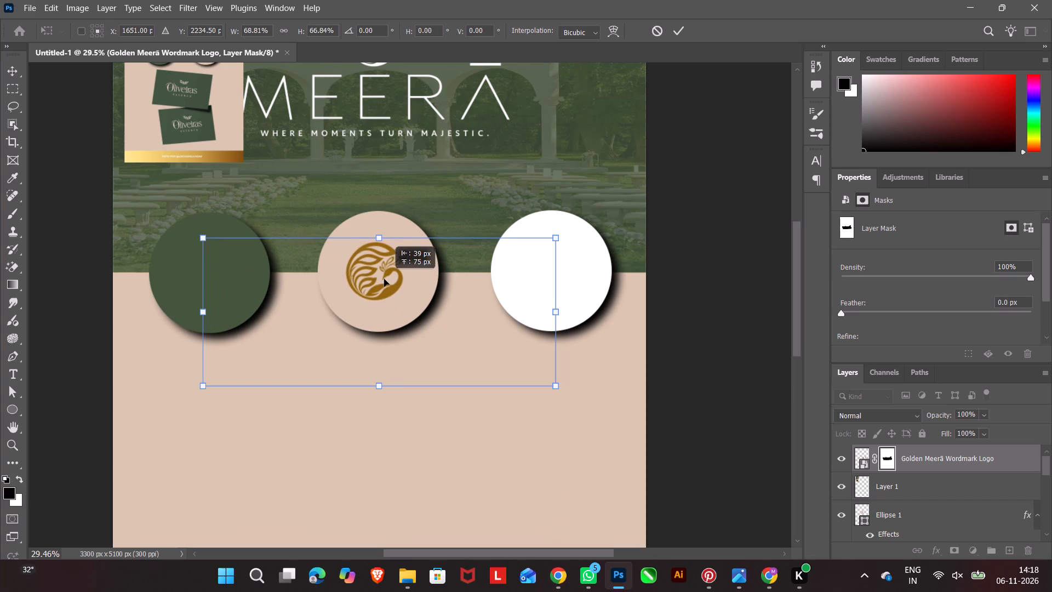
{"action": "left_click_drag", "start_coordinate": [384, 279], "coordinate": [384, 270]}
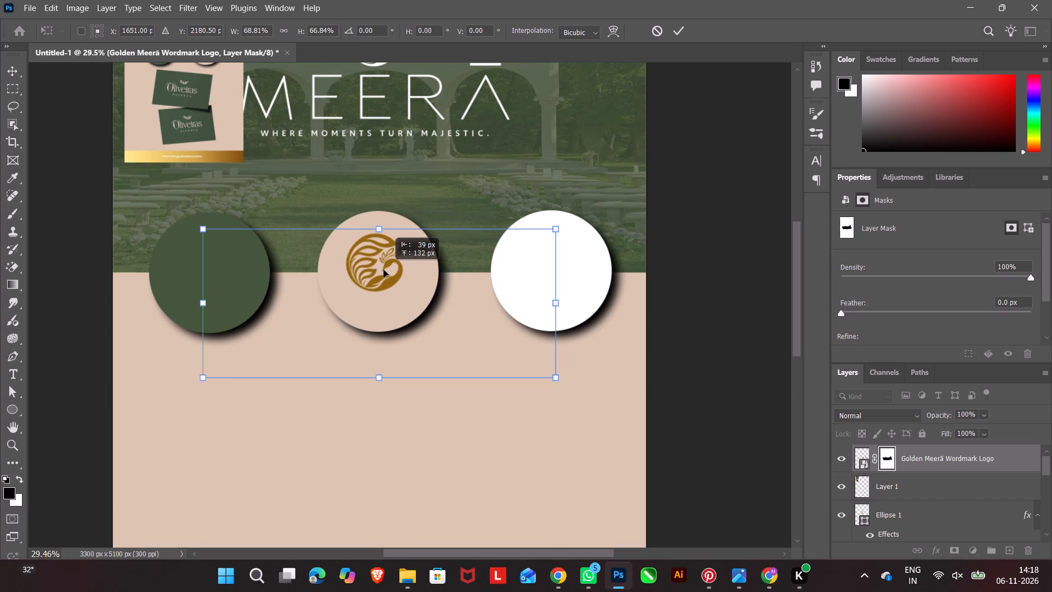
{"action": "left_click_drag", "start_coordinate": [384, 270], "coordinate": [383, 266]}
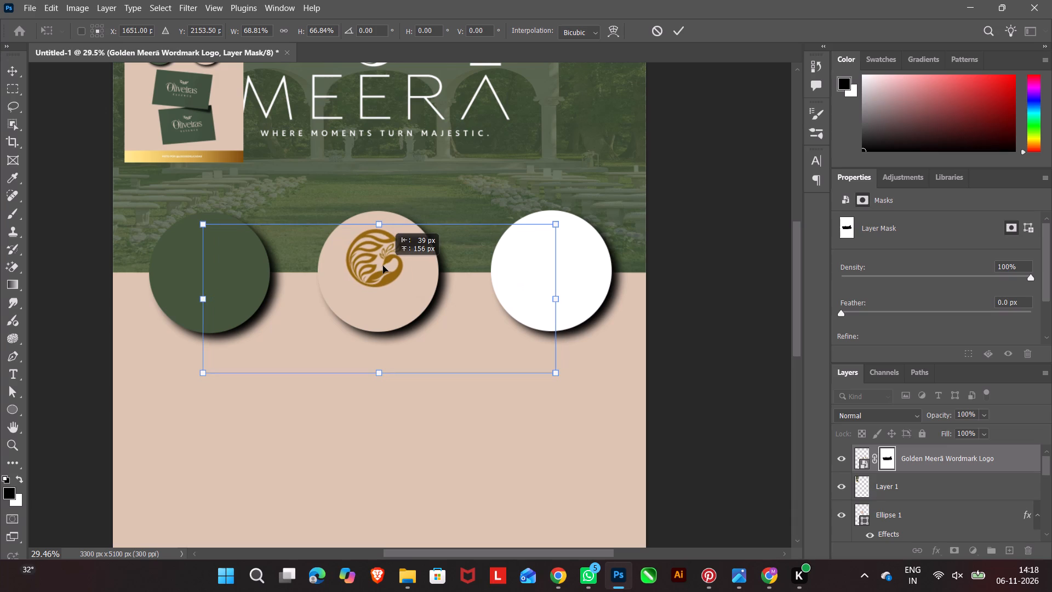
{"action": "left_click_drag", "start_coordinate": [383, 266], "coordinate": [385, 282]}
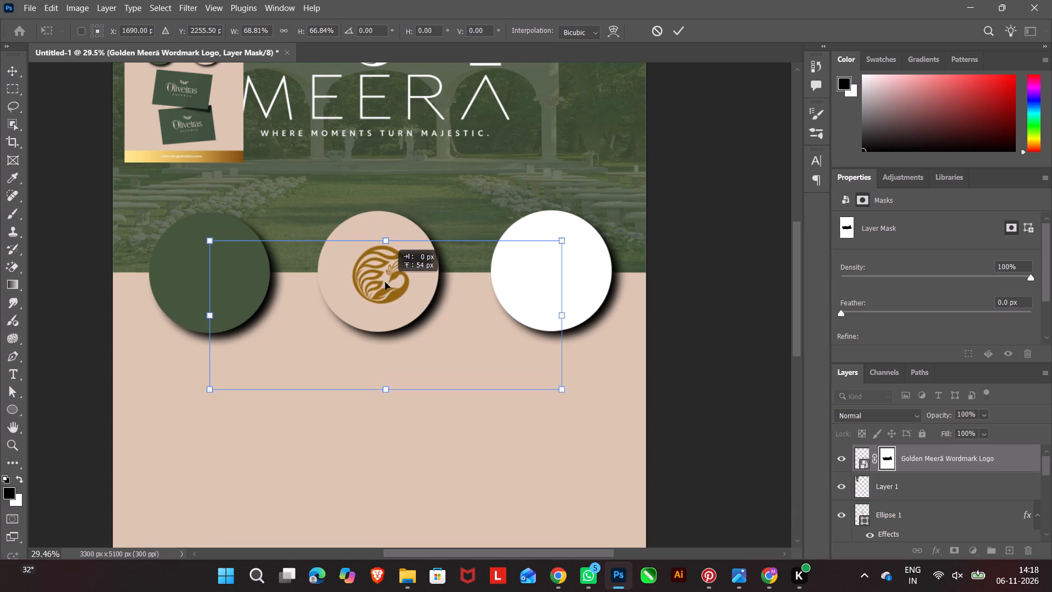
{"action": "left_click_drag", "start_coordinate": [385, 282], "coordinate": [384, 281]}
{"action": "key", "text": "Up"}
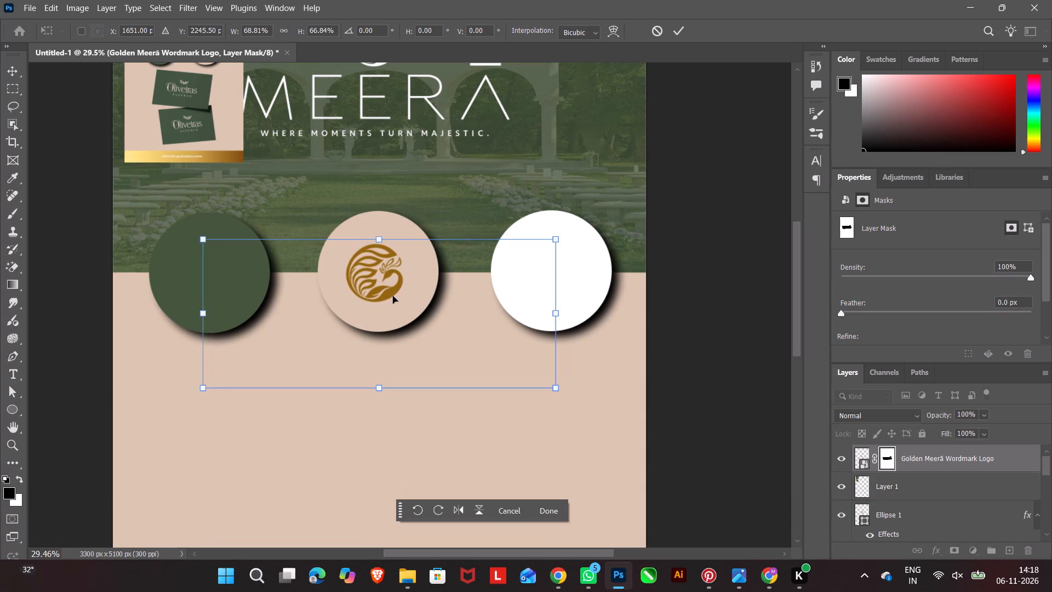
{"action": "key", "text": "Up"}
{"action": "key", "text": "Up"}
{"action": "key", "text": "Right"}
{"action": "key", "text": "Right"}
{"action": "key", "text": "Right"}
{"action": "key", "text": "Right"}
{"action": "key", "text": "Left"}
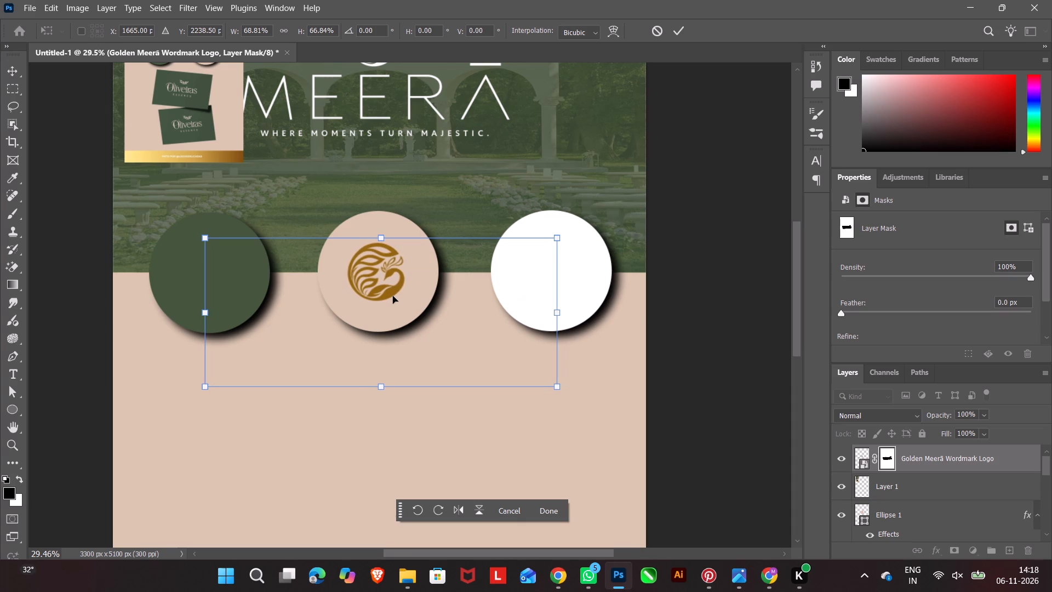
{"action": "key", "text": "Left"}
{"action": "key", "text": "Up"}
{"action": "key", "text": "Left"}
{"action": "key", "text": "Right"}
{"action": "key", "text": "Right"}
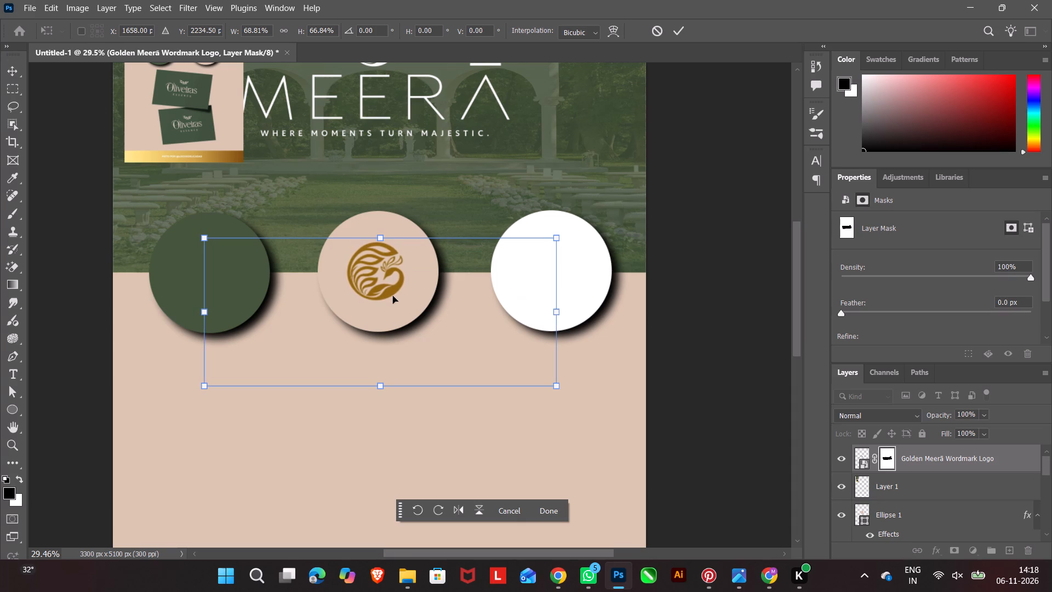
{"action": "key", "text": "Right"}
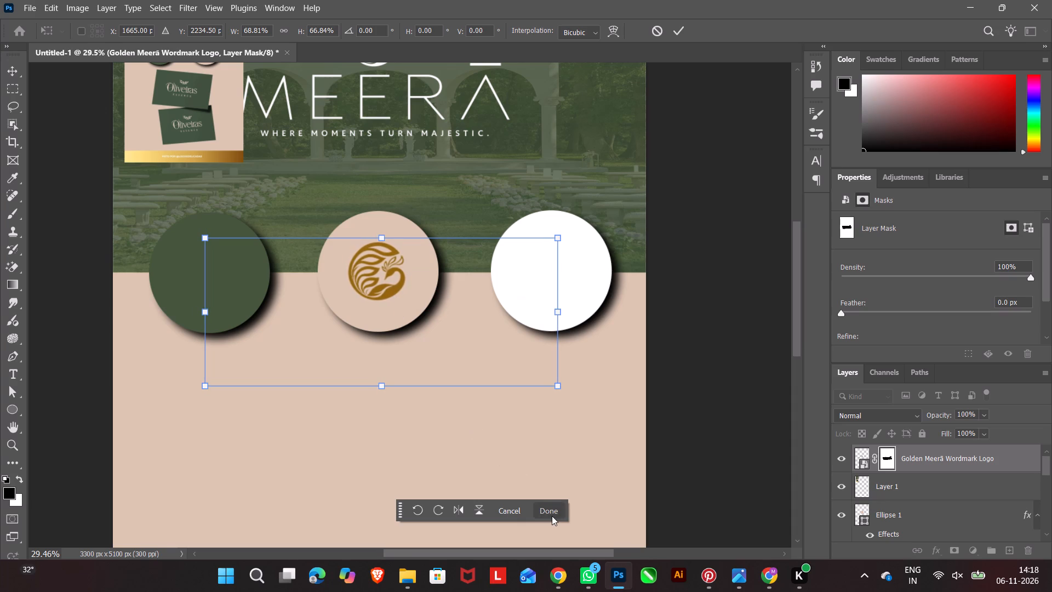
{"action": "left_click", "coordinate": [552, 511]}
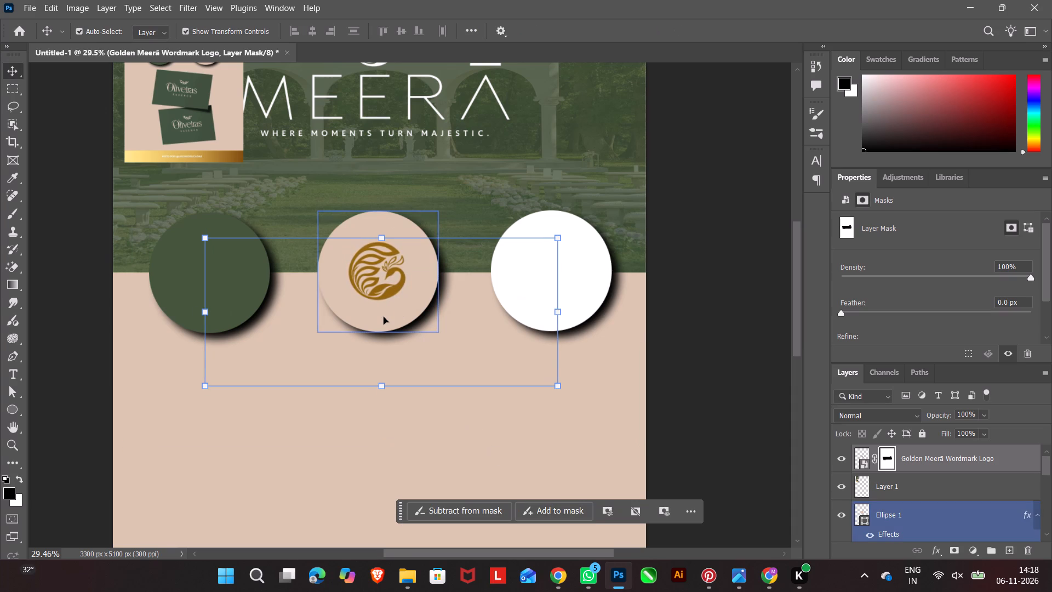
Duplicate the gold emblem layer and move the copy horizontally to the centre of the white circle.
{"action": "key", "text": "ctrl+j"}
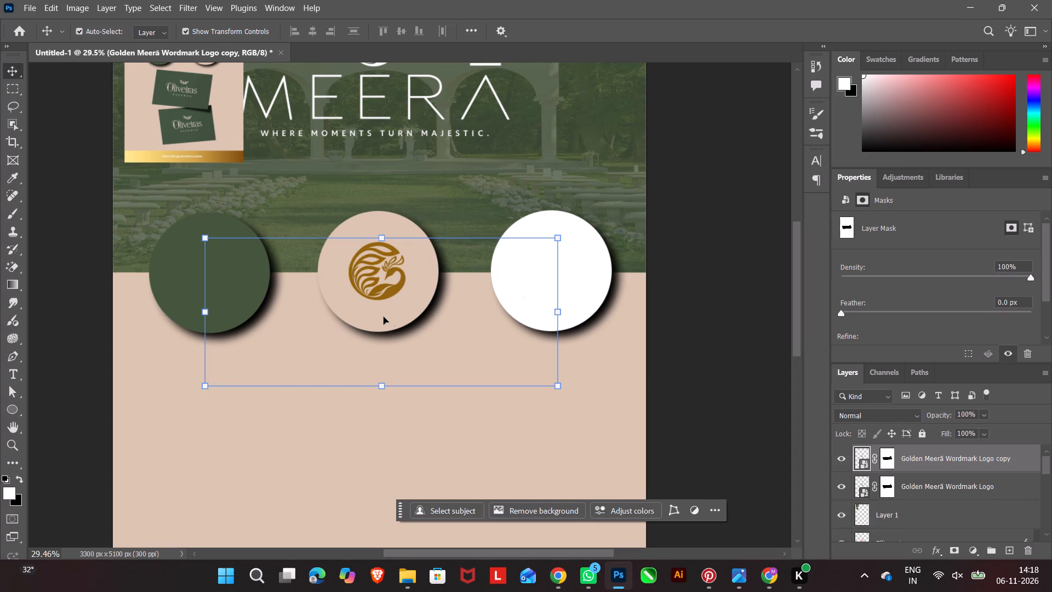
{"action": "key", "text": "Right"}
{"action": "key", "text": "Right"}
{"action": "key", "text": "Right"}
{"action": "key", "text": "Right"}
{"action": "key", "text": "Right"}
{"action": "key", "text": "Right"}
{"action": "key", "text": "Right"}
{"action": "key", "text": "Right"}
{"action": "key", "text": "Right"}
{"action": "key", "text": "Right"}
{"action": "key", "text": "Right"}
{"action": "key", "text": "Right"}
{"action": "key", "text": "Right"}
{"action": "key", "text": "Right"}
{"action": "key", "text": "Right"}
{"action": "key", "text": "Right"}
{"action": "key", "text": "Right"}
{"action": "key", "text": "Right"}
{"action": "key", "text": "Right"}
{"action": "key", "text": "Right"}
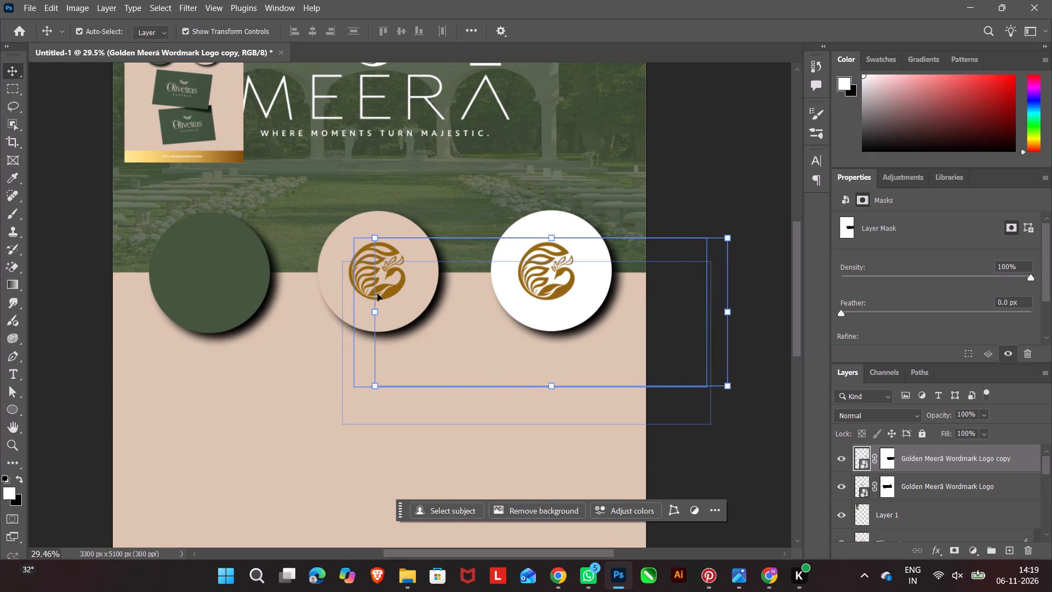
{"action": "key", "text": "Left"}
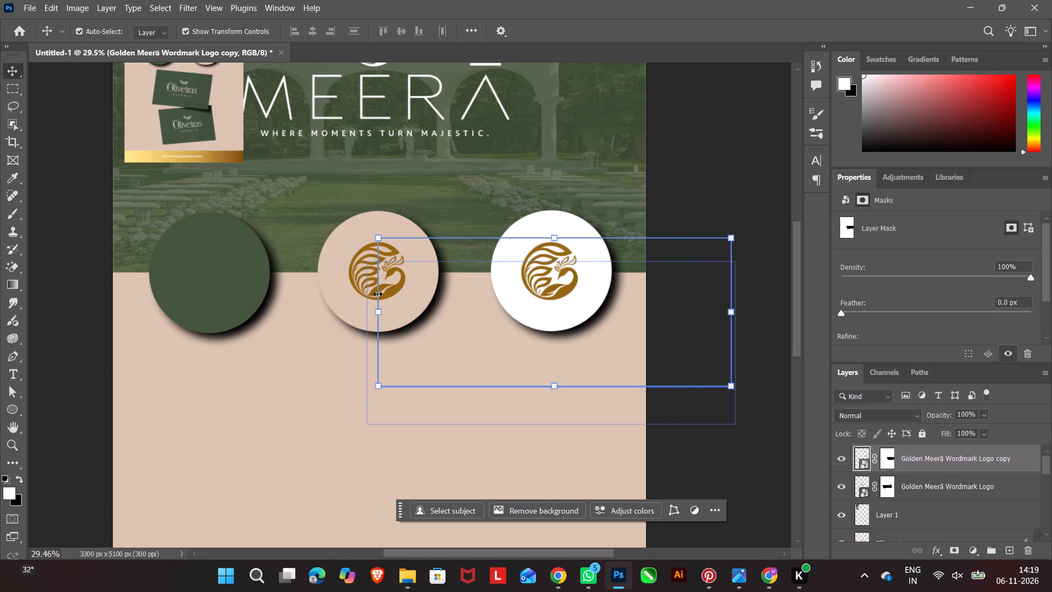
Duplicate the beige circle's gold emblem and move the copy horizontally to the centre of the green circle, then deselect it.
{"action": "left_click", "coordinate": [359, 278]}
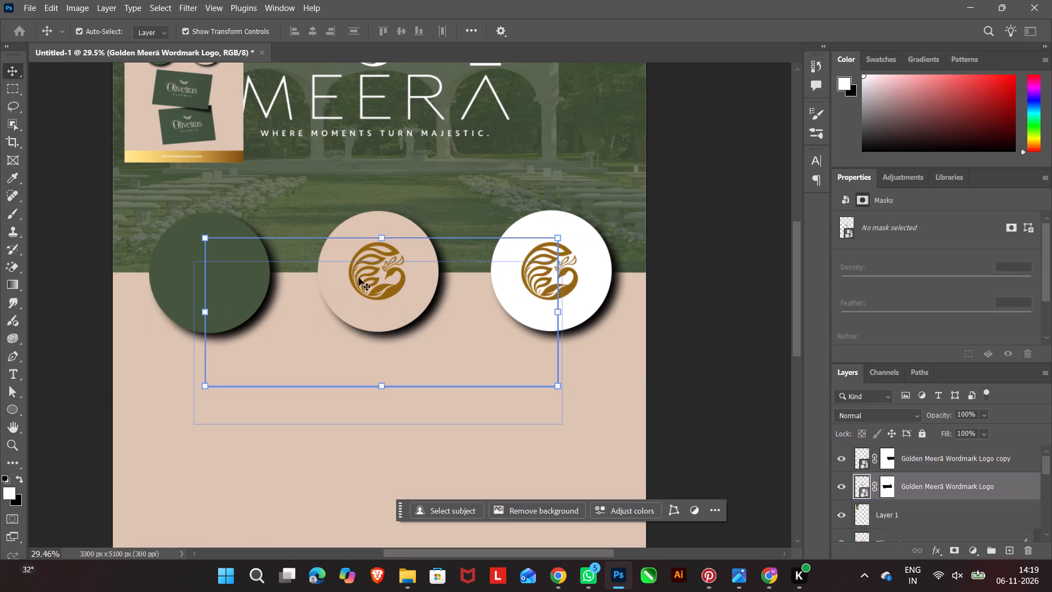
{"action": "key", "text": "ctrl+j"}
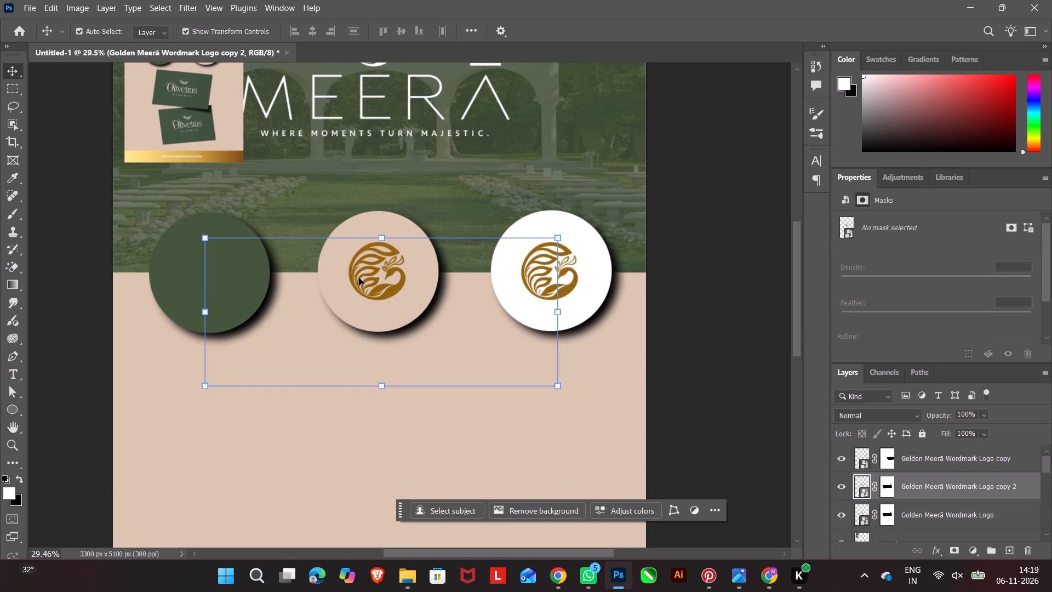
{"action": "key", "text": "Left"}
{"action": "key", "text": "Left"}
{"action": "key", "text": "Left"}
{"action": "key", "text": "Left"}
{"action": "key", "text": "Left"}
{"action": "key", "text": "Left"}
{"action": "key", "text": "Left"}
{"action": "key", "text": "Left"}
{"action": "key", "text": "Left"}
{"action": "key", "text": "Left"}
{"action": "key", "text": "Left"}
{"action": "key", "text": "Left"}
{"action": "key", "text": "Left"}
{"action": "key", "text": "Left"}
{"action": "key", "text": "Left"}
{"action": "key", "text": "Left"}
{"action": "key", "text": "Left"}
{"action": "key", "text": "Left"}
{"action": "key", "text": "Left"}
{"action": "key", "text": "Left"}
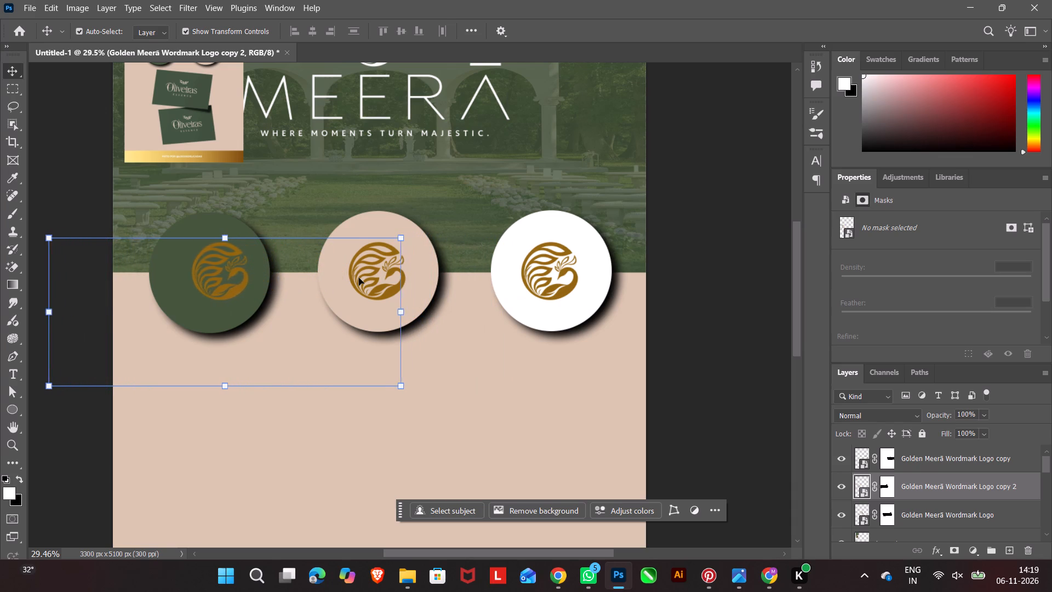
{"action": "key", "text": "Right"}
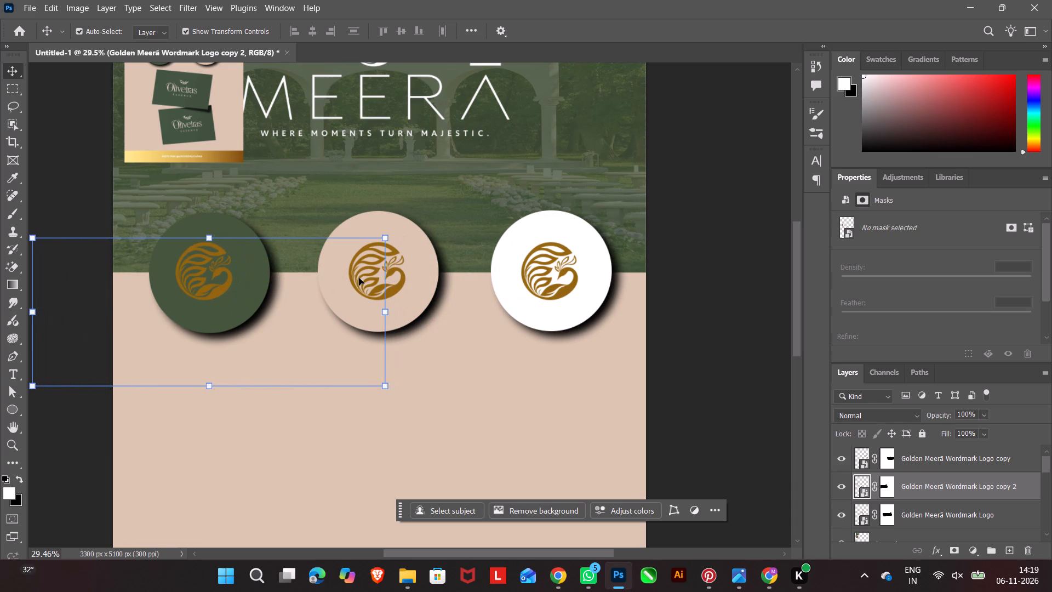
{"action": "key", "text": "Right"}
{"action": "key", "text": "Right"}
{"action": "key", "text": "Right"}
{"action": "key", "text": "Right"}
{"action": "key", "text": "Right"}
{"action": "key", "text": "Right"}
{"action": "key", "text": "Right"}
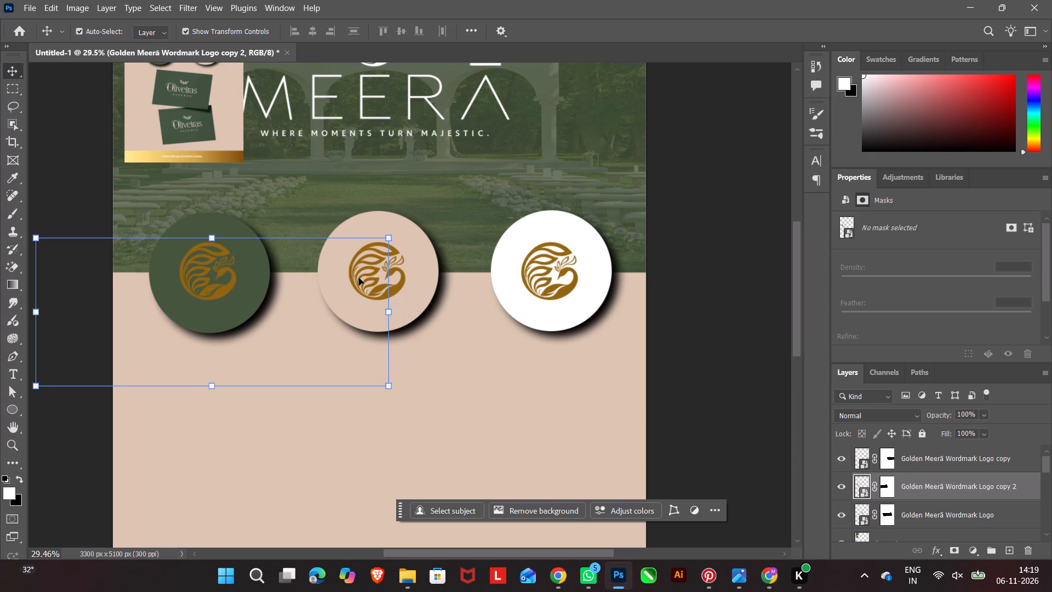
{"action": "left_click", "coordinate": [686, 332]}
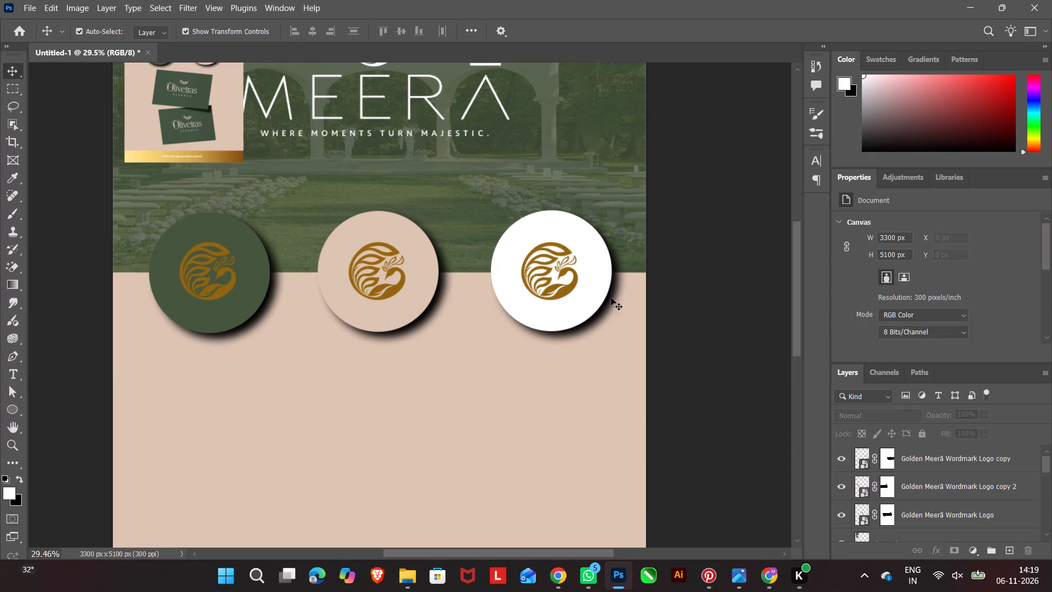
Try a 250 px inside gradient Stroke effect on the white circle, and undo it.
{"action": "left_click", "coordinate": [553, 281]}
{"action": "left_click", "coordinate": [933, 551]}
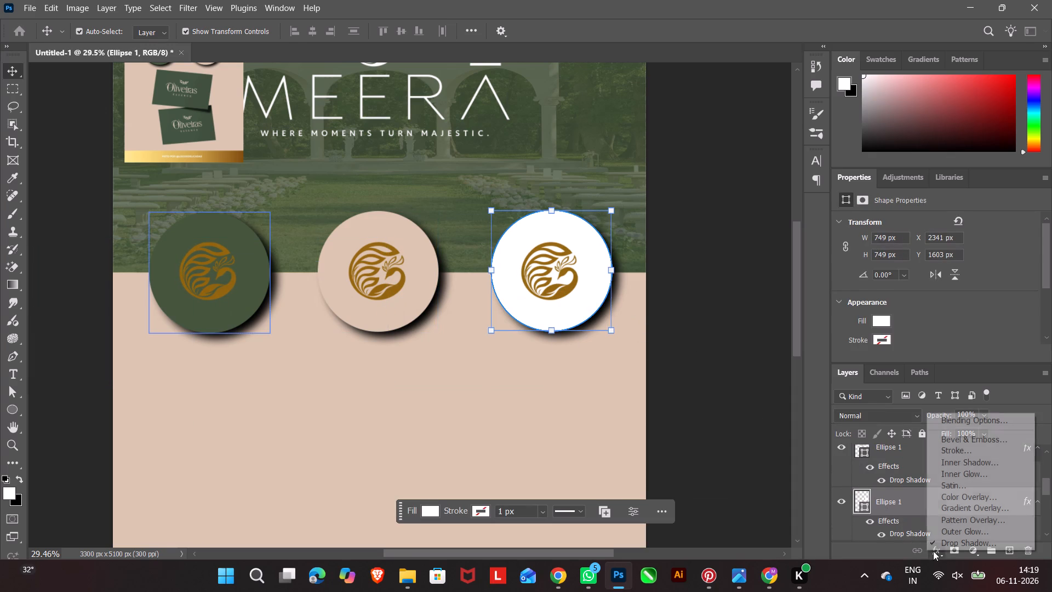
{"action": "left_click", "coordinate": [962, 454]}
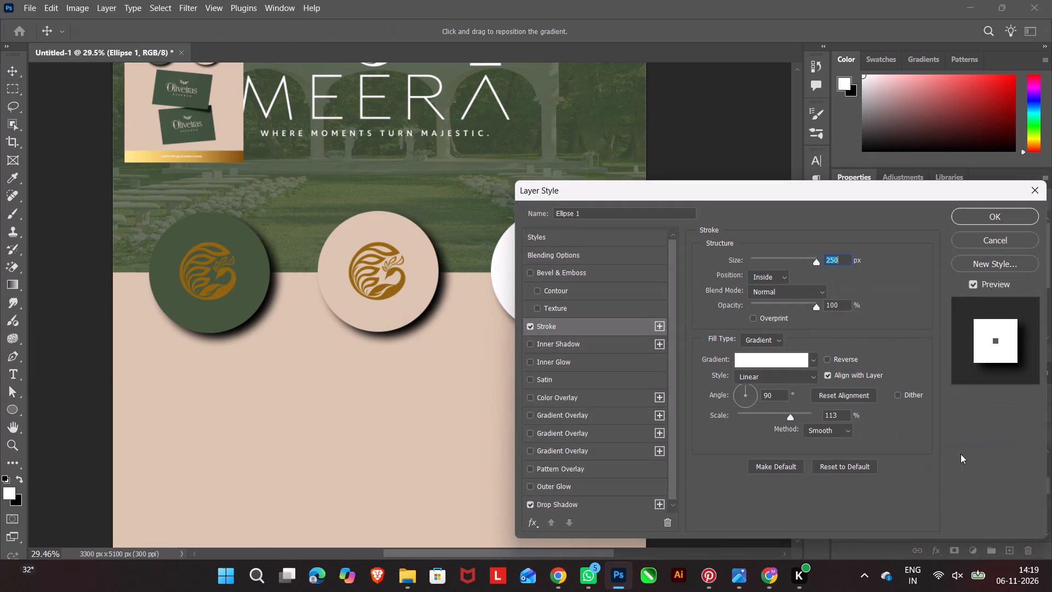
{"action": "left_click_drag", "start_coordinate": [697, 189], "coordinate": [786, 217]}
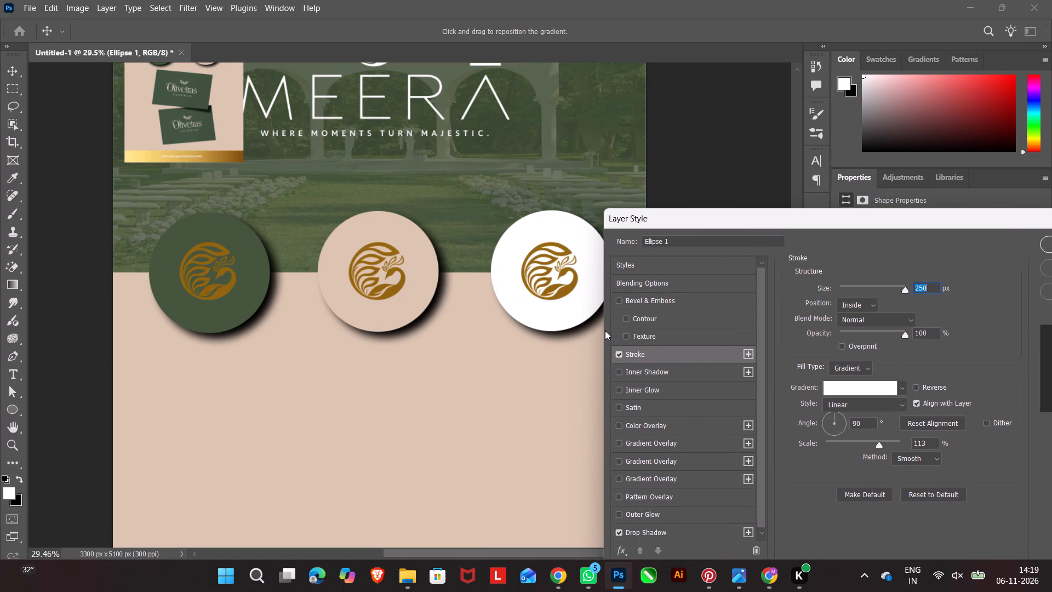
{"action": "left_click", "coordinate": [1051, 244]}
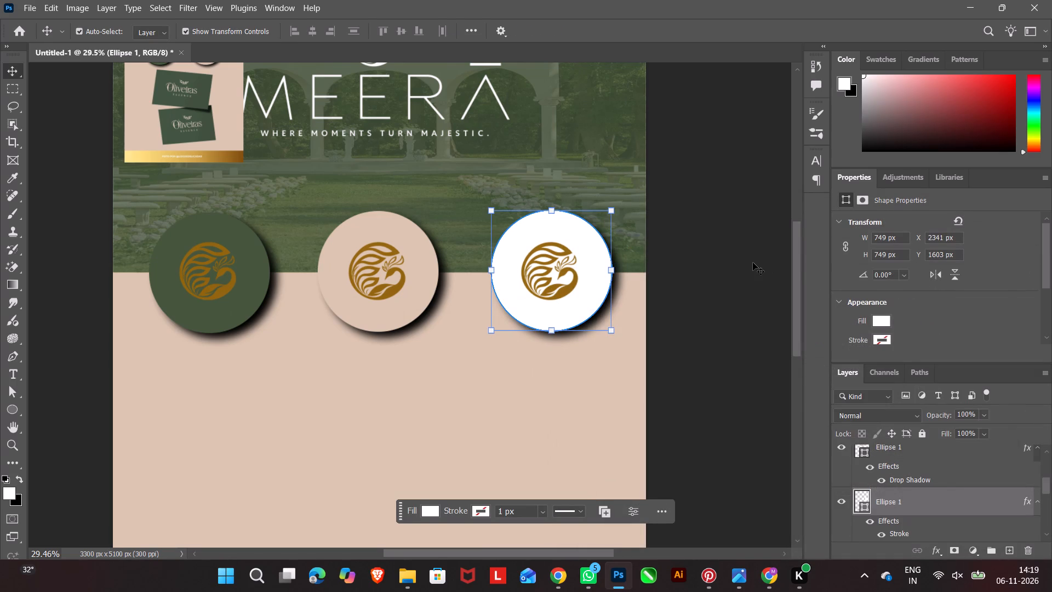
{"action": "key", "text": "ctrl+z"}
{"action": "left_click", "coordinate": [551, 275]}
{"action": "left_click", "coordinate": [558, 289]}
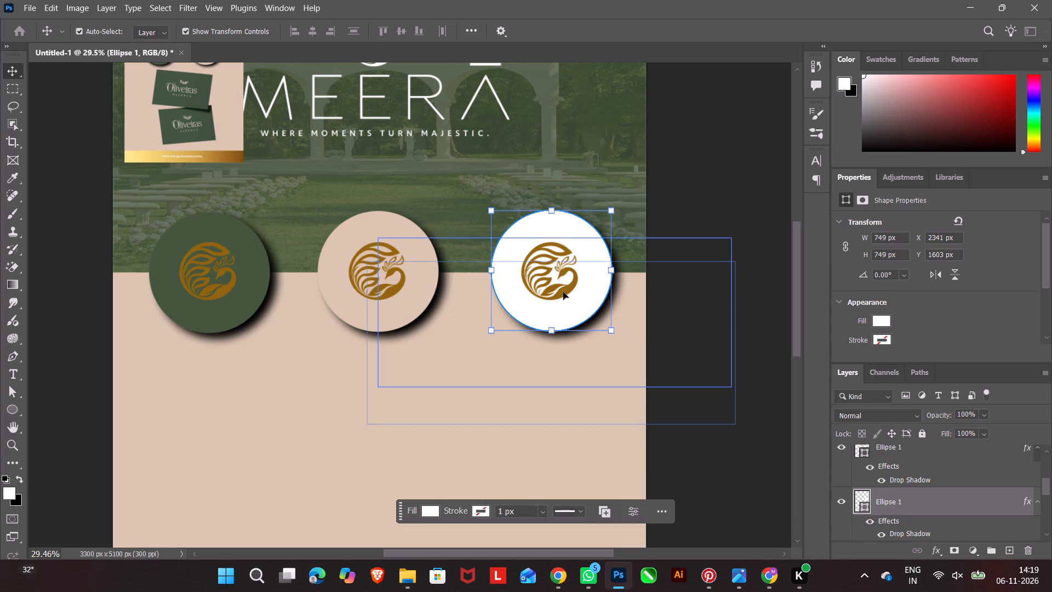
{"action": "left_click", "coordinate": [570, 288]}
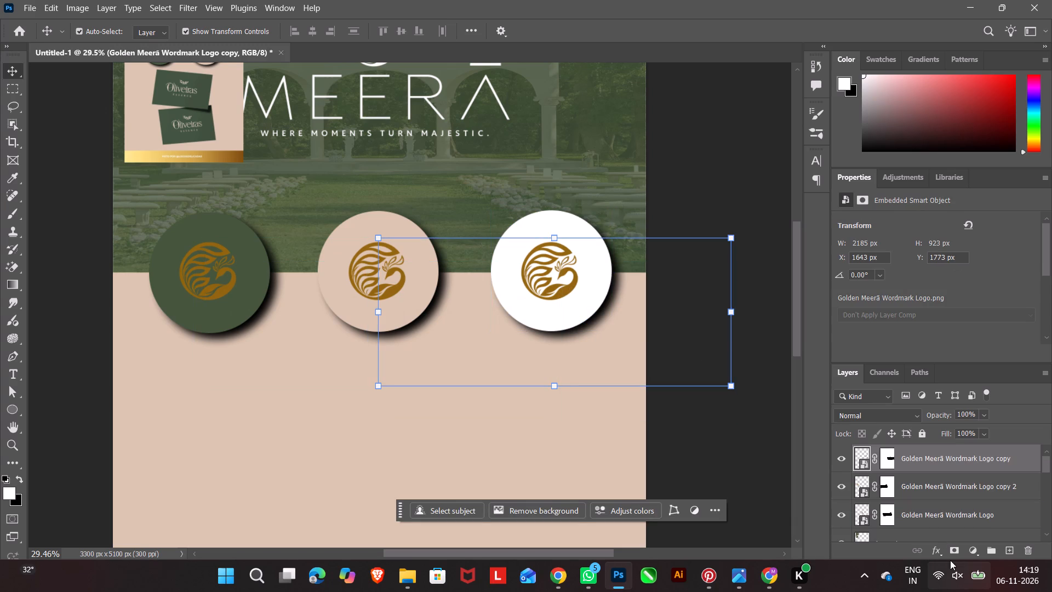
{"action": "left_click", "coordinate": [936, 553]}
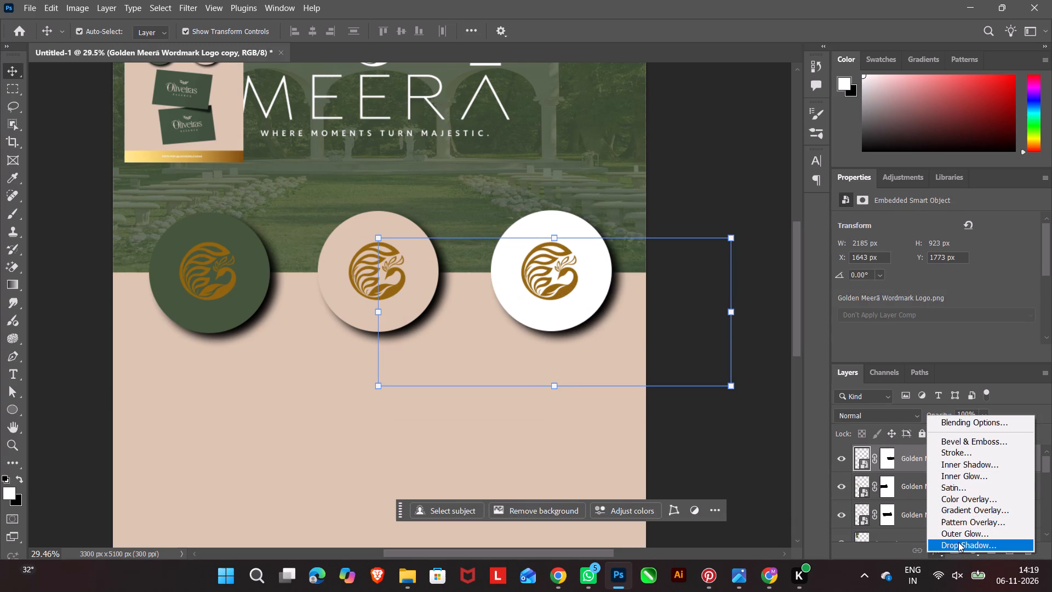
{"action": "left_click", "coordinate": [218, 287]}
Recolour the green circle's emblem white with a 250 px inside Stroke effect using the white gradient, then deselect it.
{"action": "left_click", "coordinate": [207, 255]}
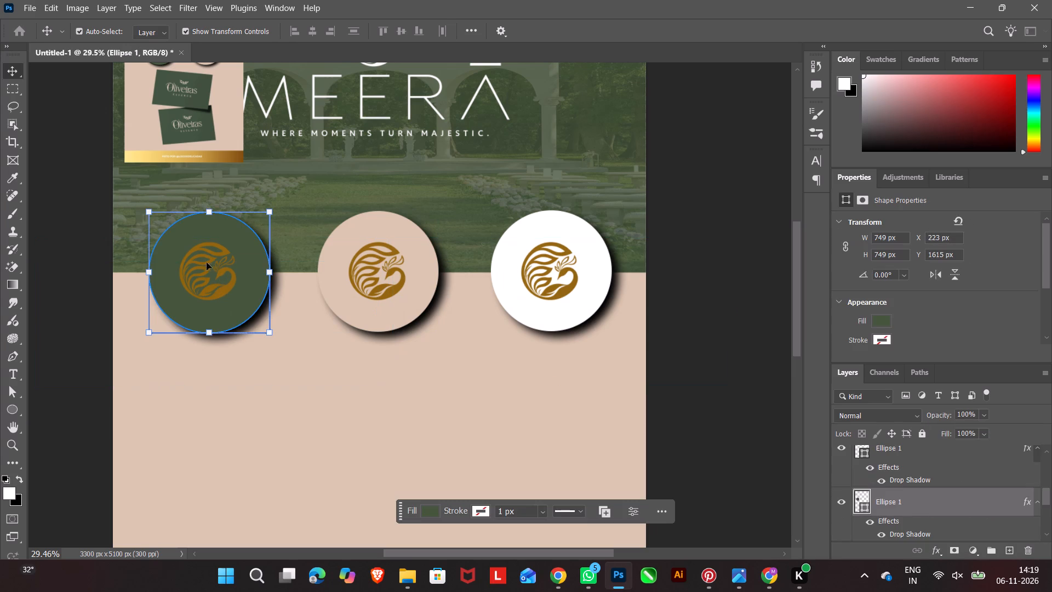
{"action": "left_click", "coordinate": [210, 291]}
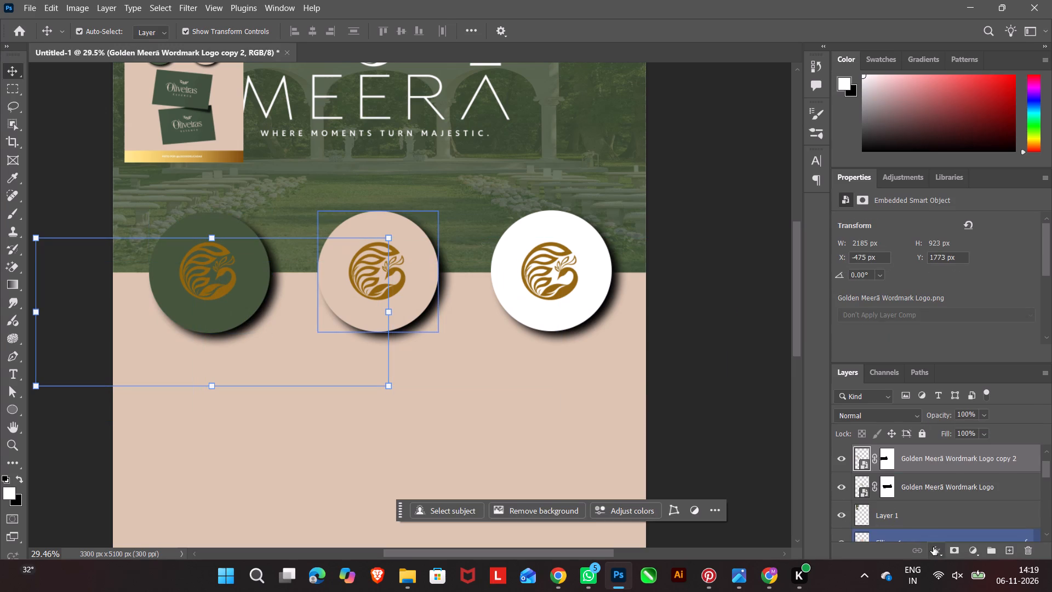
{"action": "left_click", "coordinate": [933, 547]}
{"action": "left_click", "coordinate": [950, 445]}
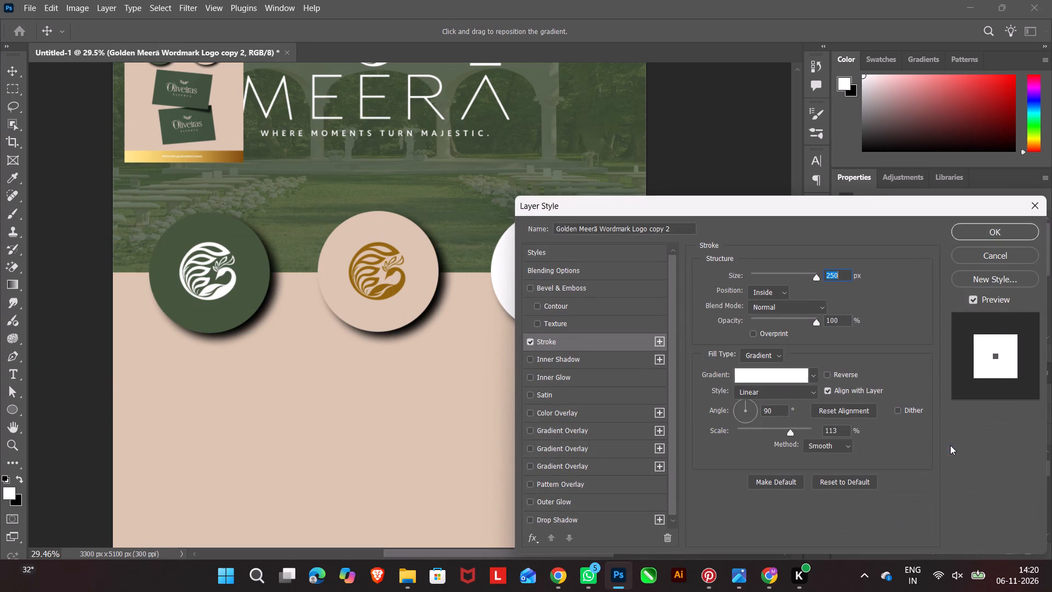
{"action": "double_click", "coordinate": [986, 234]}
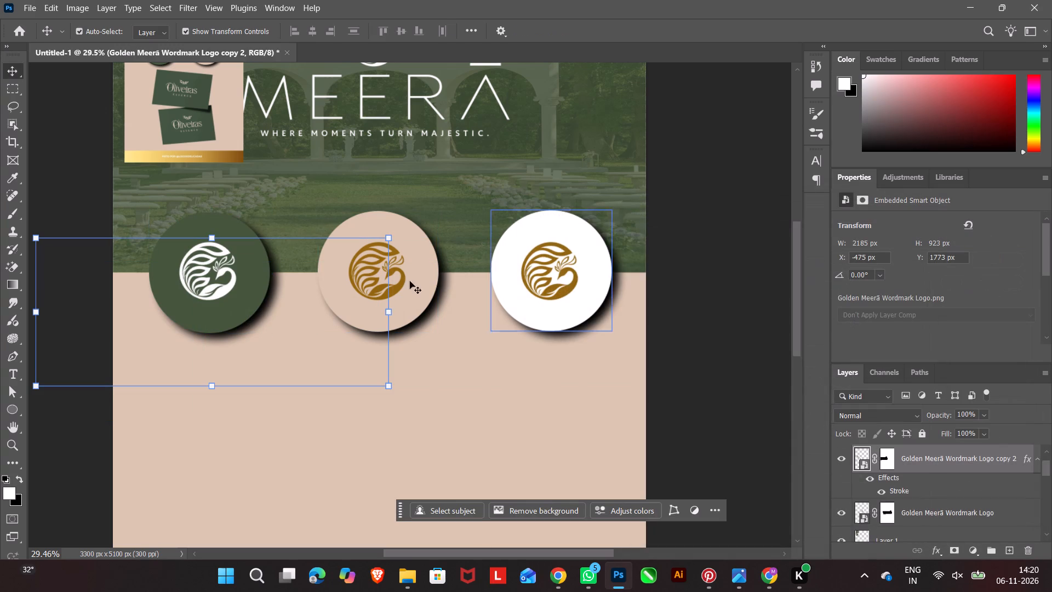
{"action": "left_click", "coordinate": [396, 293]}
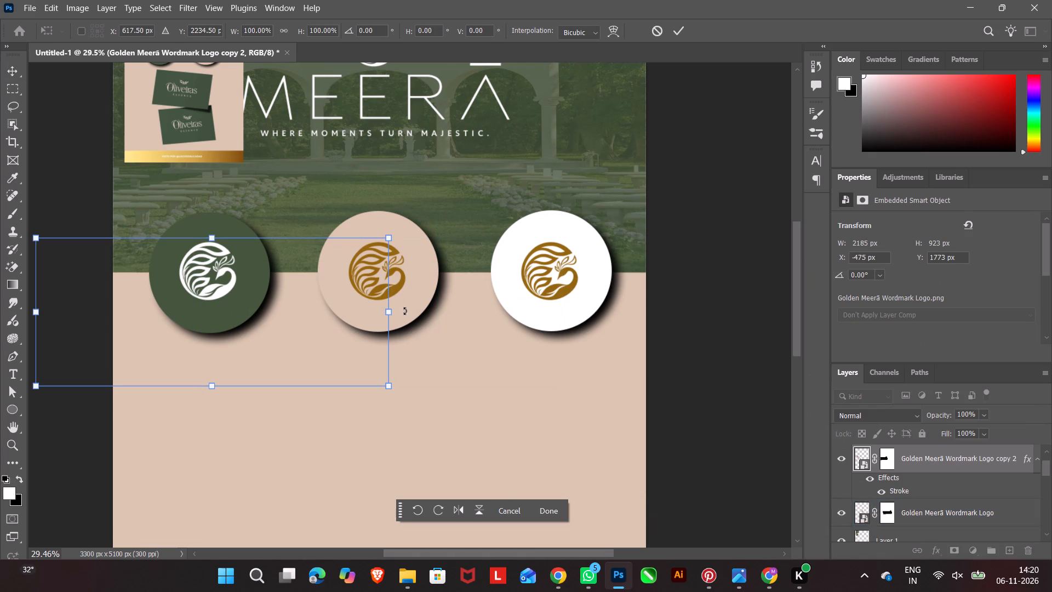
{"action": "left_click", "coordinate": [552, 508]}
{"action": "left_click", "coordinate": [538, 461]}
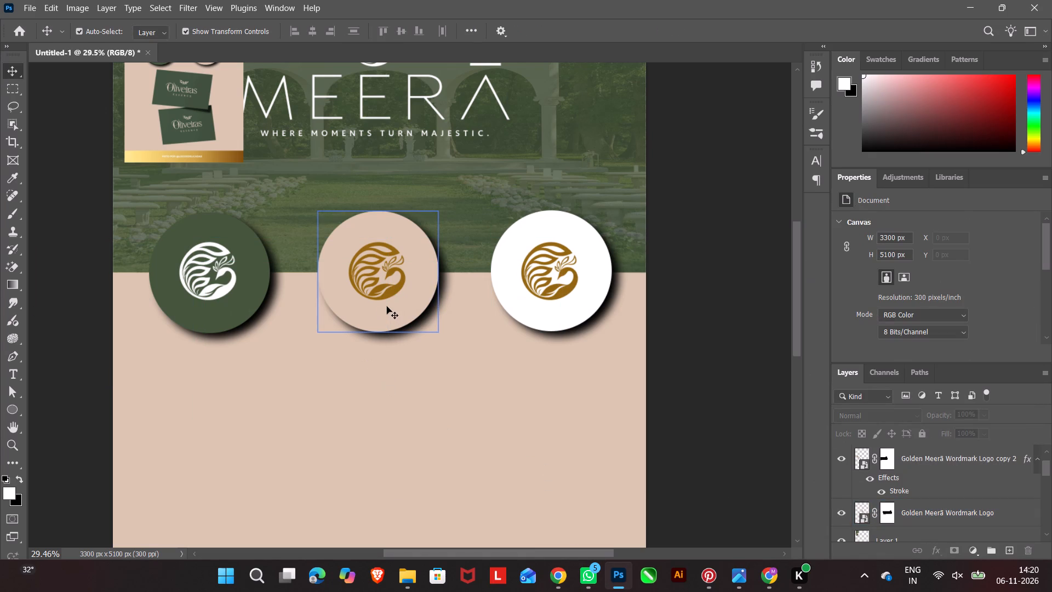
Recolour the beige circle's emblem with a 250 px inside gradient Stroke, setting both gradient stops to the green circle's colour.
{"action": "left_click", "coordinate": [387, 292]}
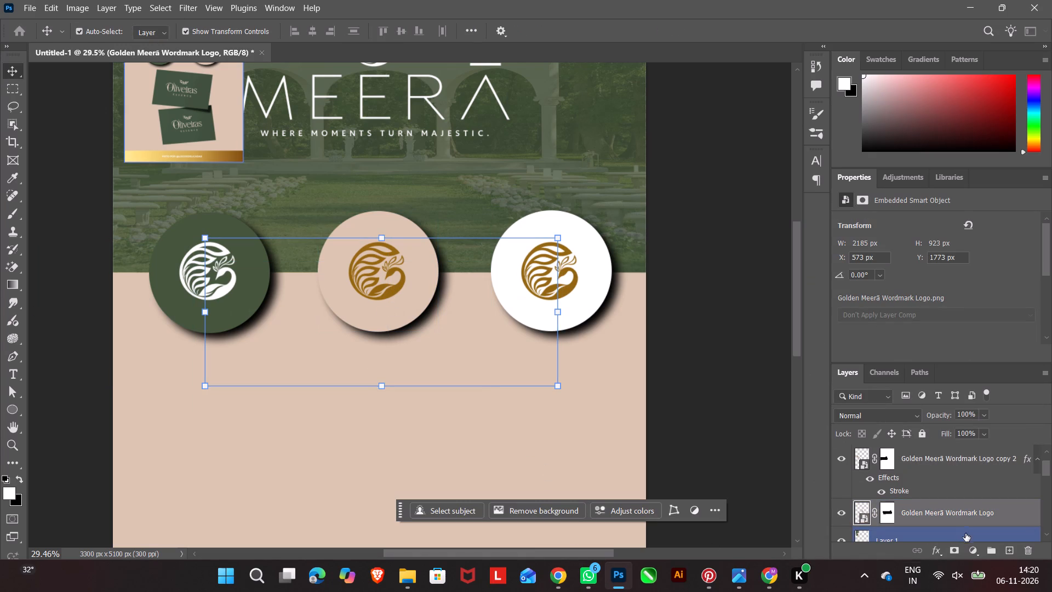
{"action": "left_click", "coordinate": [937, 547]}
{"action": "left_click", "coordinate": [964, 443]}
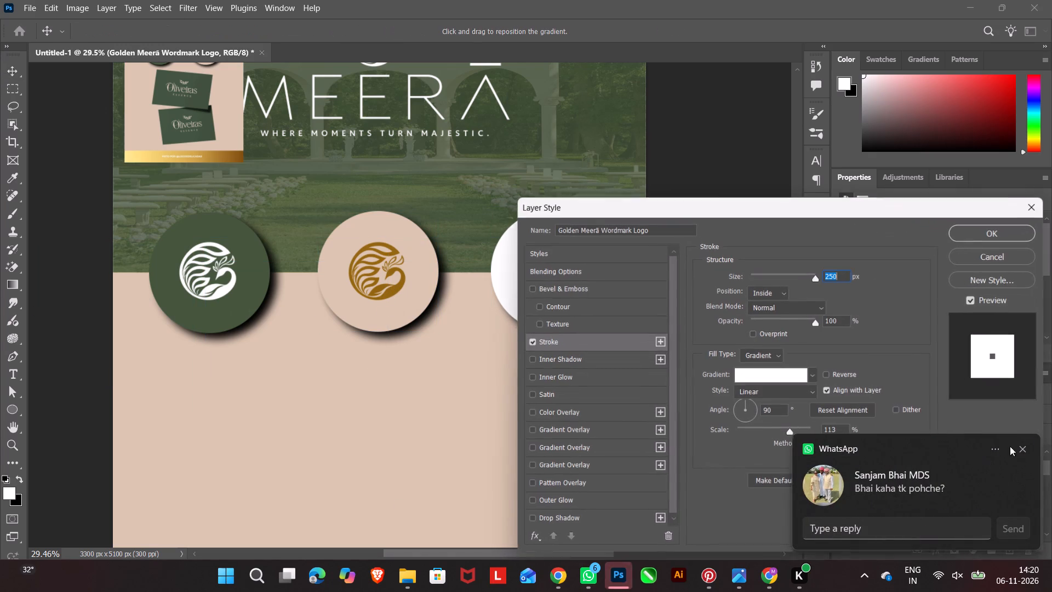
{"action": "left_click", "coordinate": [1022, 446]}
{"action": "left_click", "coordinate": [813, 370]}
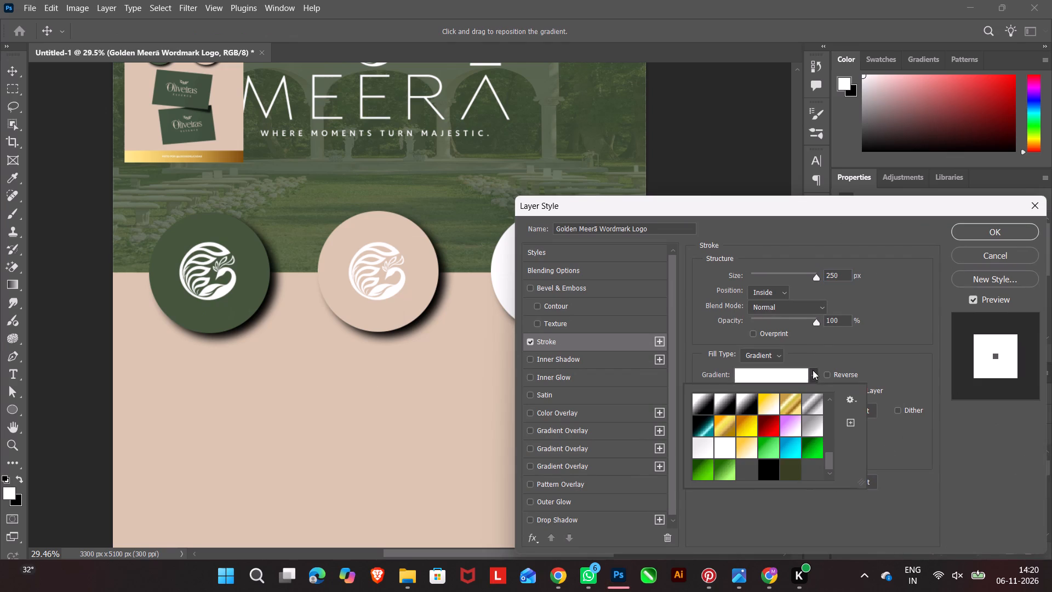
{"action": "scroll", "coordinate": [782, 465], "scroll_direction": "down", "scroll_amount": 8}
{"action": "left_click", "coordinate": [768, 370]}
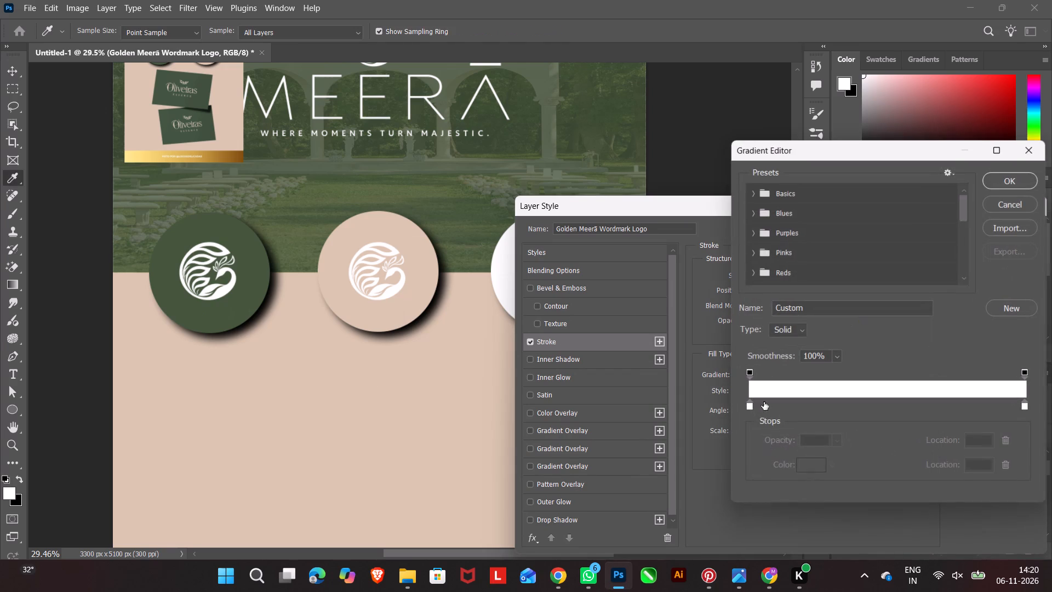
{"action": "left_click", "coordinate": [751, 408]}
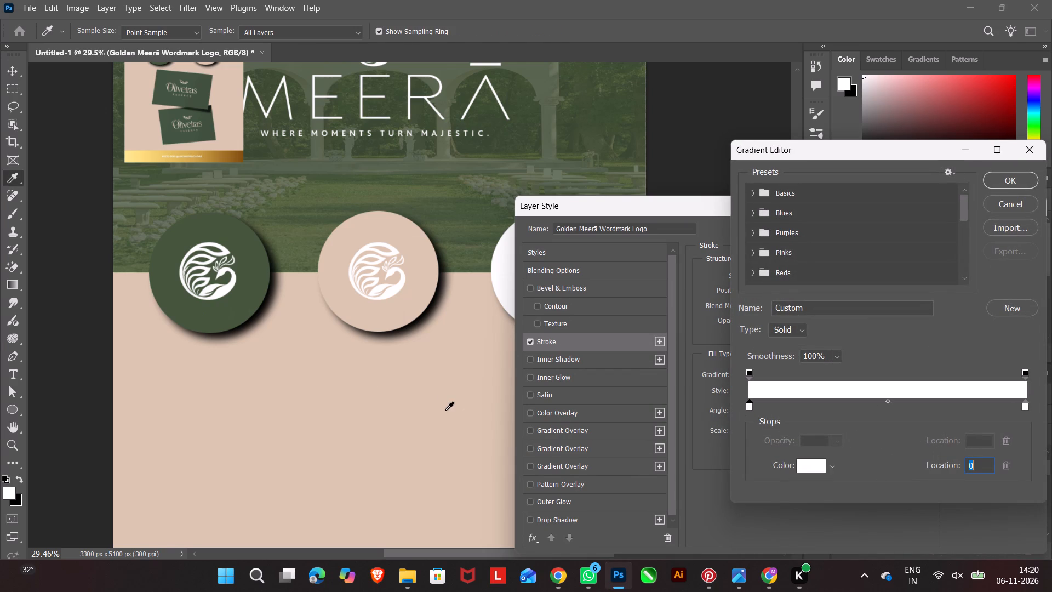
{"action": "left_click", "coordinate": [236, 301]}
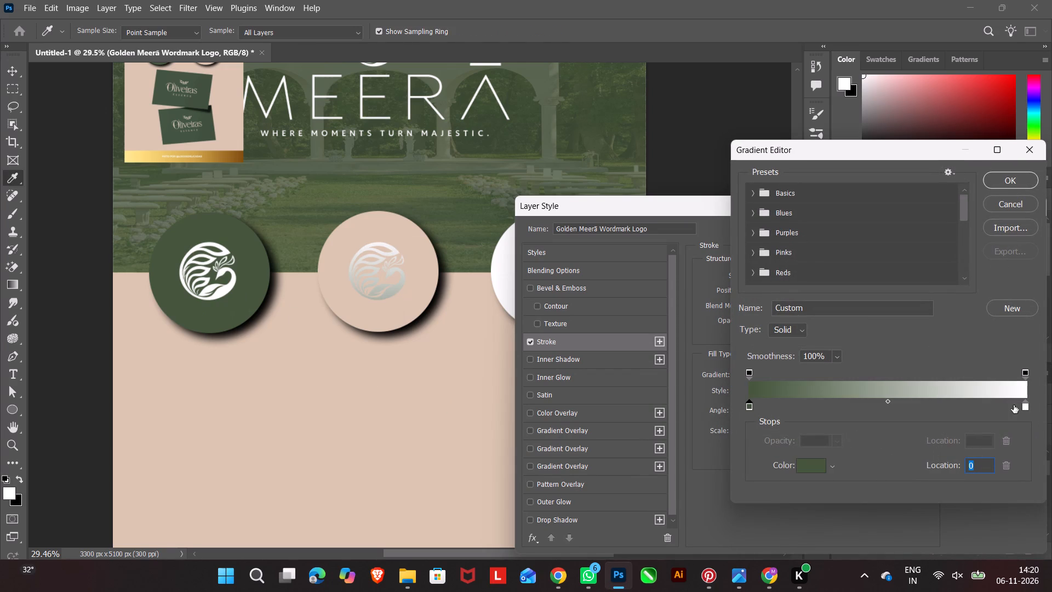
{"action": "left_click", "coordinate": [1026, 405]}
{"action": "left_click", "coordinate": [250, 305]}
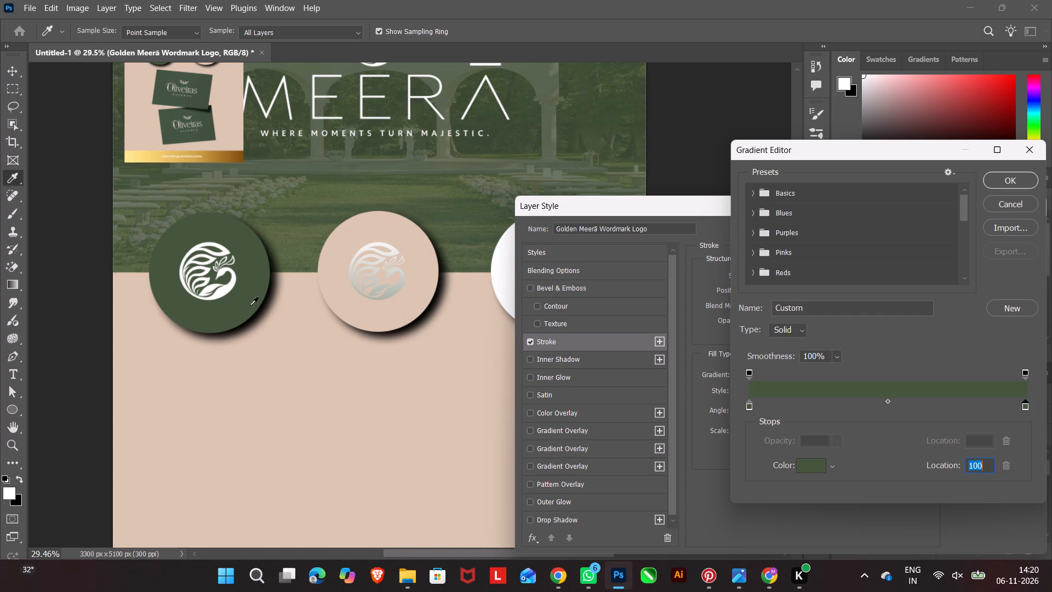
{"action": "left_click", "coordinate": [1000, 183]}
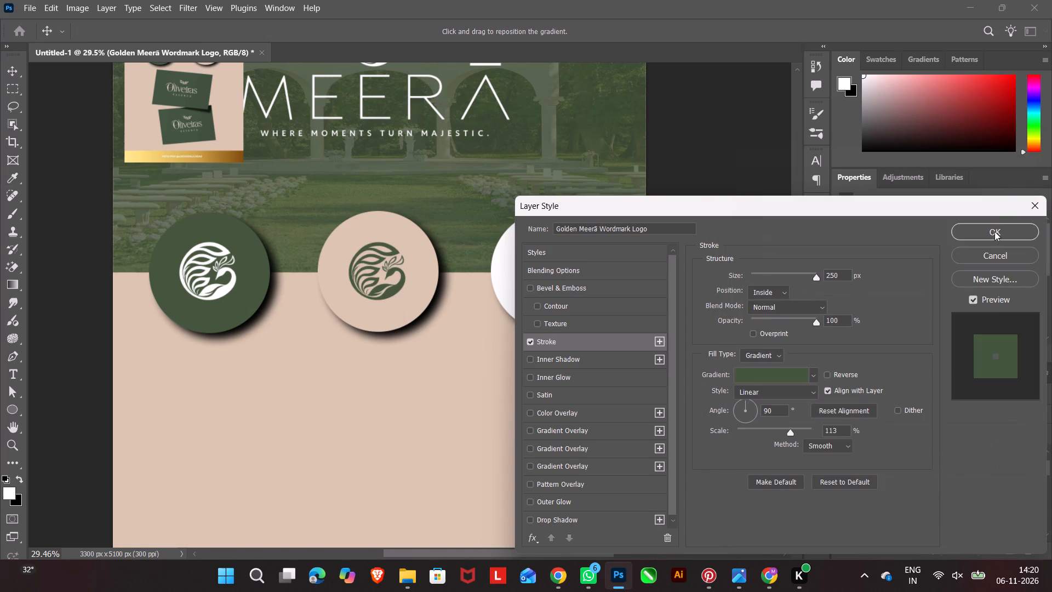
{"action": "left_click", "coordinate": [994, 234]}
{"action": "left_click", "coordinate": [727, 308]}
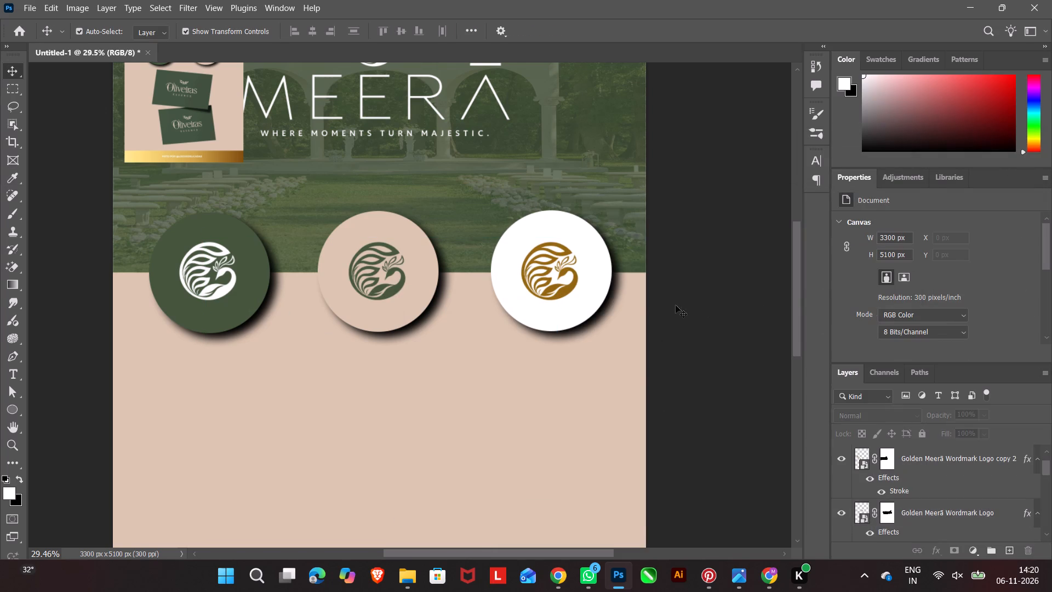
Recolour the white circle's emblem with a 250 px inside gradient Stroke, setting both gradient stops to the page's beige background colour.
{"action": "left_click", "coordinate": [566, 289]}
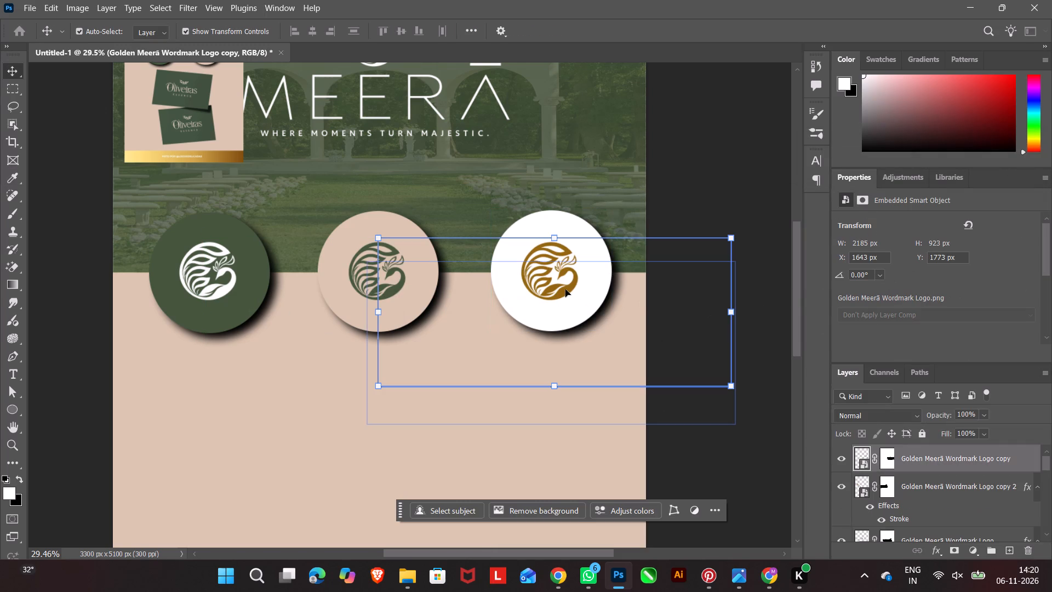
{"action": "left_click", "coordinate": [937, 553]}
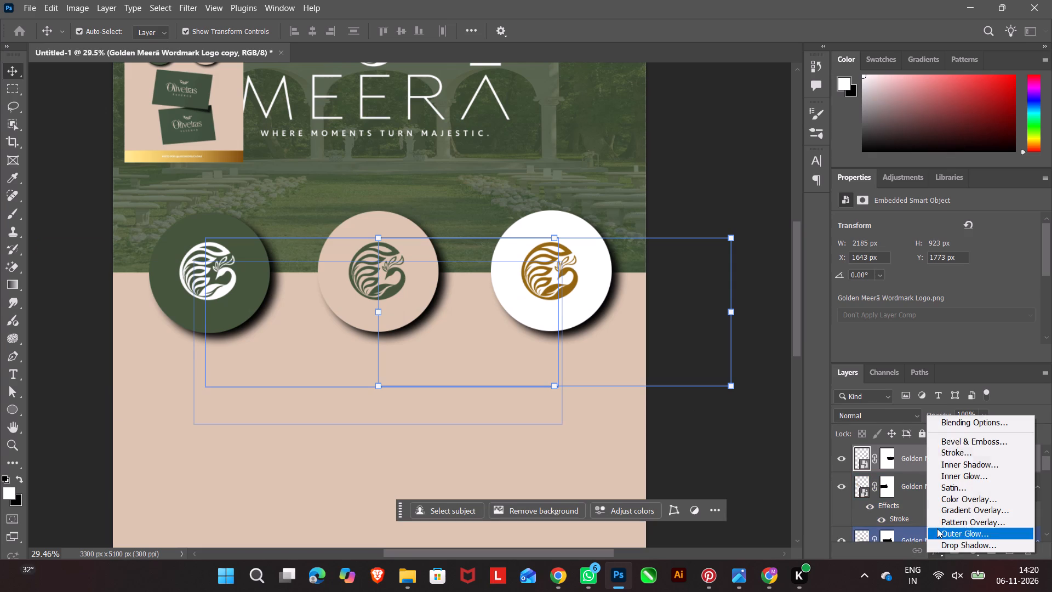
{"action": "left_click", "coordinate": [945, 449]}
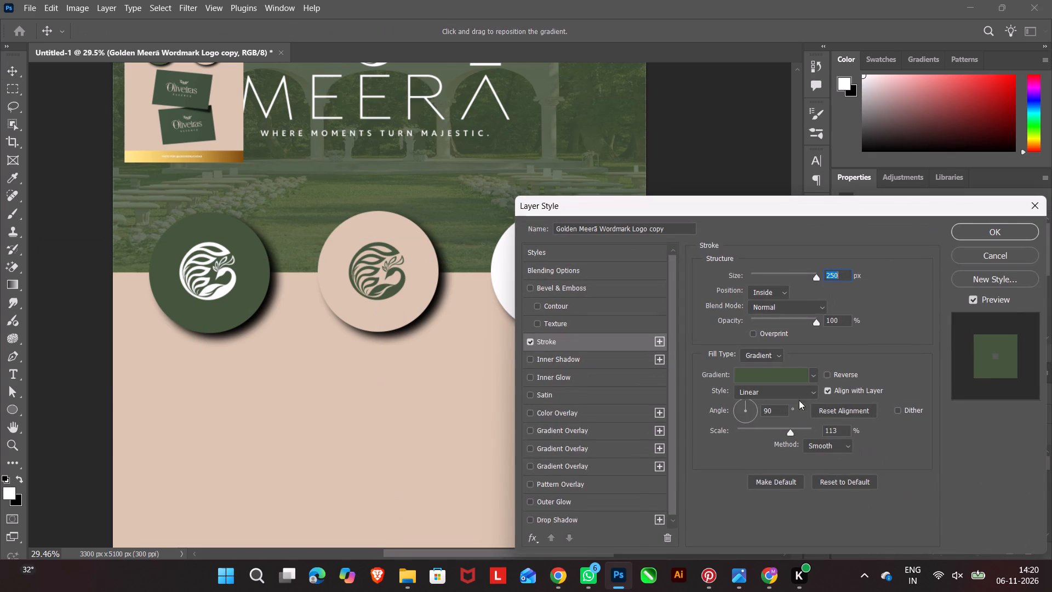
{"action": "left_click", "coordinate": [782, 378]}
{"action": "left_click", "coordinate": [748, 407]}
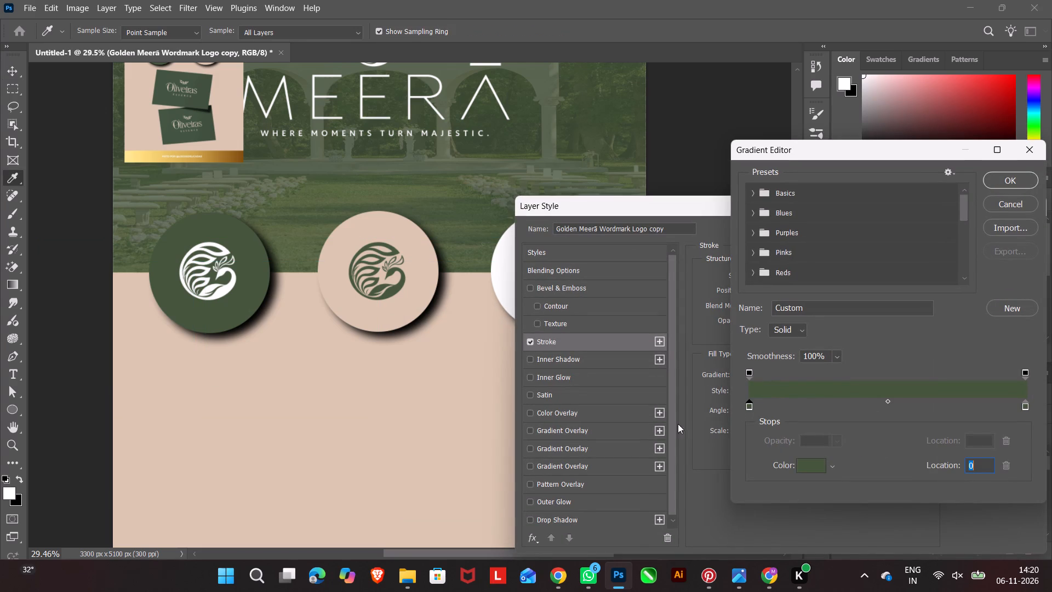
{"action": "left_click", "coordinate": [477, 425]}
{"action": "left_click", "coordinate": [1026, 406]}
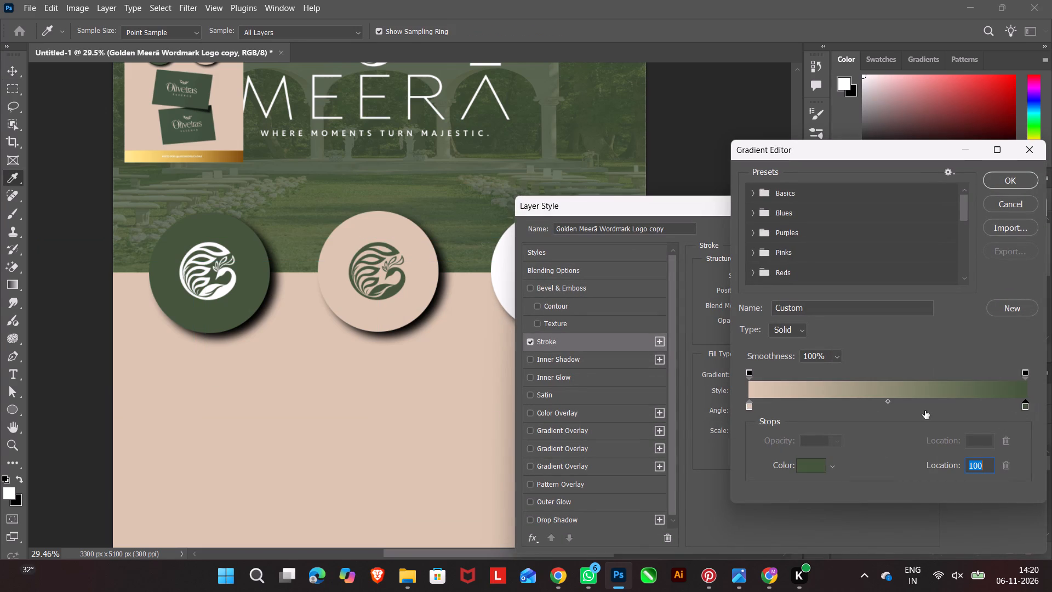
{"action": "left_click", "coordinate": [426, 413]}
{"action": "left_click", "coordinate": [1008, 176]}
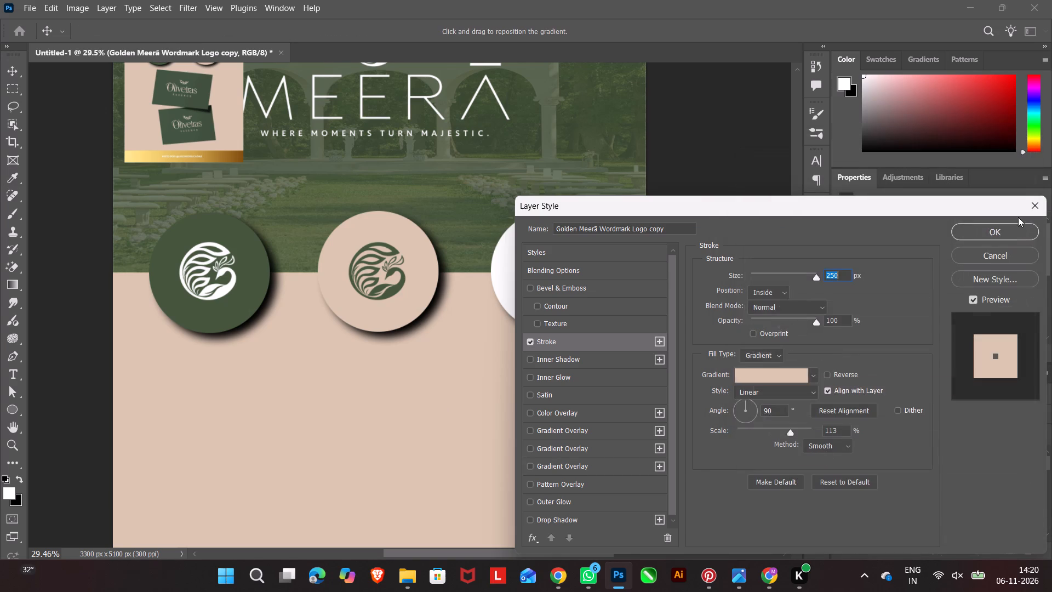
{"action": "left_click", "coordinate": [1018, 231]}
{"action": "double_click", "coordinate": [726, 200]}
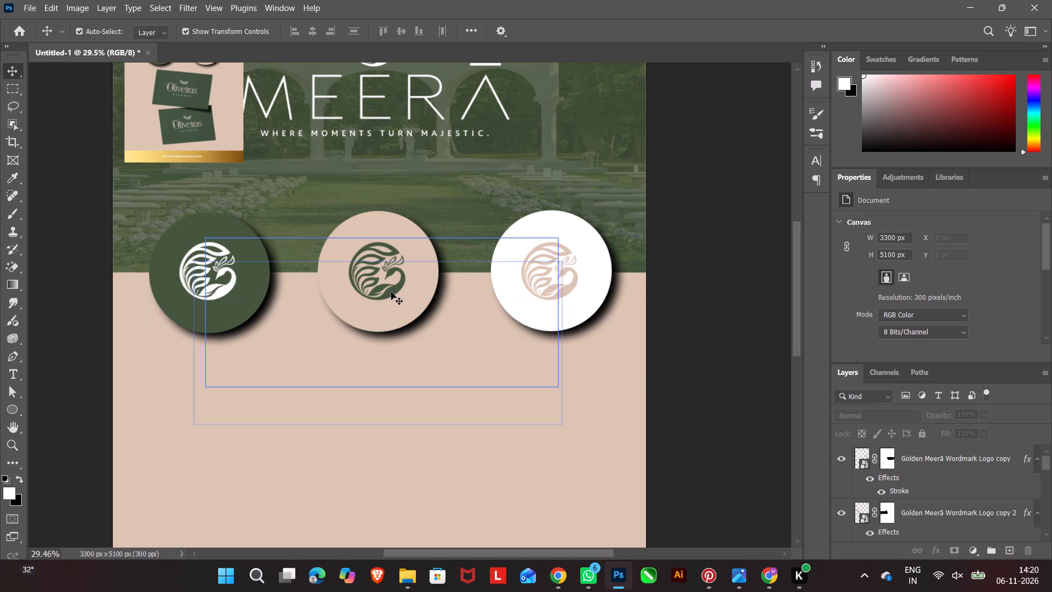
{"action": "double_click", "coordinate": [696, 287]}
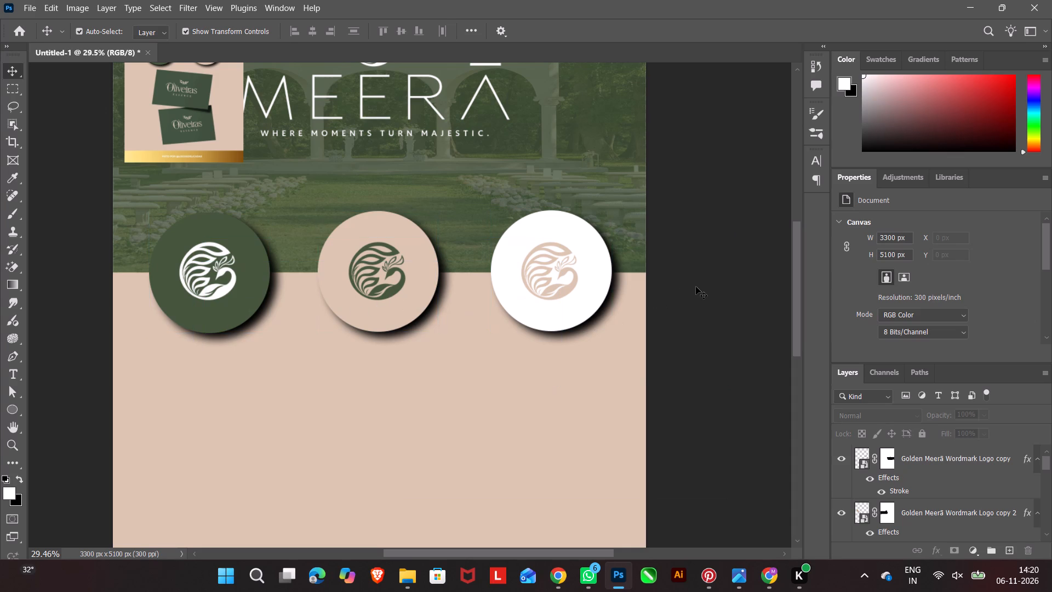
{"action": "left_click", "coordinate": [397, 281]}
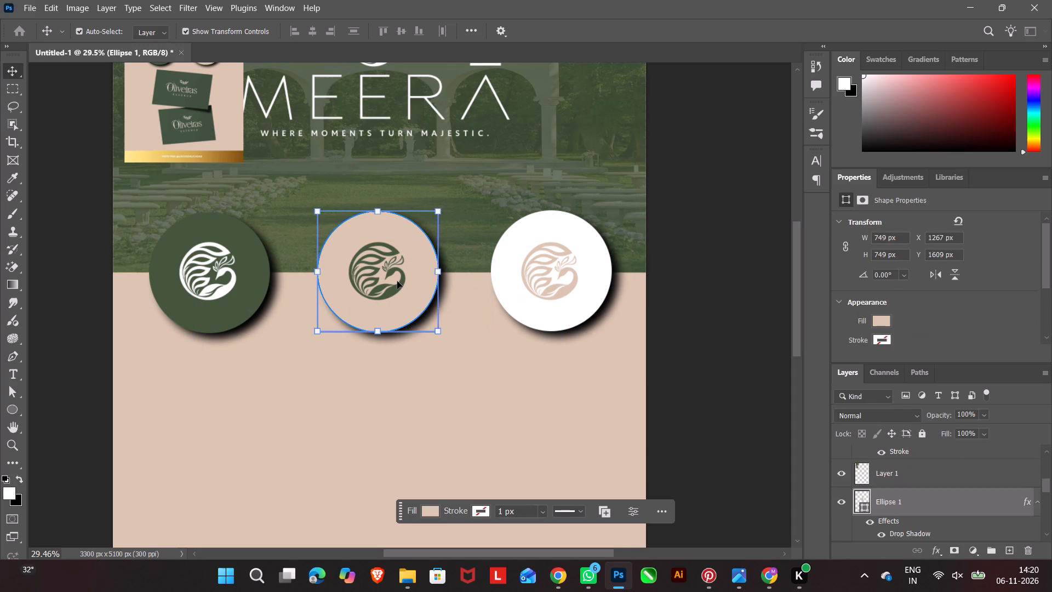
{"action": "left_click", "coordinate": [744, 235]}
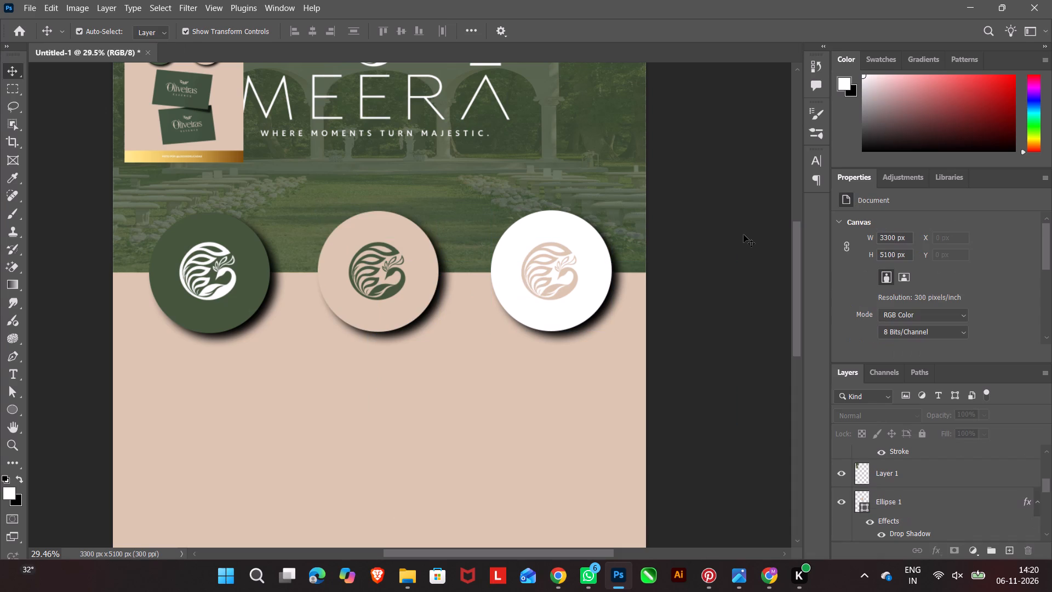
Reposition the Oliveiras reference image slightly within the garden header, at X 90 px and Y 51 px.
{"action": "scroll", "coordinate": [744, 235], "scroll_direction": "up", "scroll_amount": 1}
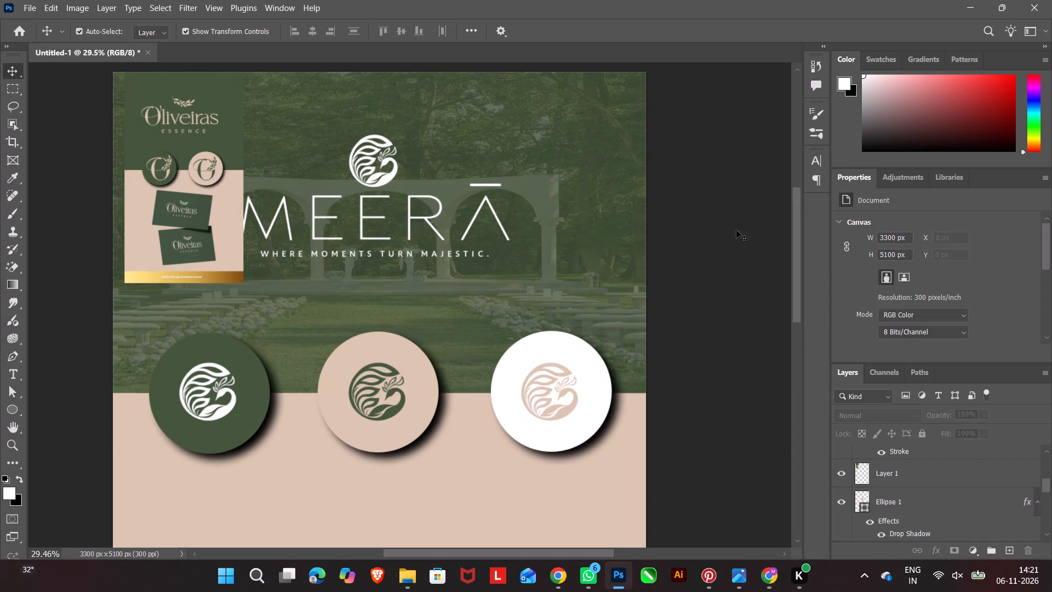
{"action": "left_click_drag", "start_coordinate": [179, 162], "coordinate": [16, 191]}
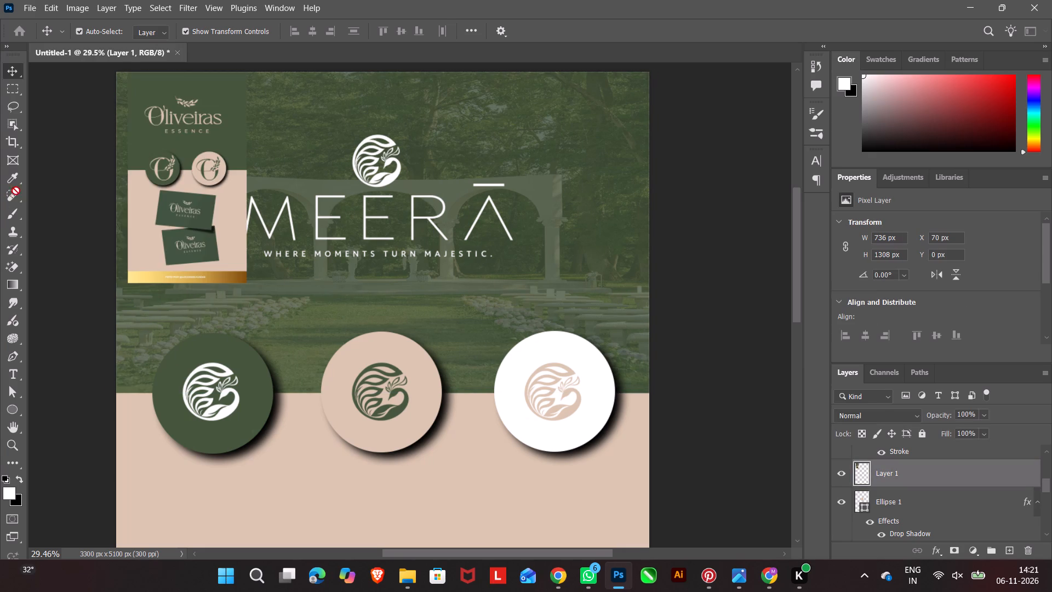
{"action": "left_click_drag", "start_coordinate": [16, 191], "coordinate": [62, 175]}
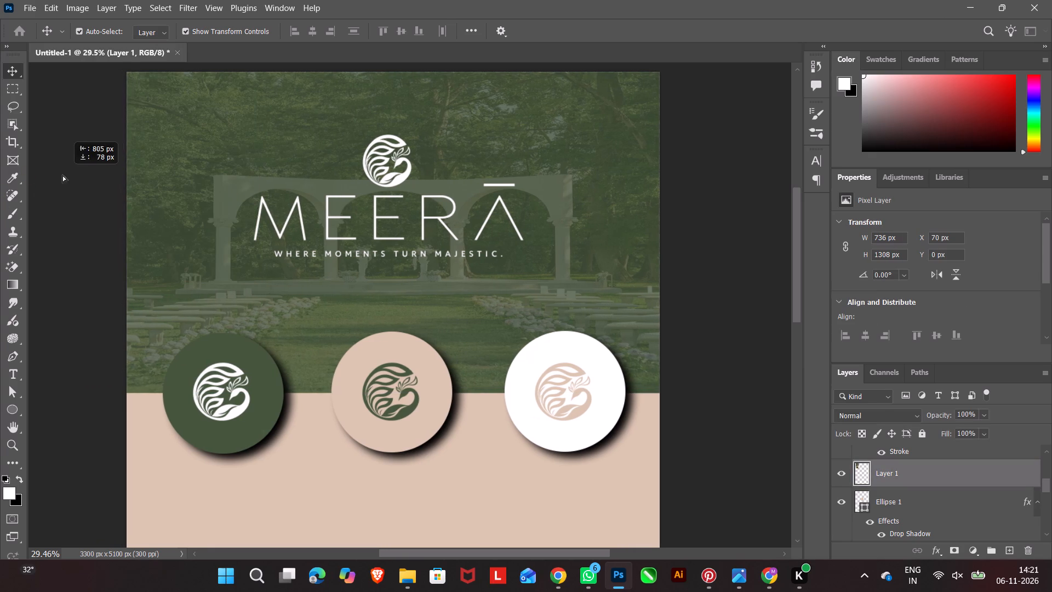
{"action": "left_click_drag", "start_coordinate": [62, 175], "coordinate": [47, 175]}
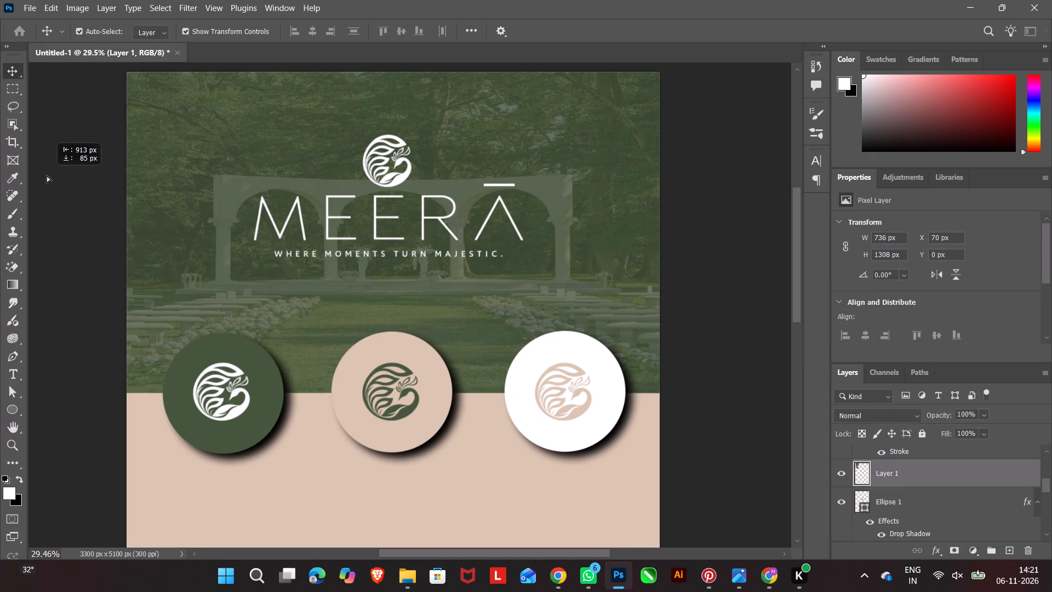
{"action": "left_click_drag", "start_coordinate": [47, 175], "coordinate": [138, 179]}
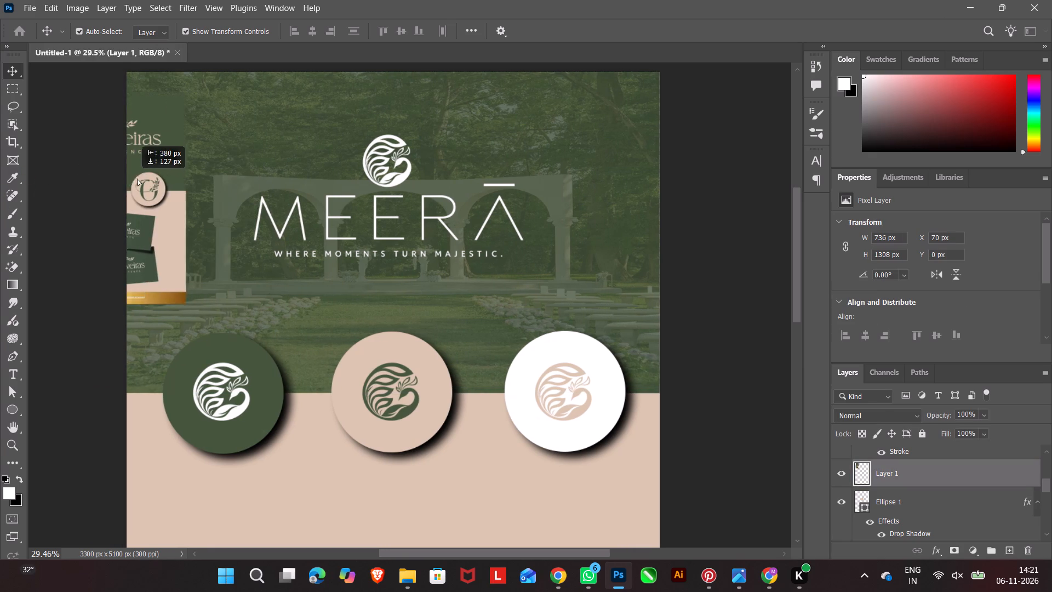
{"action": "left_click_drag", "start_coordinate": [138, 179], "coordinate": [196, 170]}
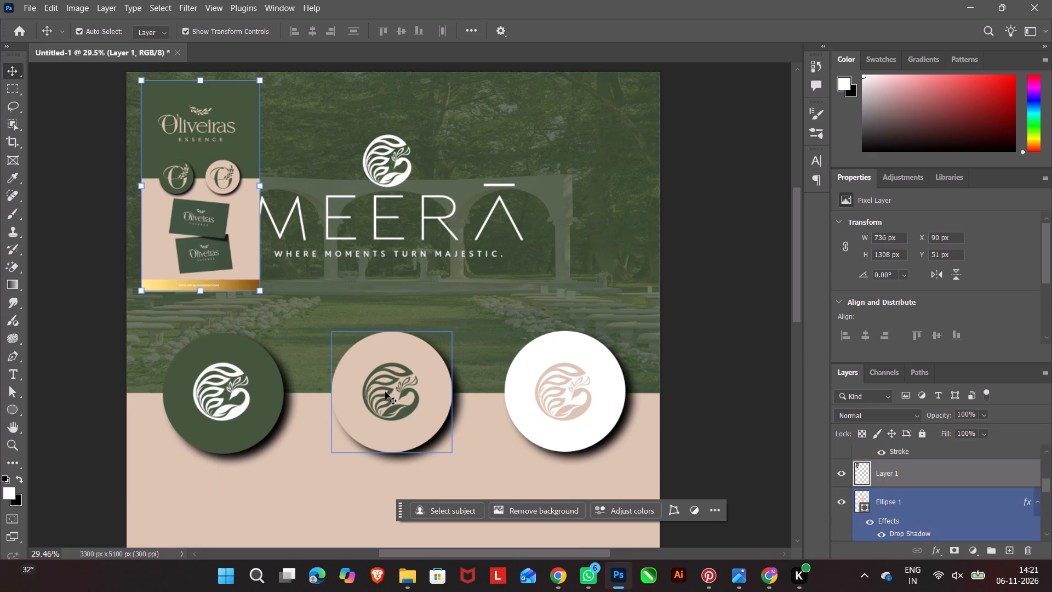
Recolour the white circle's emblem black by switching its Stroke effect to the black gradient preset, then deselect it.
{"action": "left_click", "coordinate": [558, 405]}
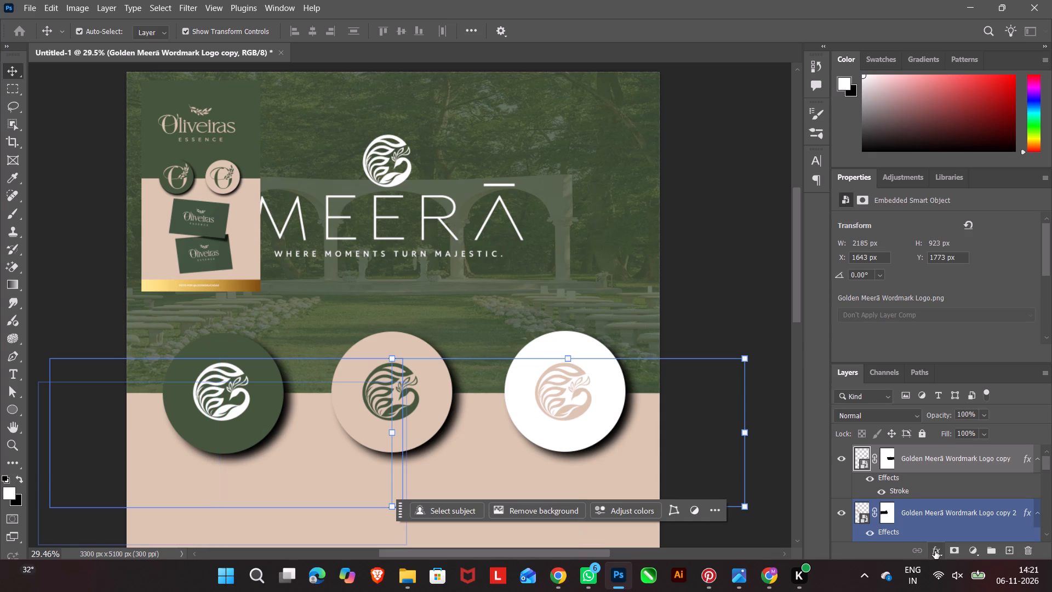
{"action": "double_click", "coordinate": [902, 494]}
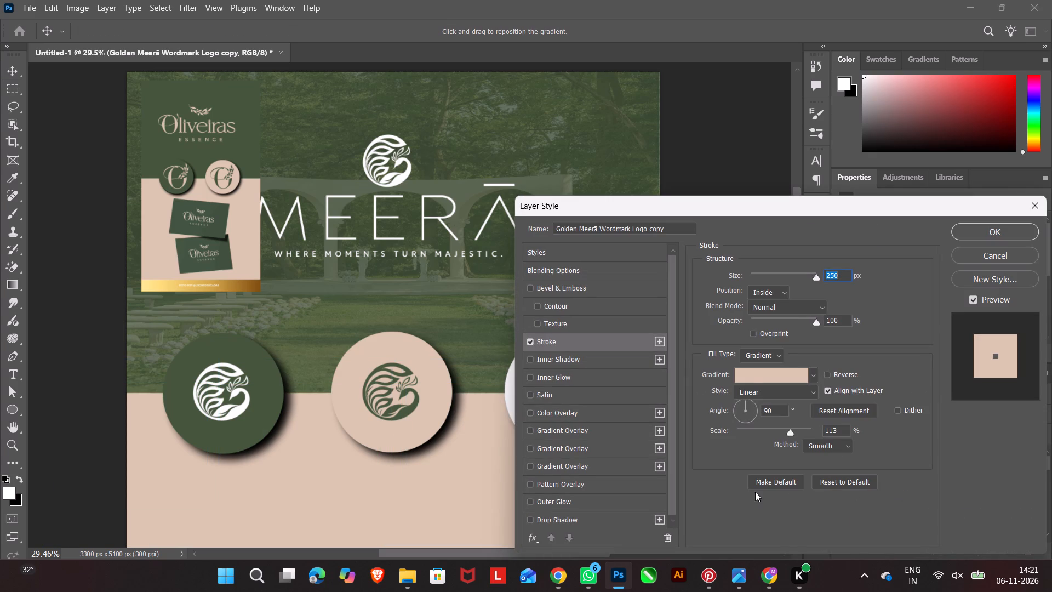
{"action": "left_click", "coordinate": [753, 380]}
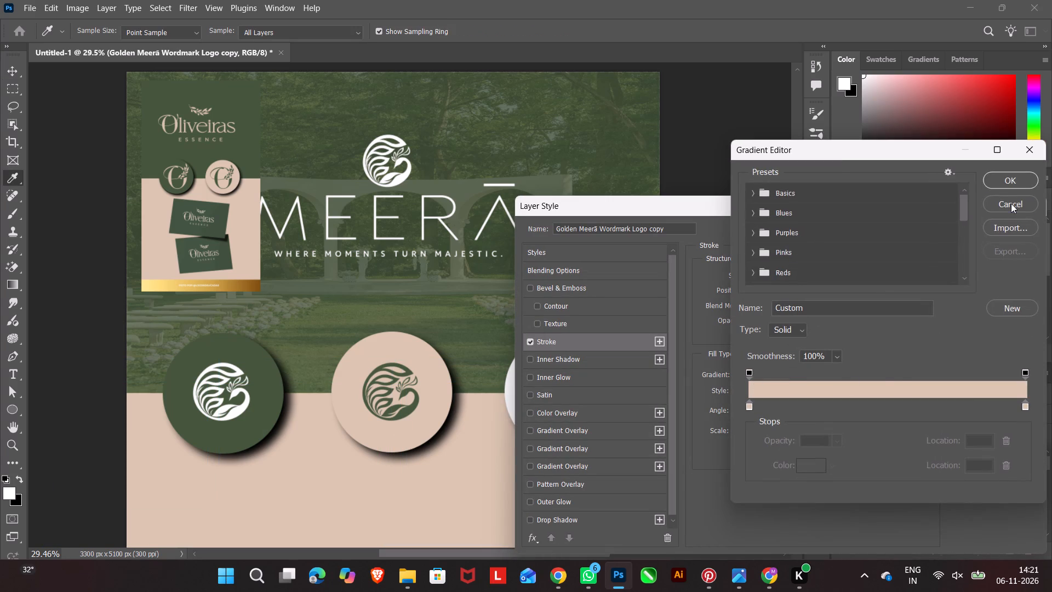
{"action": "left_click", "coordinate": [1011, 203]}
{"action": "left_click", "coordinate": [815, 374]}
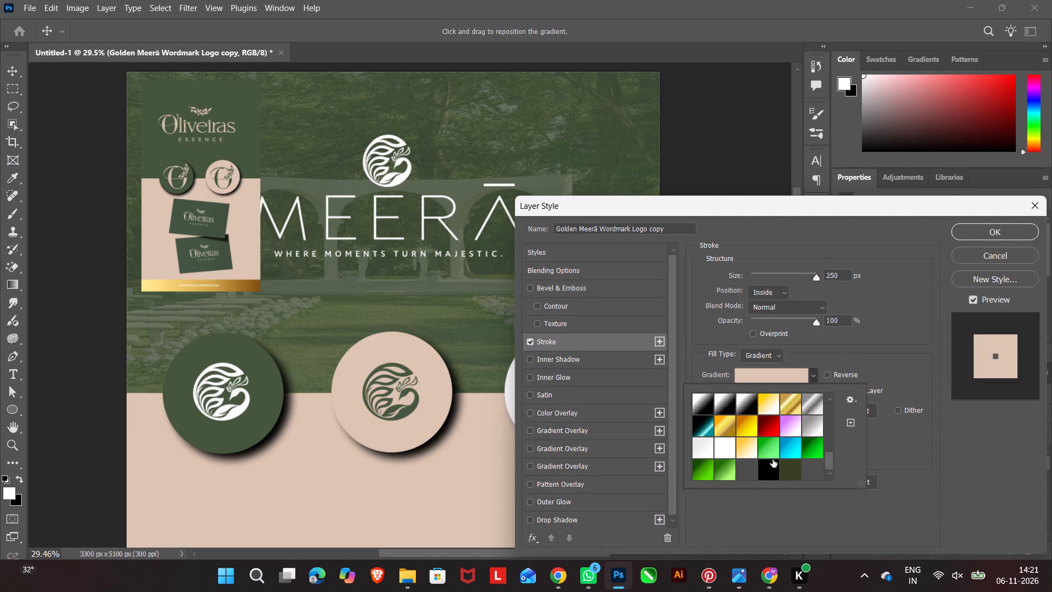
{"action": "left_click", "coordinate": [771, 468]}
{"action": "left_click", "coordinate": [980, 231]}
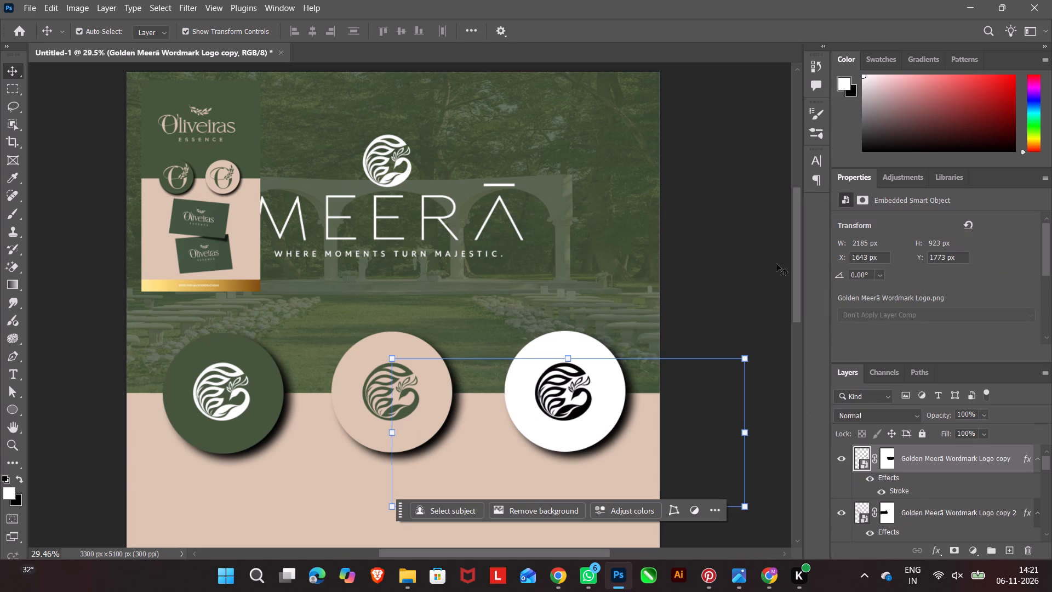
{"action": "left_click", "coordinate": [757, 255]}
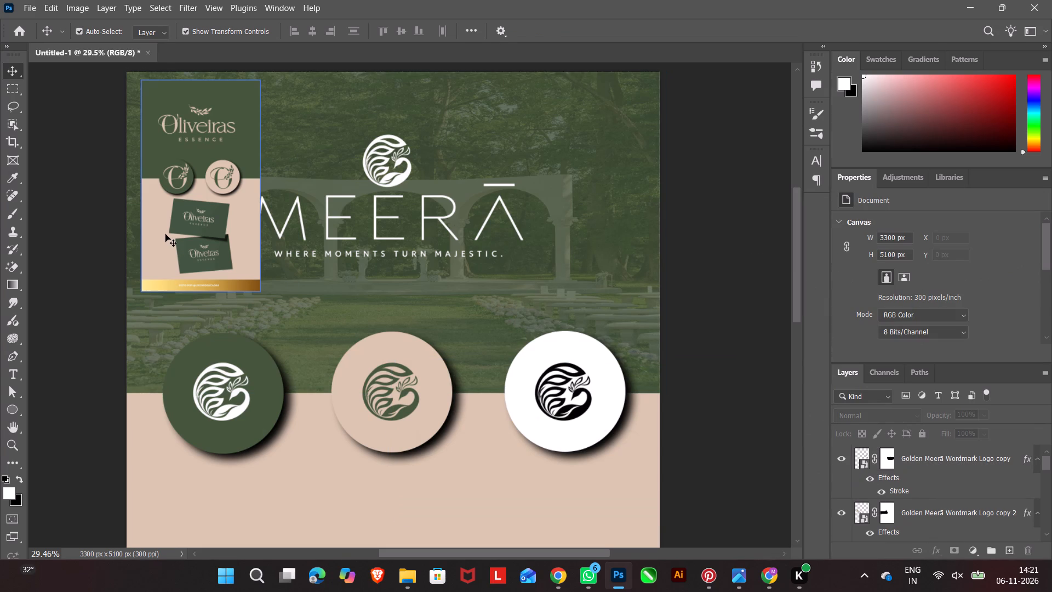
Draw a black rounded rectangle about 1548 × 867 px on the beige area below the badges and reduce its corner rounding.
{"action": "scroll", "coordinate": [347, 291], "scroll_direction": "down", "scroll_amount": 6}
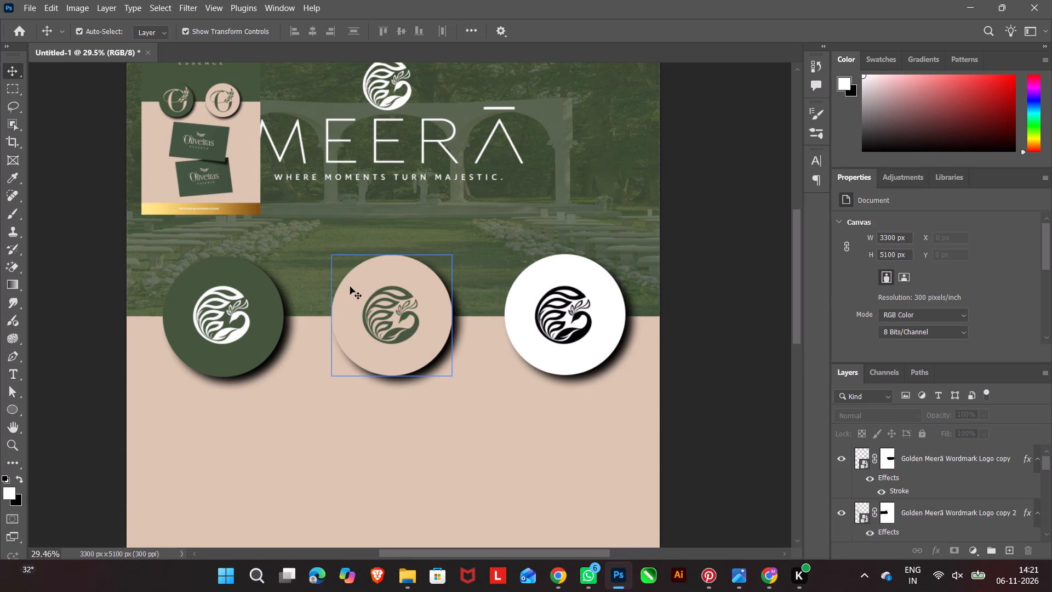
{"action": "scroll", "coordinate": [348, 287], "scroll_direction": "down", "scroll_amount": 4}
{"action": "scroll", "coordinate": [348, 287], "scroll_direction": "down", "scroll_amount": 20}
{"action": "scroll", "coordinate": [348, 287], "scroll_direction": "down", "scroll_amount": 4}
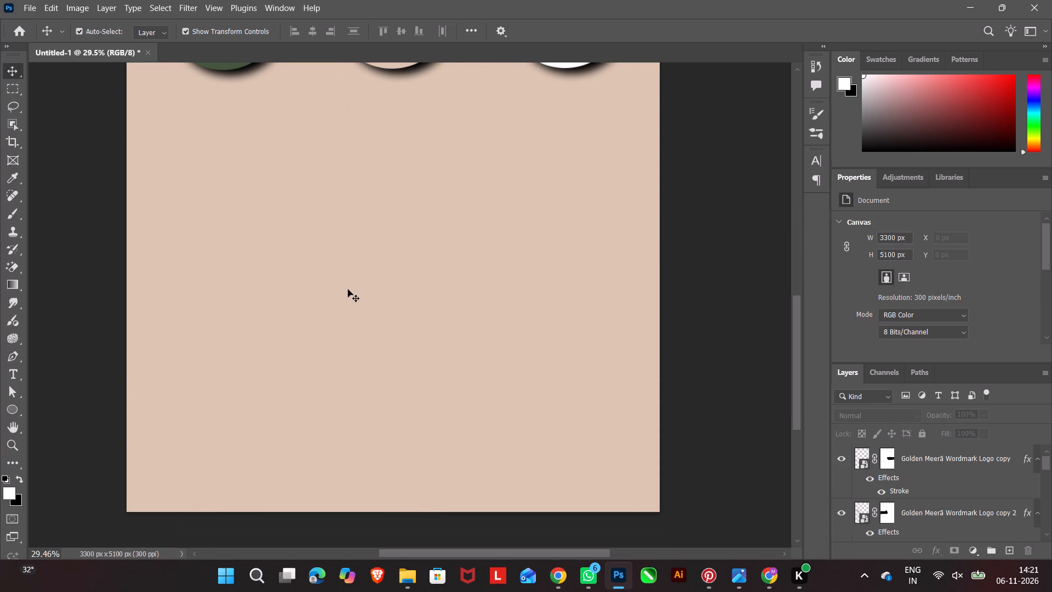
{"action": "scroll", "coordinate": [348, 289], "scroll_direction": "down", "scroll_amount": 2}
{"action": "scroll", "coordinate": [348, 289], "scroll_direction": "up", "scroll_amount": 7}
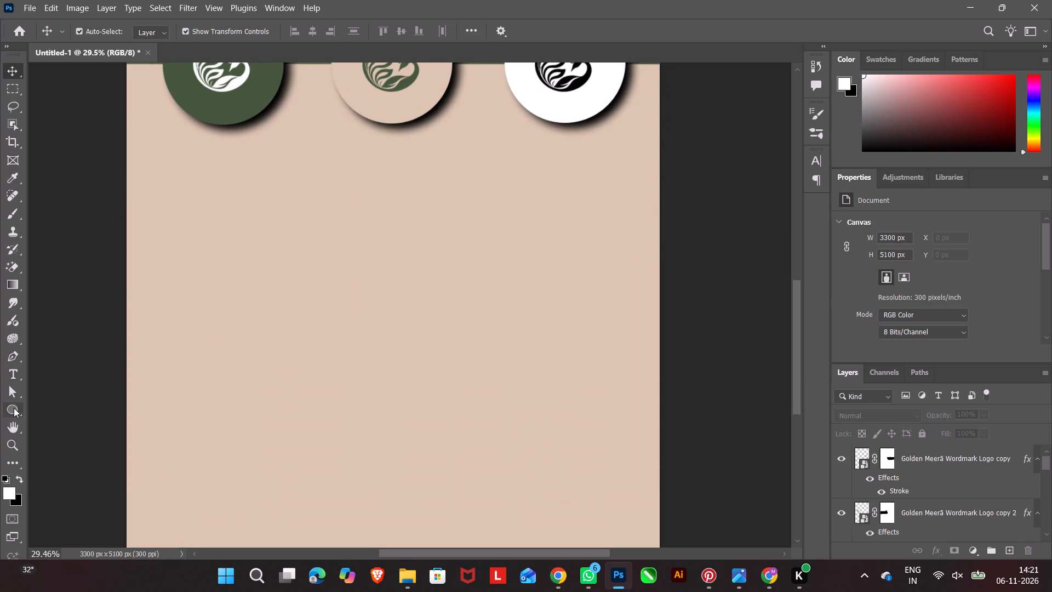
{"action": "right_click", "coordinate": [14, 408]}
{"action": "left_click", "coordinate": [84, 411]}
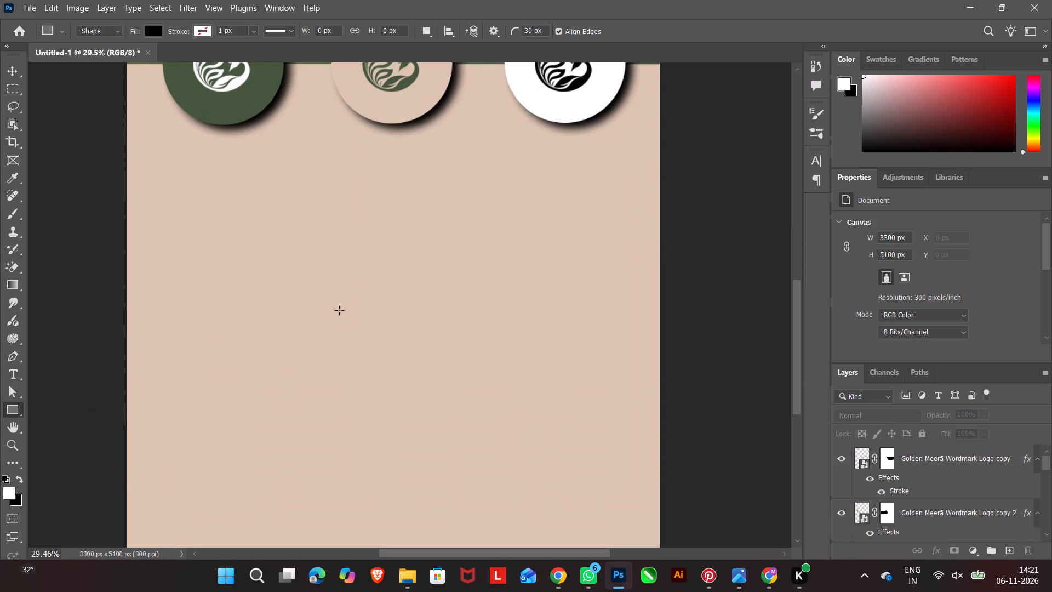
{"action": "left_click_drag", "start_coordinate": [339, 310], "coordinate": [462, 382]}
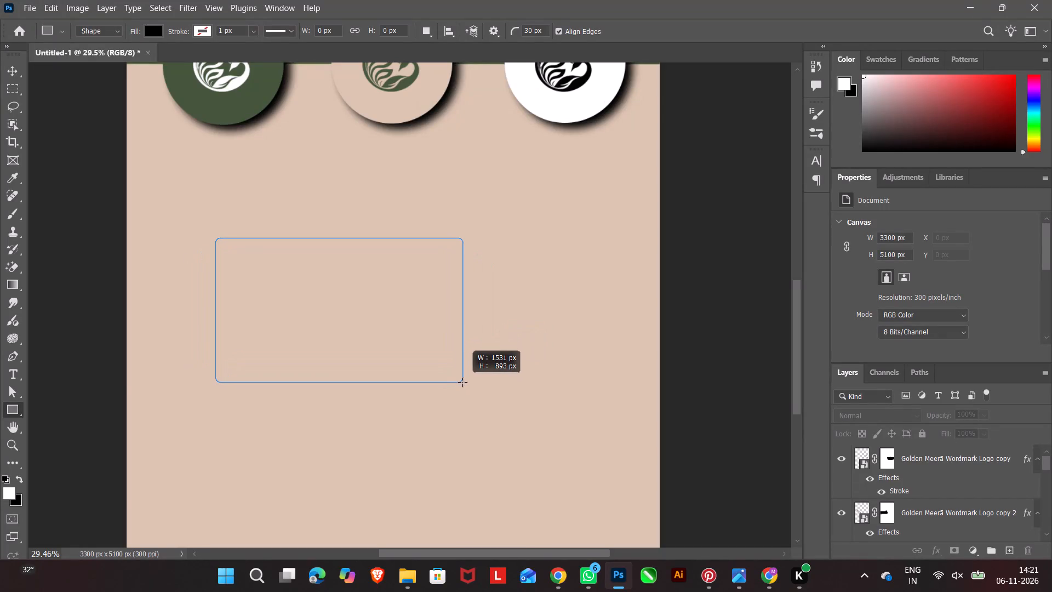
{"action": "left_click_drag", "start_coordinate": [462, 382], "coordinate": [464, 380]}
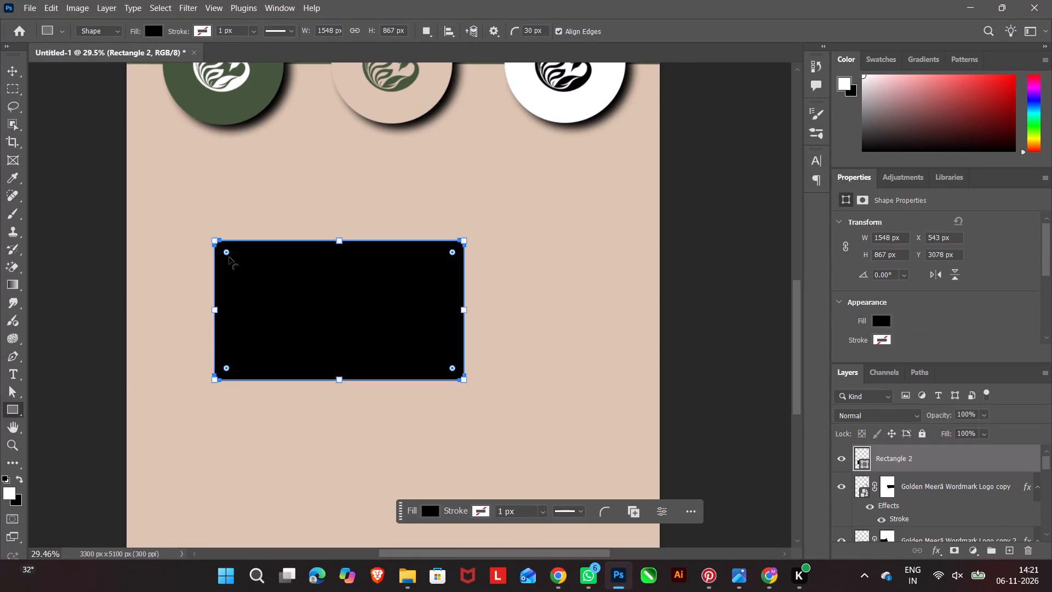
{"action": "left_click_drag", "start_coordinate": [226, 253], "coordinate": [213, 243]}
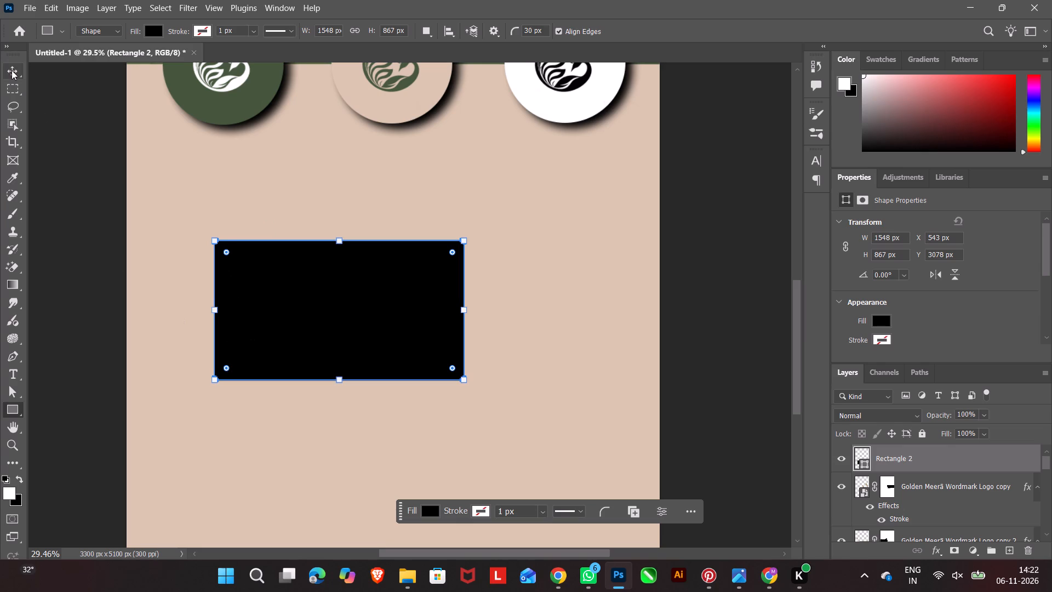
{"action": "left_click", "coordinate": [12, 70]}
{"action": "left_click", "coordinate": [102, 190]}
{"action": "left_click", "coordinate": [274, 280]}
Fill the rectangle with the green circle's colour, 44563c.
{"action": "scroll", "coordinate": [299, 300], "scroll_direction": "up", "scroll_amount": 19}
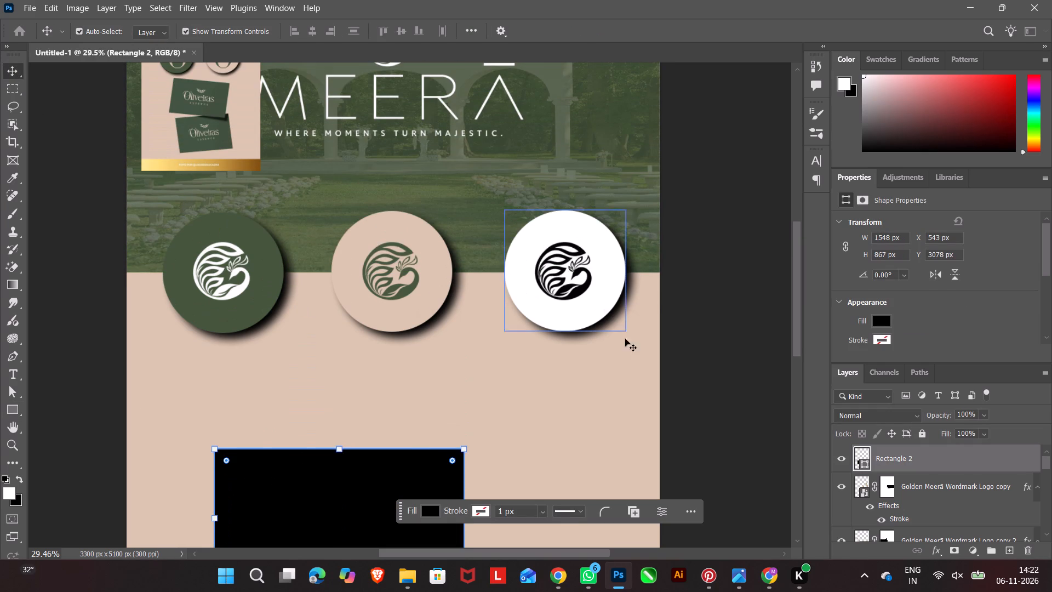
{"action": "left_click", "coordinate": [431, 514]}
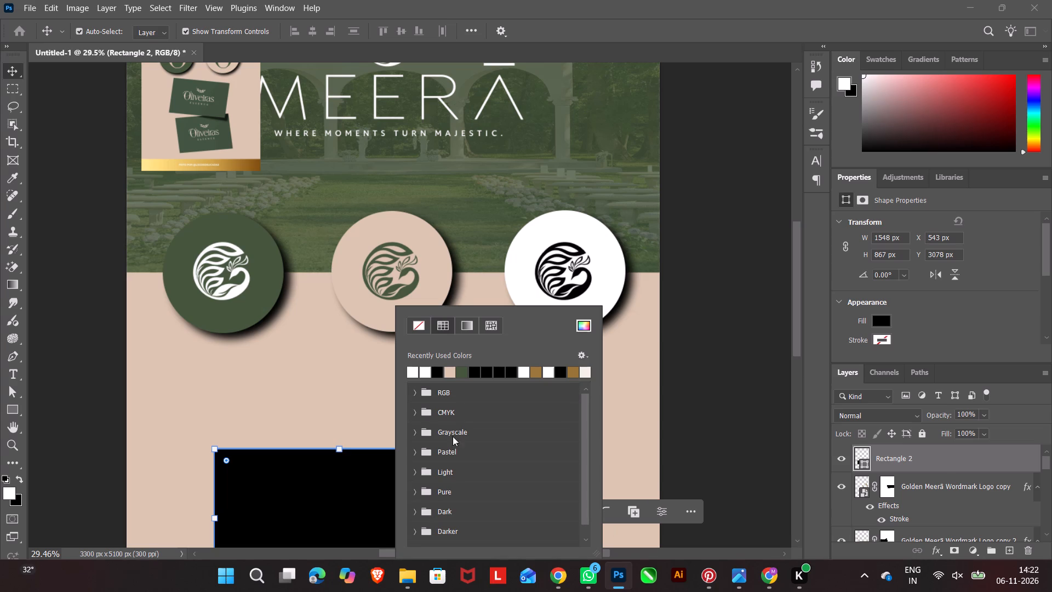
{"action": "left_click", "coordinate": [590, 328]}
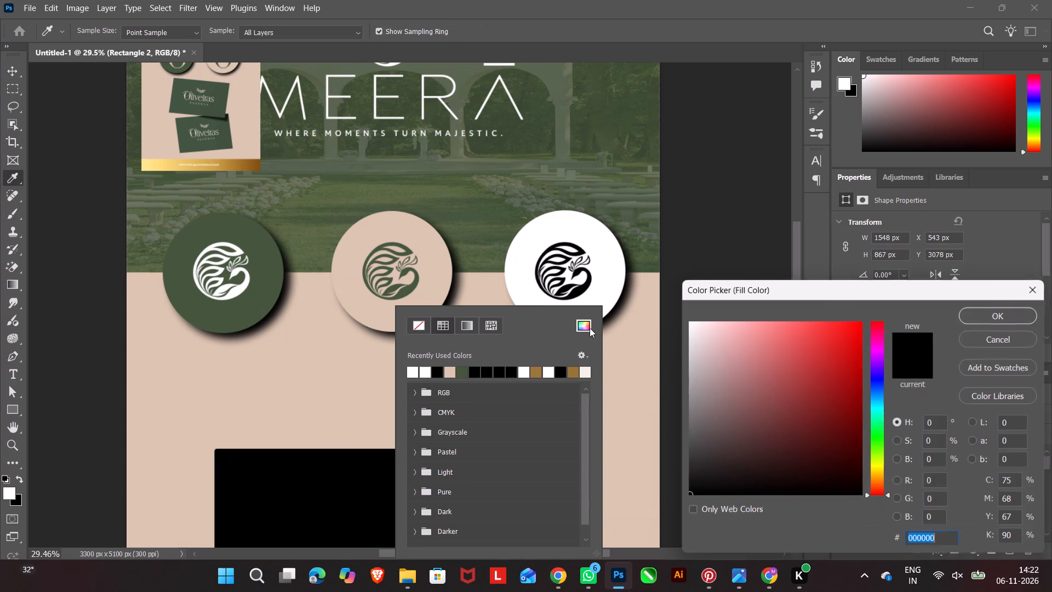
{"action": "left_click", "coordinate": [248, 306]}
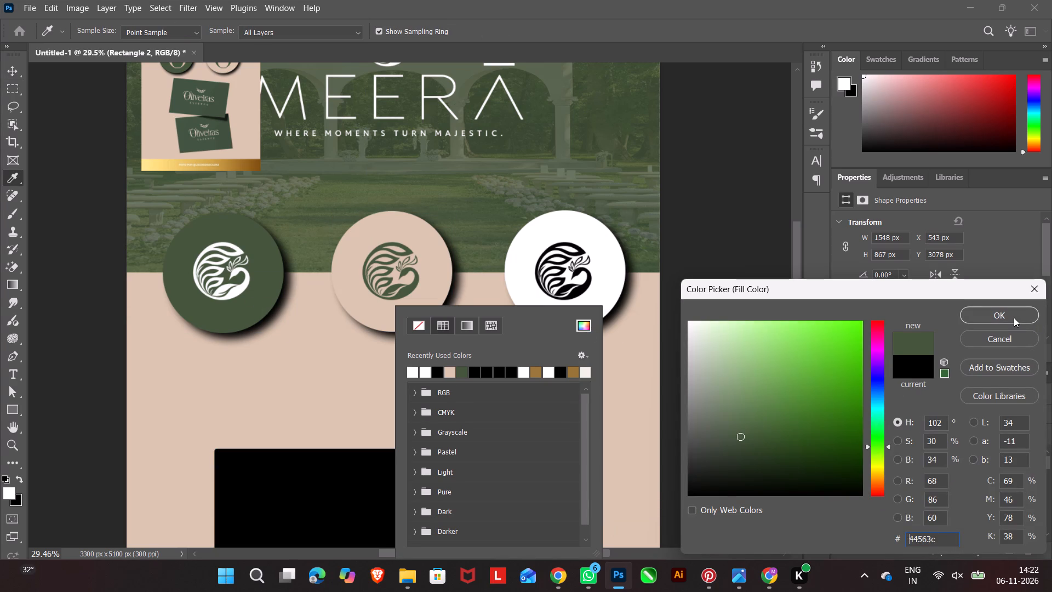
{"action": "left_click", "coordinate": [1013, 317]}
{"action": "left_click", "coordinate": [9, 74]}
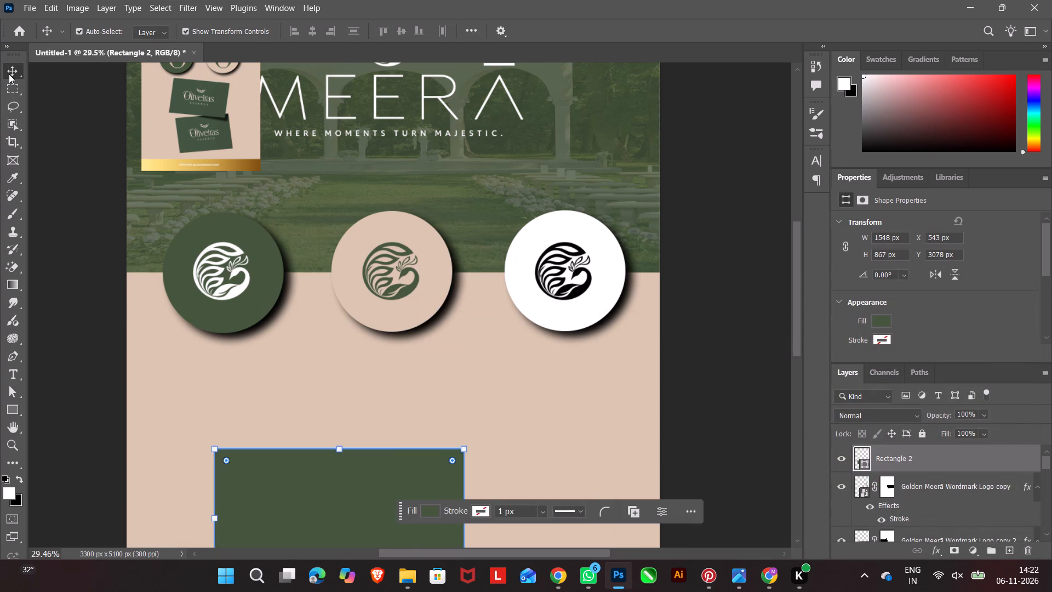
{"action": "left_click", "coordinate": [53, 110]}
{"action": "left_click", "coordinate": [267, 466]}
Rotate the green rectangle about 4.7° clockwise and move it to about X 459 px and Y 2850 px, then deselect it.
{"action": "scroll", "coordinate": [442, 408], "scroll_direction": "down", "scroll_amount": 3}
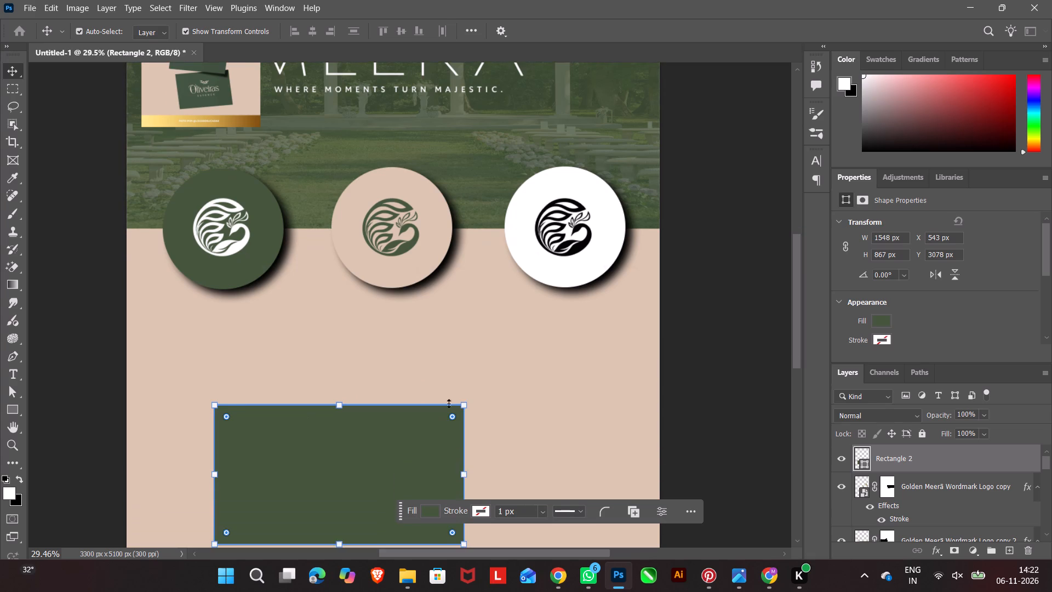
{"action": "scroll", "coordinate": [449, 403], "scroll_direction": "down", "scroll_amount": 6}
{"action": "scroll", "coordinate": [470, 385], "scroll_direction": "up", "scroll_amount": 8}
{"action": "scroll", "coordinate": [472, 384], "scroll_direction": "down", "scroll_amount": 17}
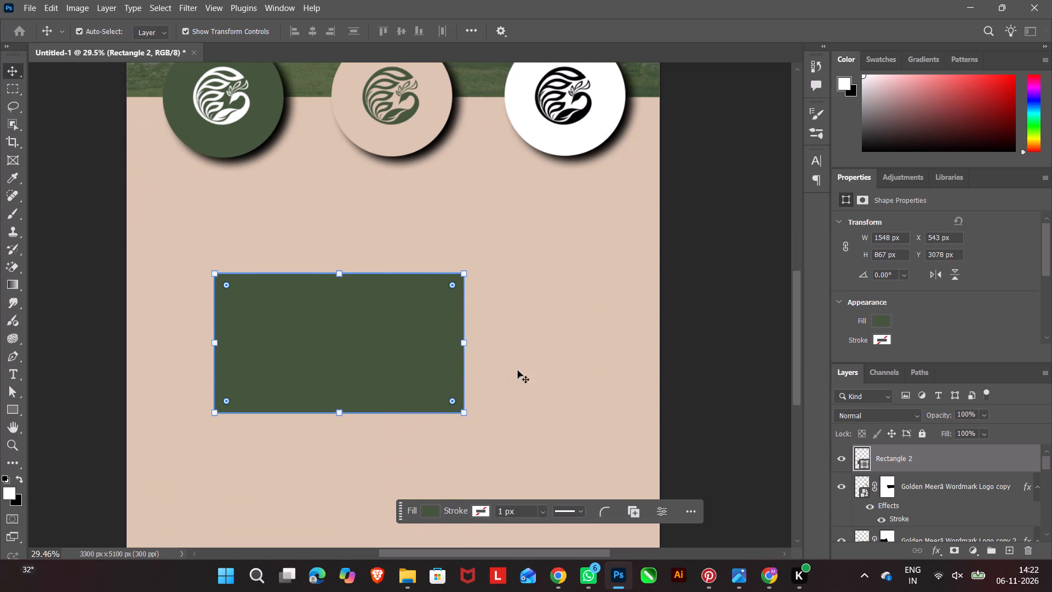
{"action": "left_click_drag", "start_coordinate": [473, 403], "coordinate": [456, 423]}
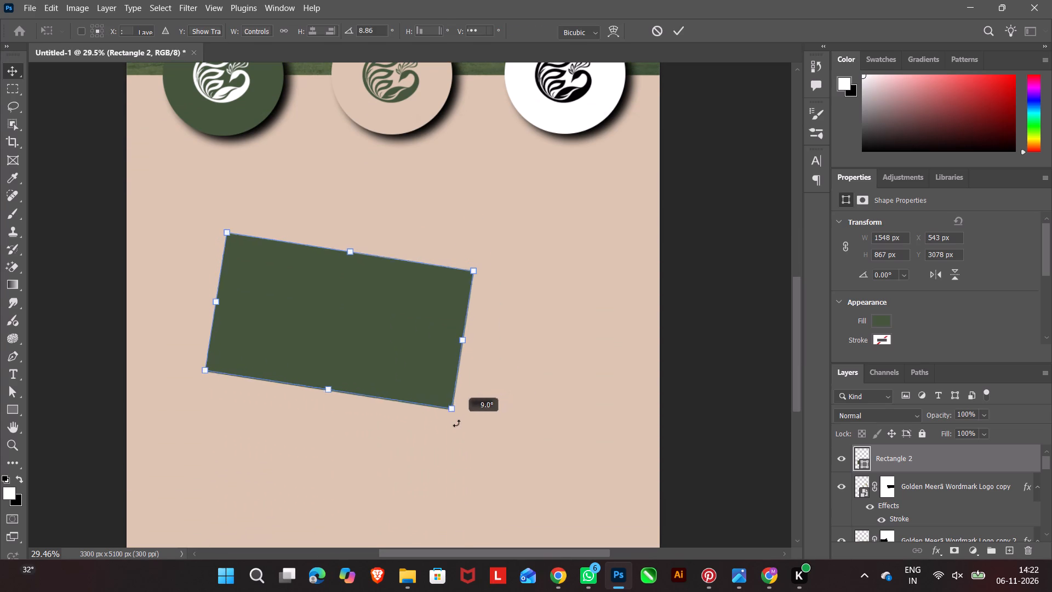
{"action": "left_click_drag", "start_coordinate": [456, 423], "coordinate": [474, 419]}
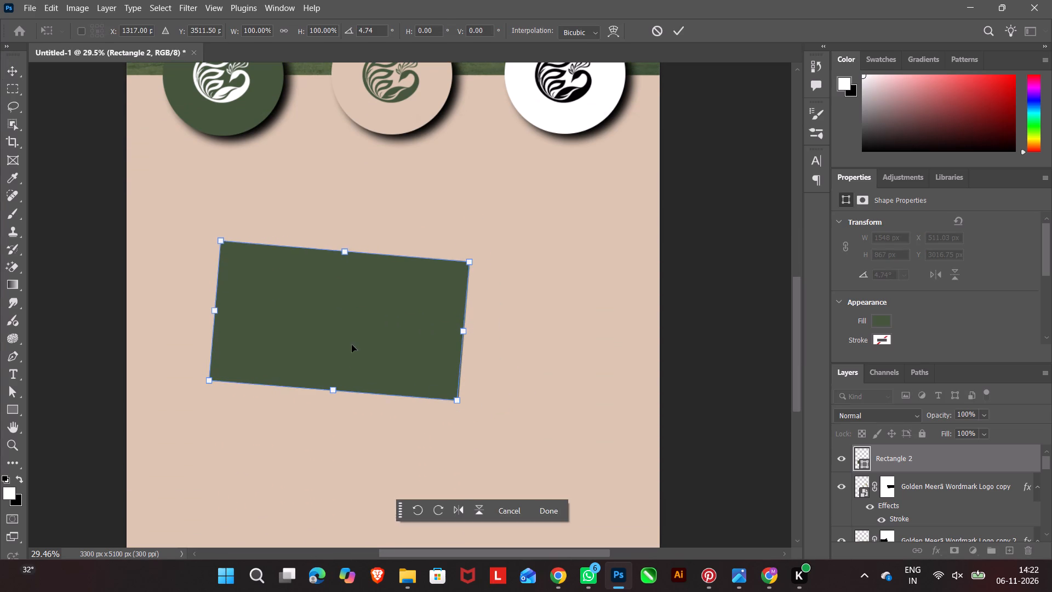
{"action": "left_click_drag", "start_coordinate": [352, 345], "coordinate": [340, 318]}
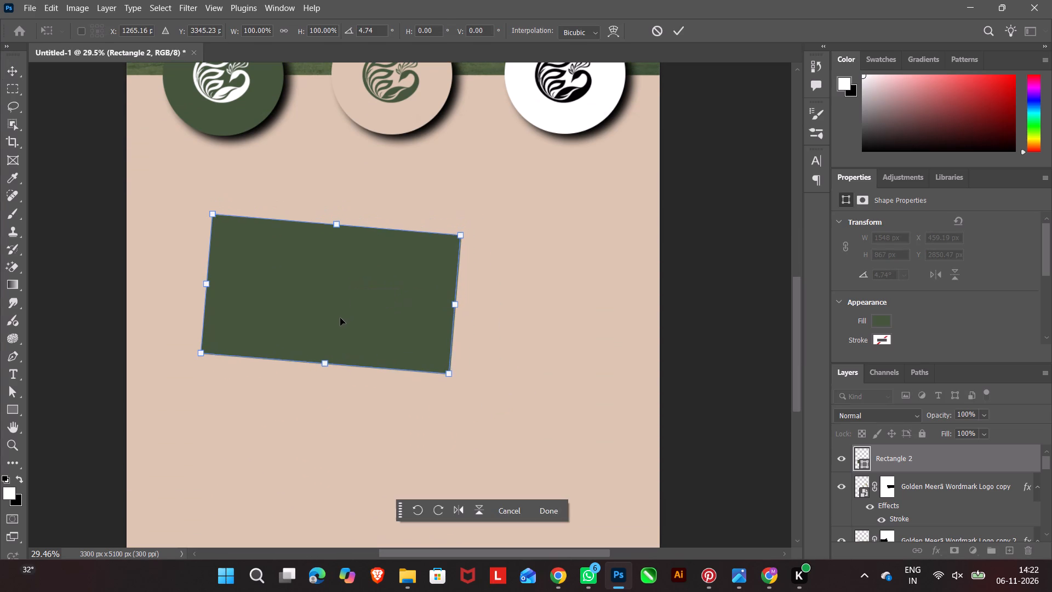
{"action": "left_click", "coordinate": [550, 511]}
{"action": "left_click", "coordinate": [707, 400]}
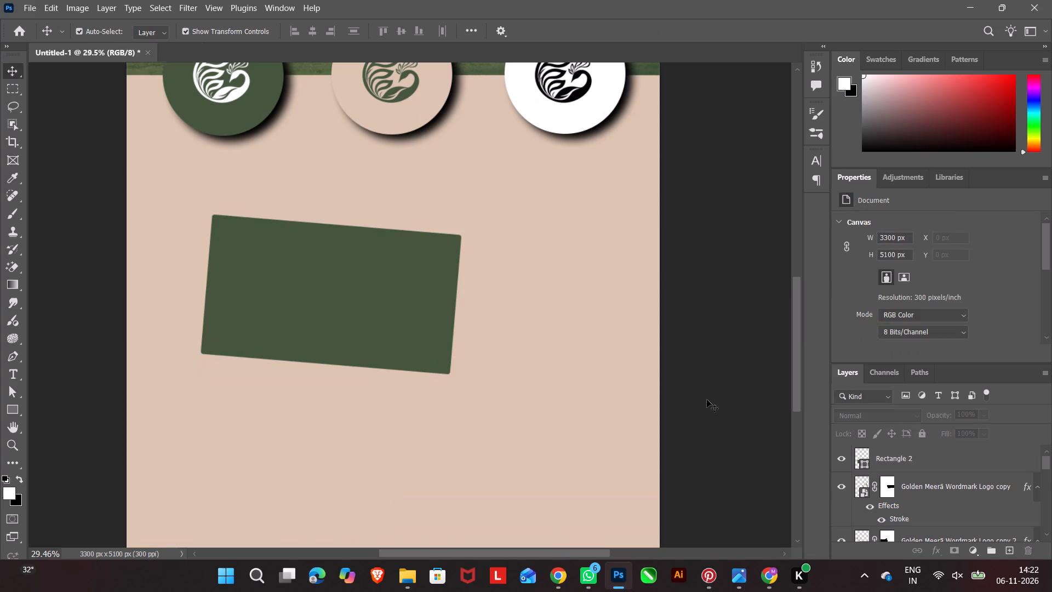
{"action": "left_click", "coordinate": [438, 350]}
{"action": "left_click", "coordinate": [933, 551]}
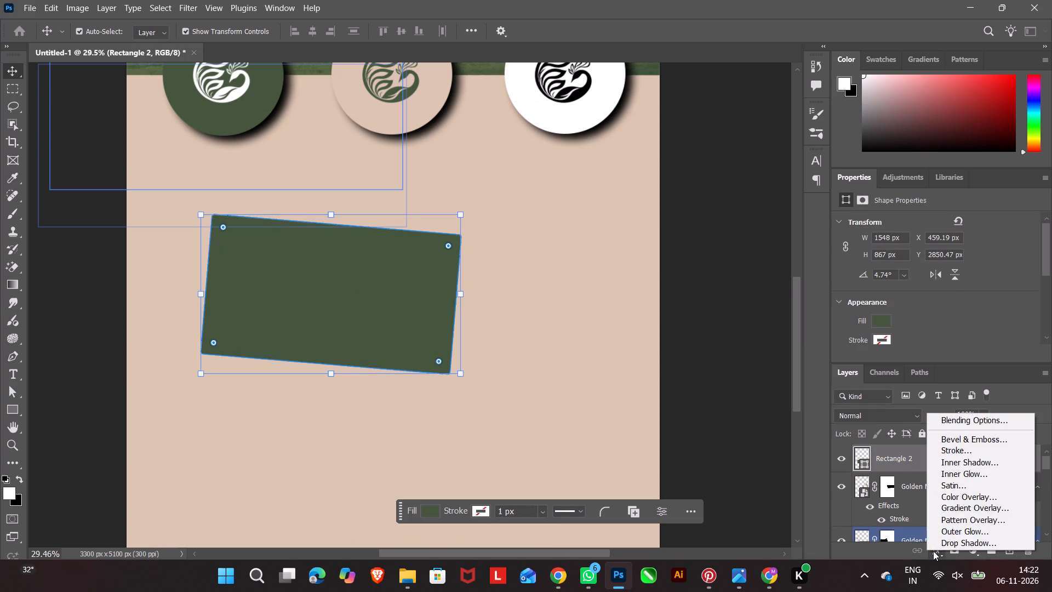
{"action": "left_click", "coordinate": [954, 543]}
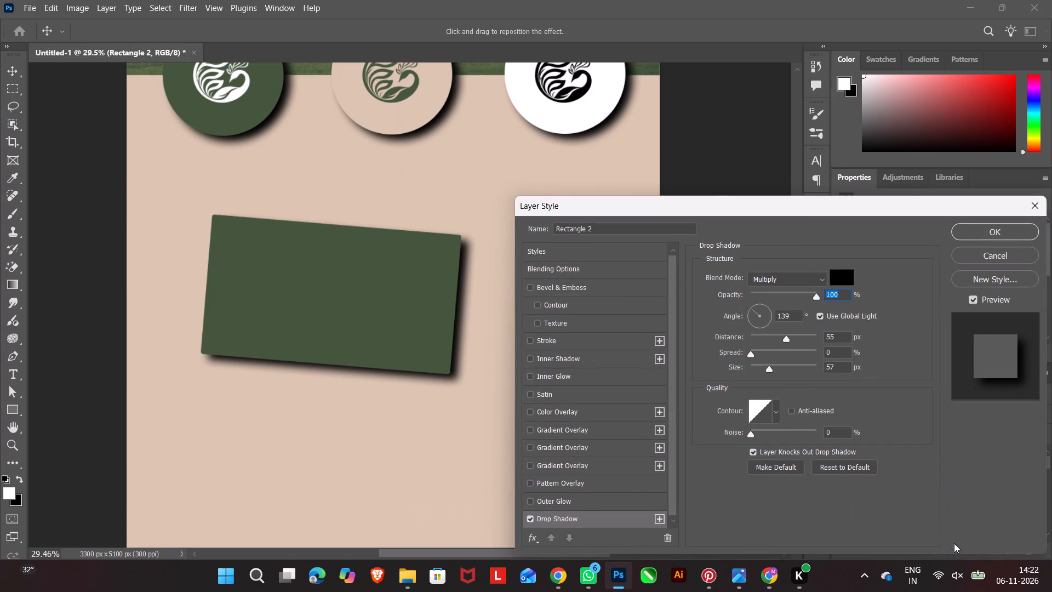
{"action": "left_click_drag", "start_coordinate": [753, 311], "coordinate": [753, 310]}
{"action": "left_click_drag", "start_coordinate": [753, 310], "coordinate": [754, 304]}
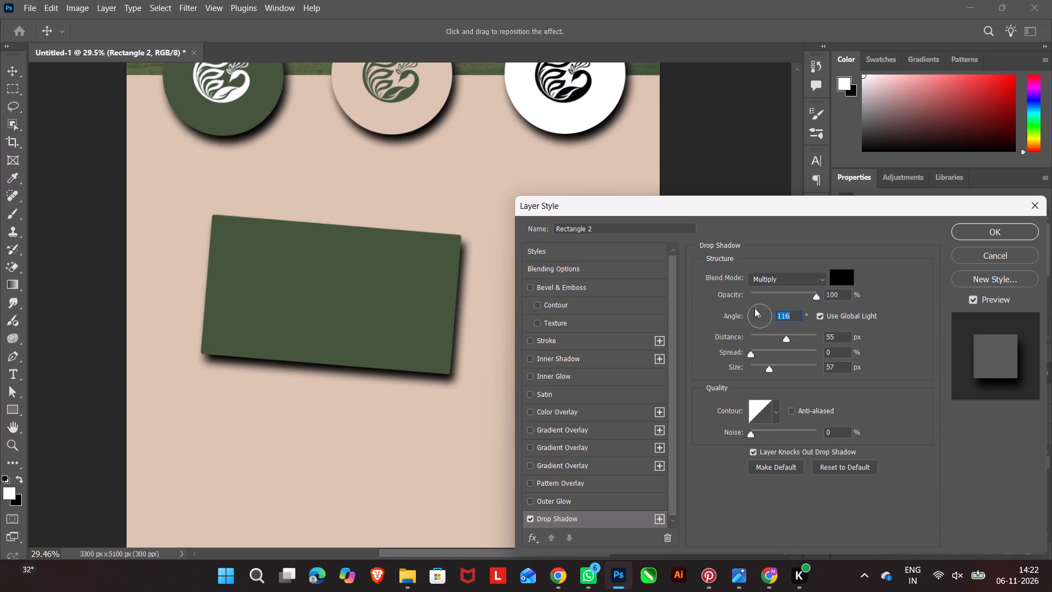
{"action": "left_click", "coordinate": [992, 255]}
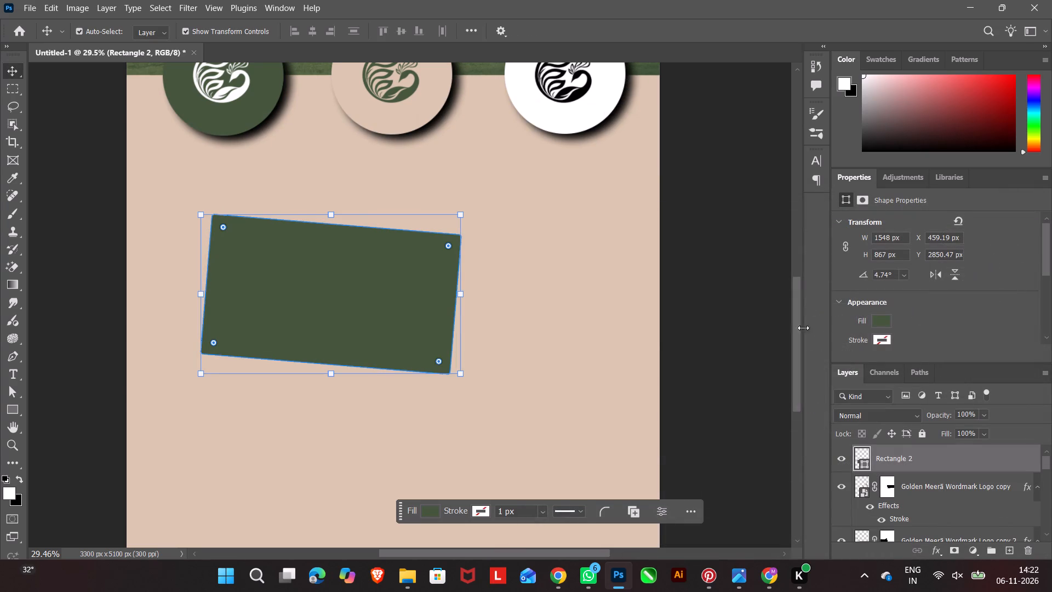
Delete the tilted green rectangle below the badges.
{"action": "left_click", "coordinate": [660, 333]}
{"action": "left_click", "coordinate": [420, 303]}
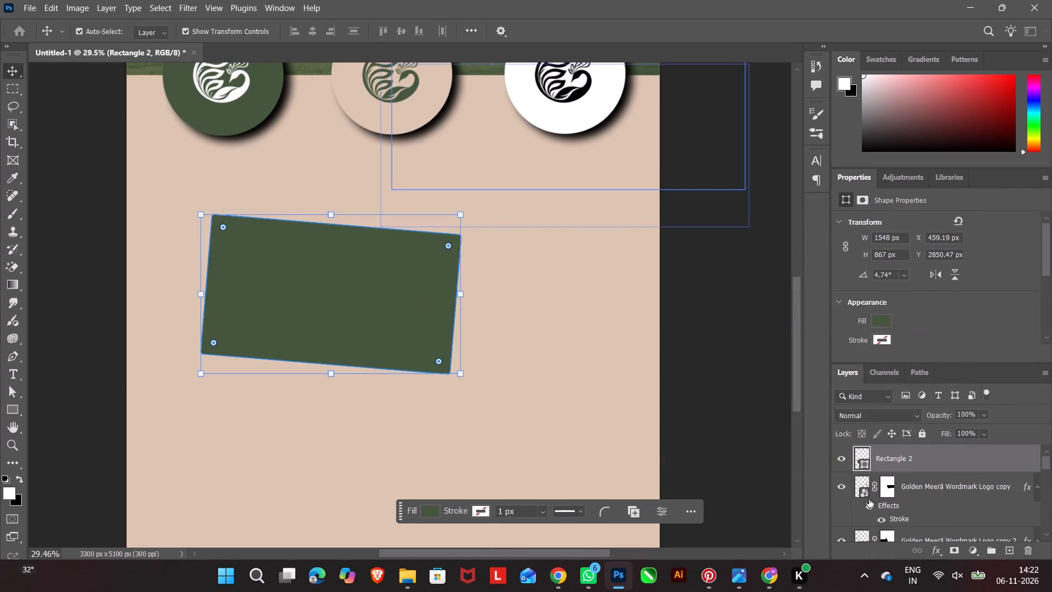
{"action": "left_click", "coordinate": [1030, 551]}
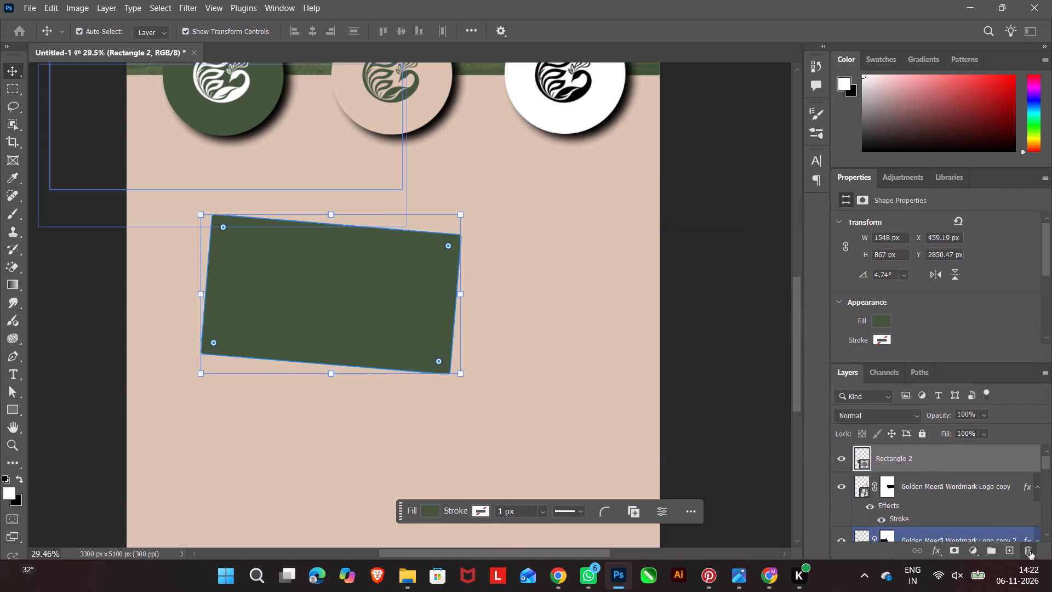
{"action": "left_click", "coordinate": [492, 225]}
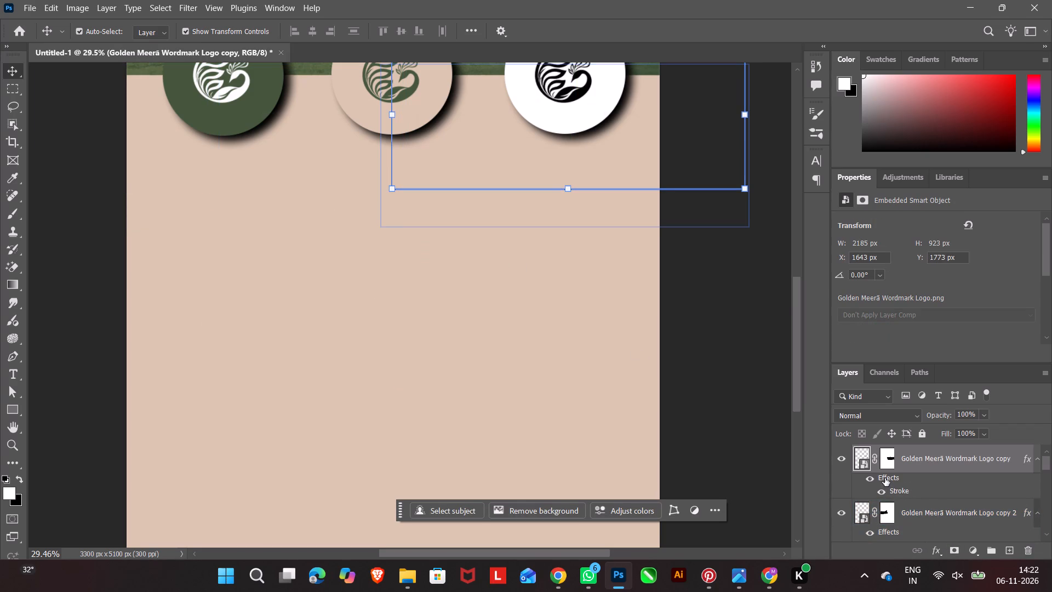
Lock the layers of the beige, green and white circle badges, then deselect them.
{"action": "scroll", "coordinate": [908, 486], "scroll_direction": "up", "scroll_amount": 2}
{"action": "scroll", "coordinate": [908, 486], "scroll_direction": "down", "scroll_amount": 17}
{"action": "scroll", "coordinate": [906, 545], "scroll_direction": "up", "scroll_amount": 2}
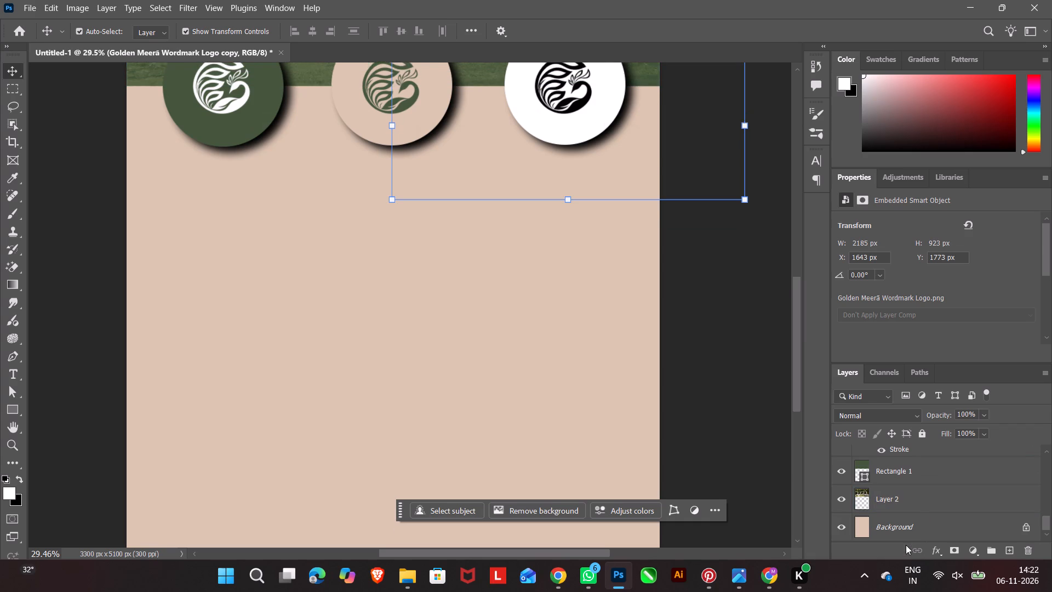
{"action": "scroll", "coordinate": [915, 503], "scroll_direction": "up", "scroll_amount": 3}
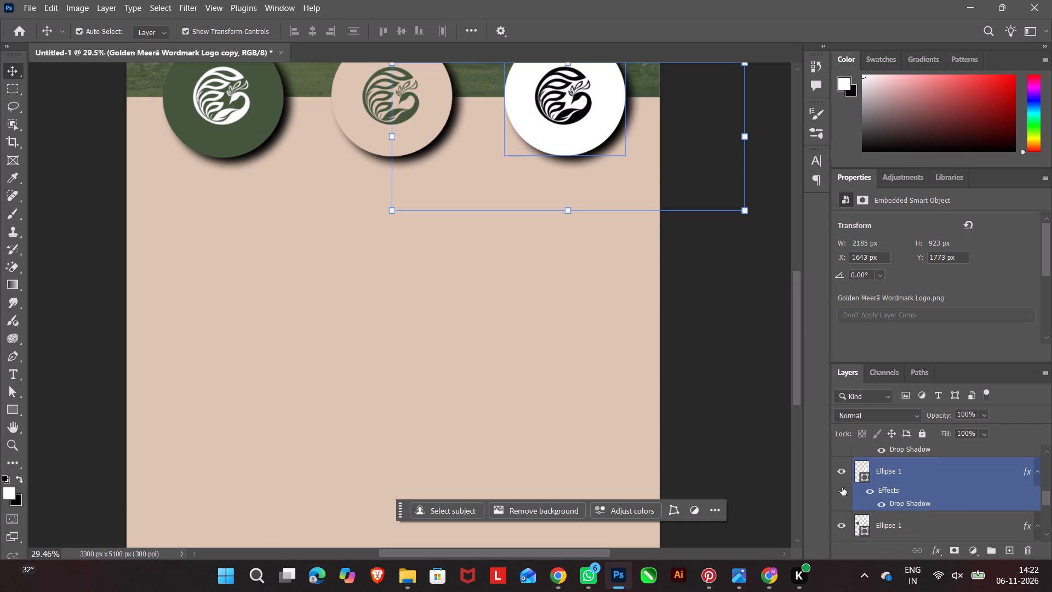
{"action": "scroll", "coordinate": [939, 491], "scroll_direction": "down", "scroll_amount": 1}
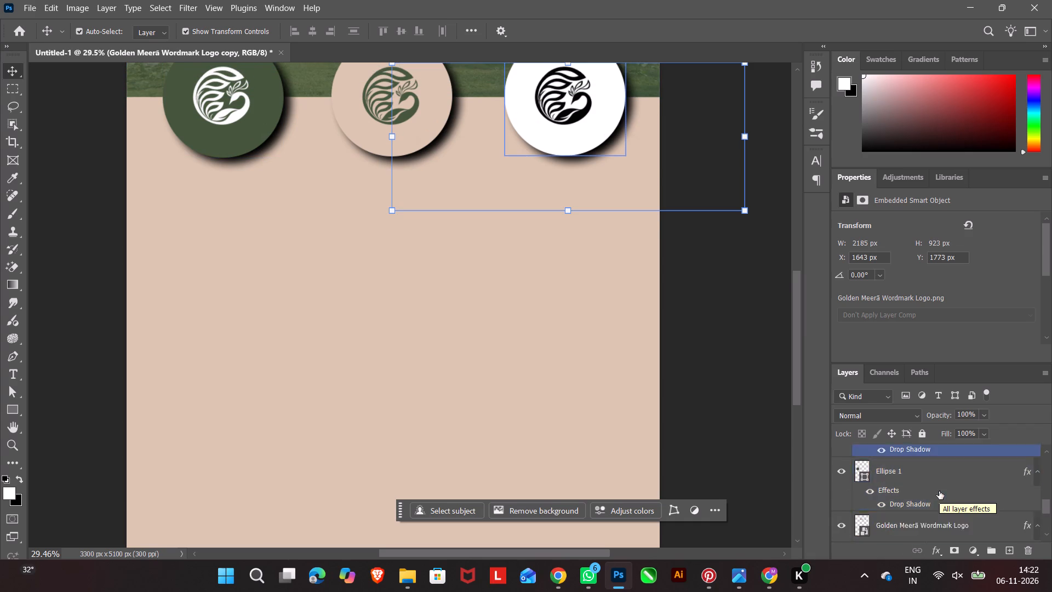
{"action": "scroll", "coordinate": [939, 491], "scroll_direction": "down", "scroll_amount": 4}
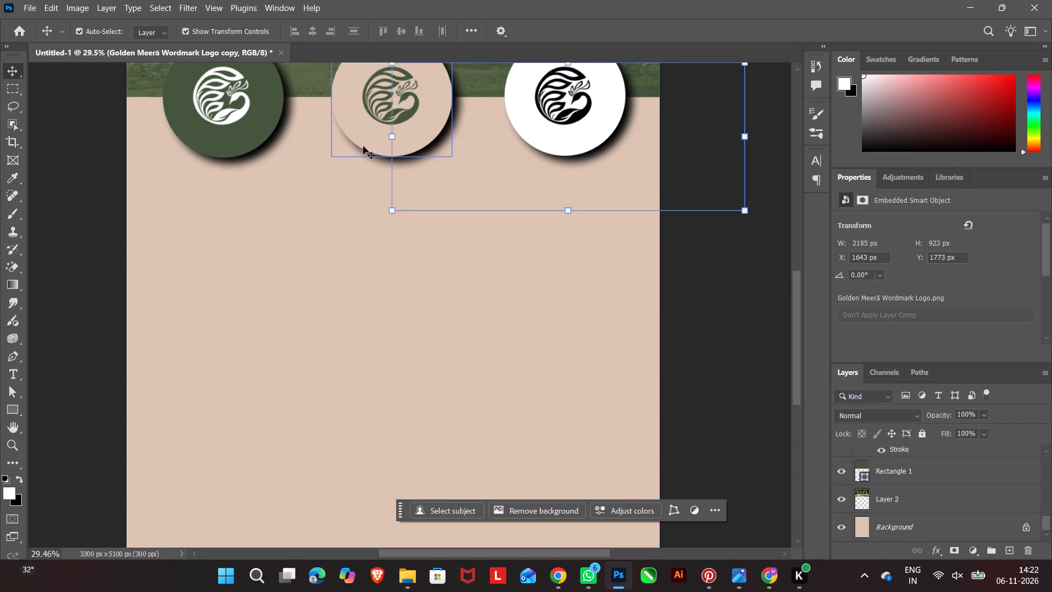
{"action": "left_click", "coordinate": [364, 145]}
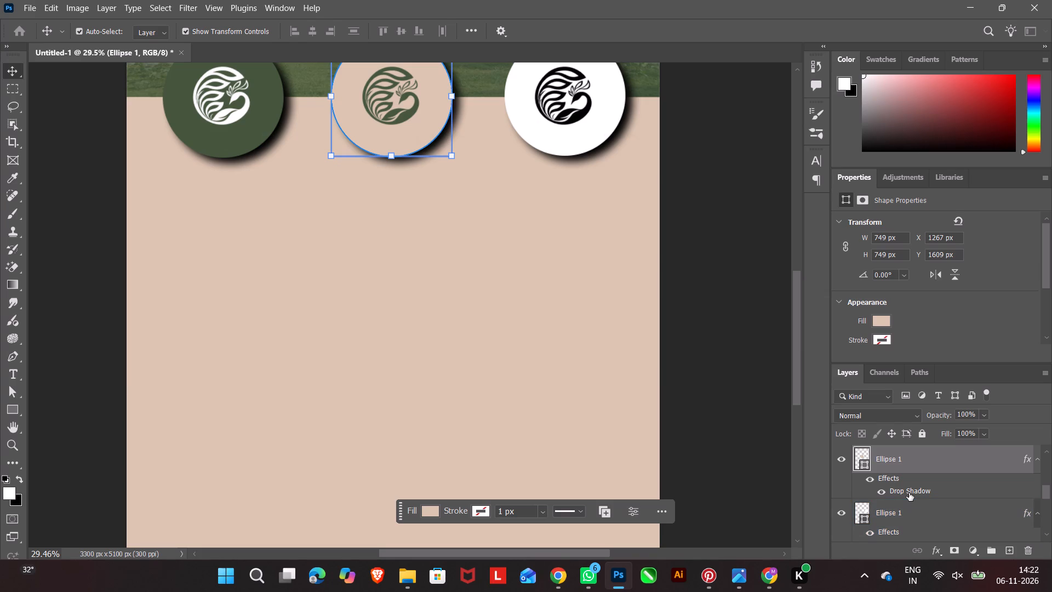
{"action": "left_click", "coordinate": [923, 432]}
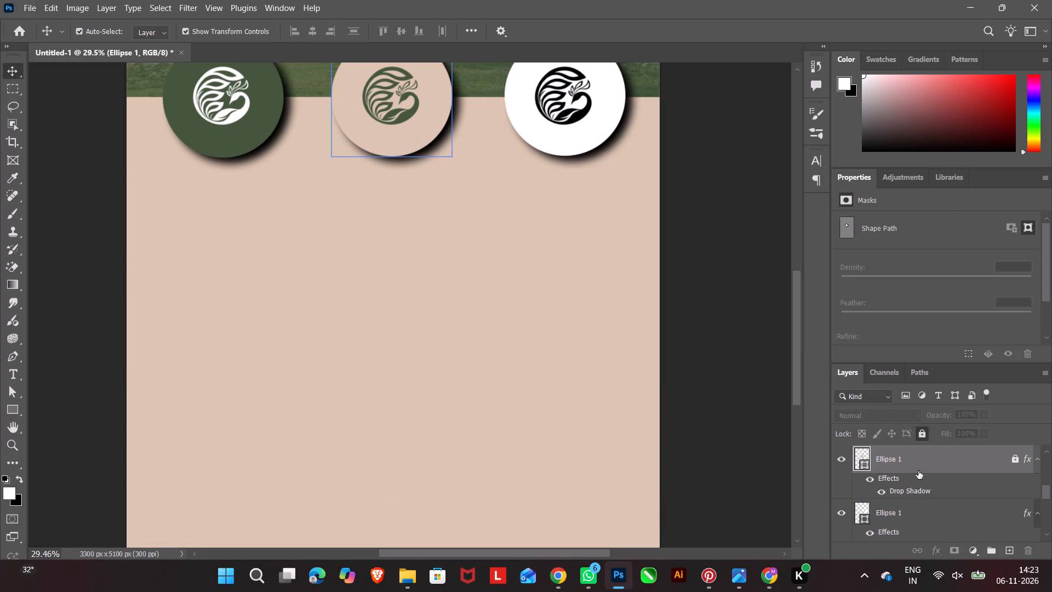
{"action": "left_click", "coordinate": [235, 147]}
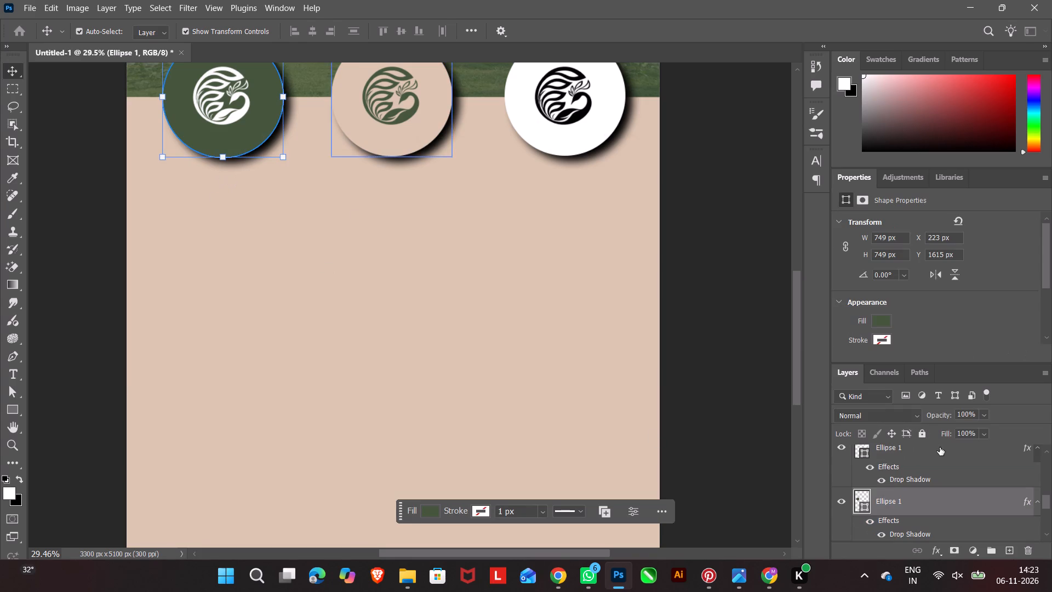
{"action": "left_click", "coordinate": [922, 432]}
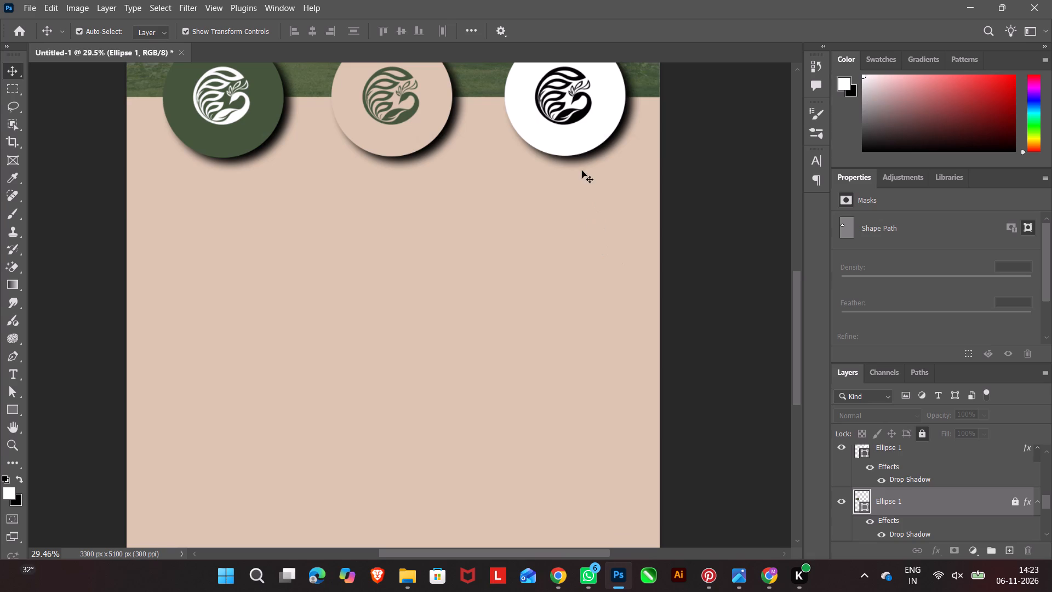
{"action": "left_click", "coordinate": [575, 152]}
{"action": "left_click", "coordinate": [920, 432]}
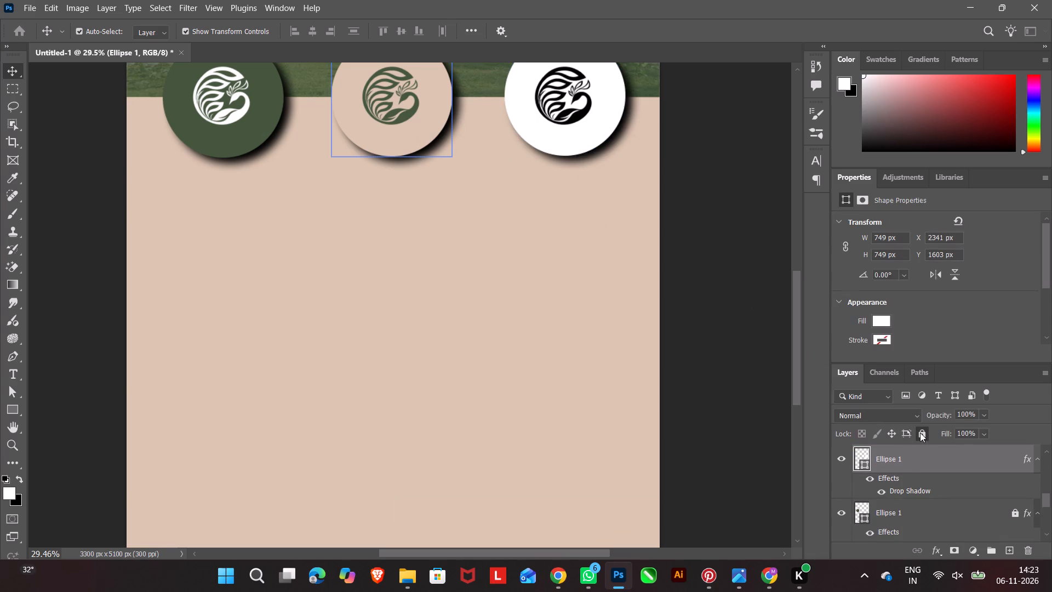
{"action": "left_click", "coordinate": [466, 301]}
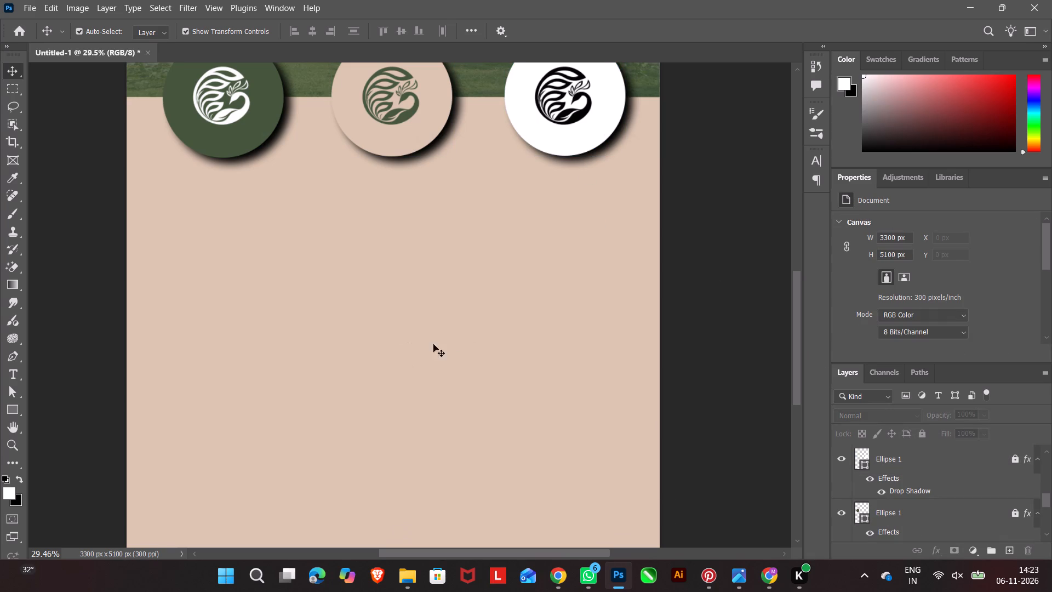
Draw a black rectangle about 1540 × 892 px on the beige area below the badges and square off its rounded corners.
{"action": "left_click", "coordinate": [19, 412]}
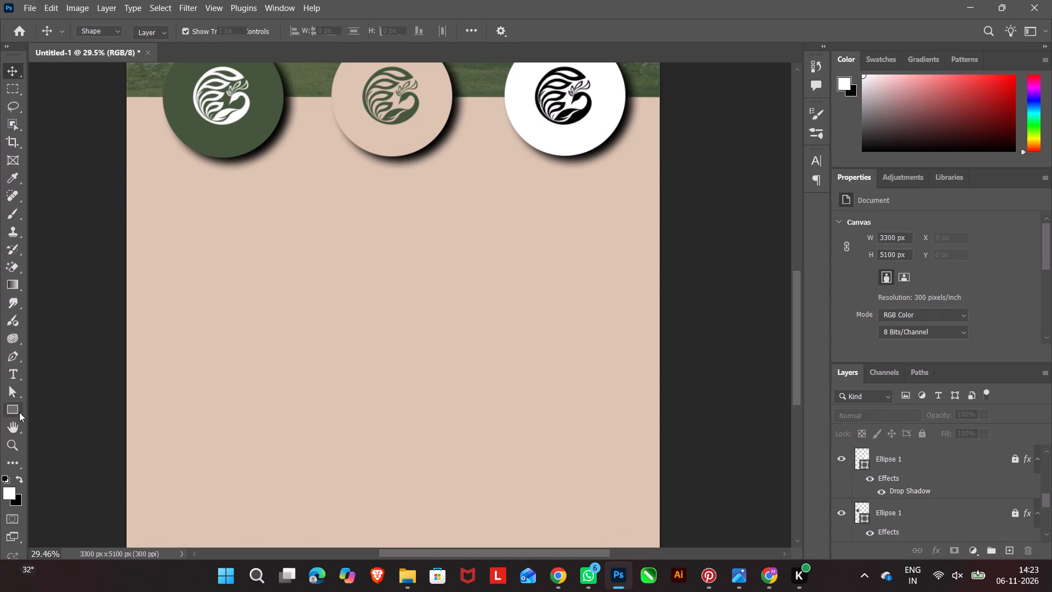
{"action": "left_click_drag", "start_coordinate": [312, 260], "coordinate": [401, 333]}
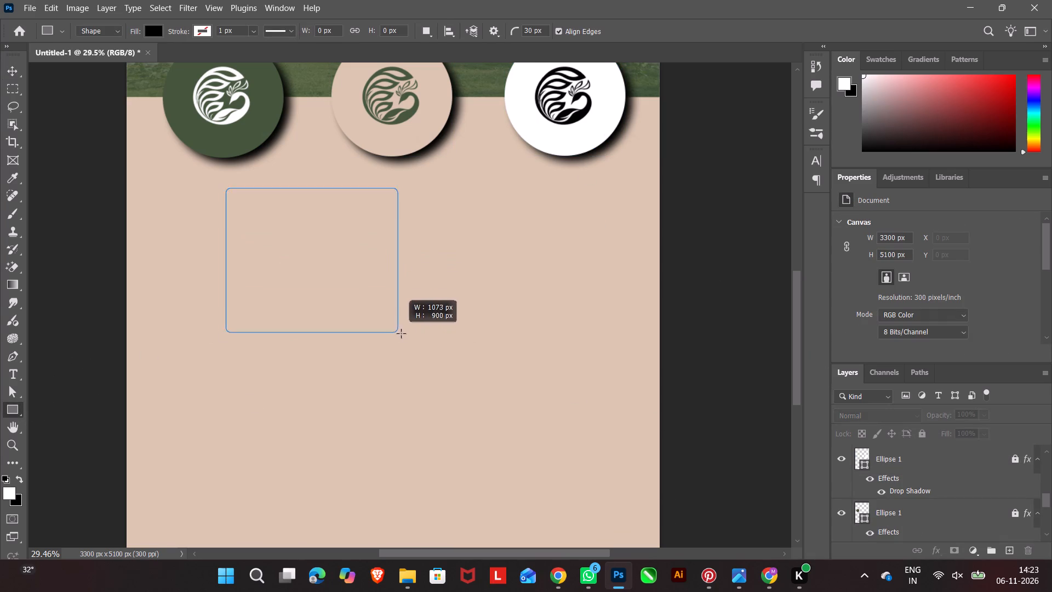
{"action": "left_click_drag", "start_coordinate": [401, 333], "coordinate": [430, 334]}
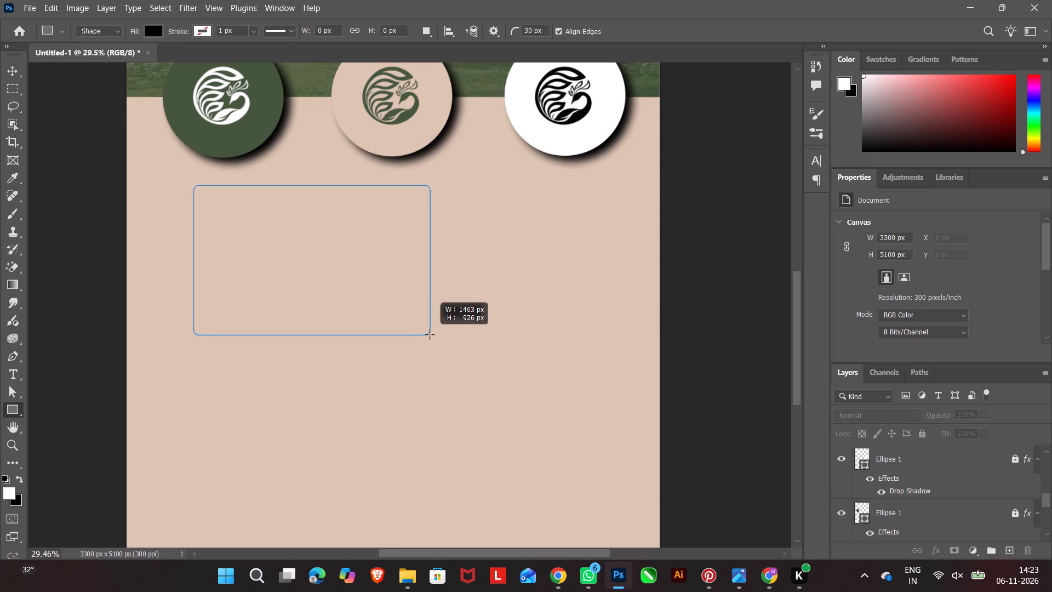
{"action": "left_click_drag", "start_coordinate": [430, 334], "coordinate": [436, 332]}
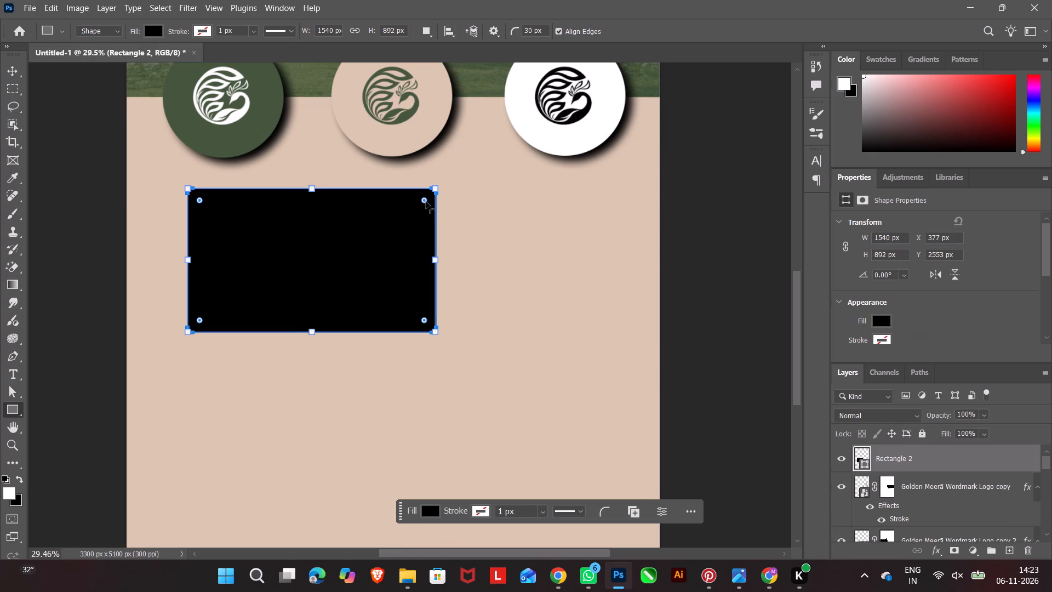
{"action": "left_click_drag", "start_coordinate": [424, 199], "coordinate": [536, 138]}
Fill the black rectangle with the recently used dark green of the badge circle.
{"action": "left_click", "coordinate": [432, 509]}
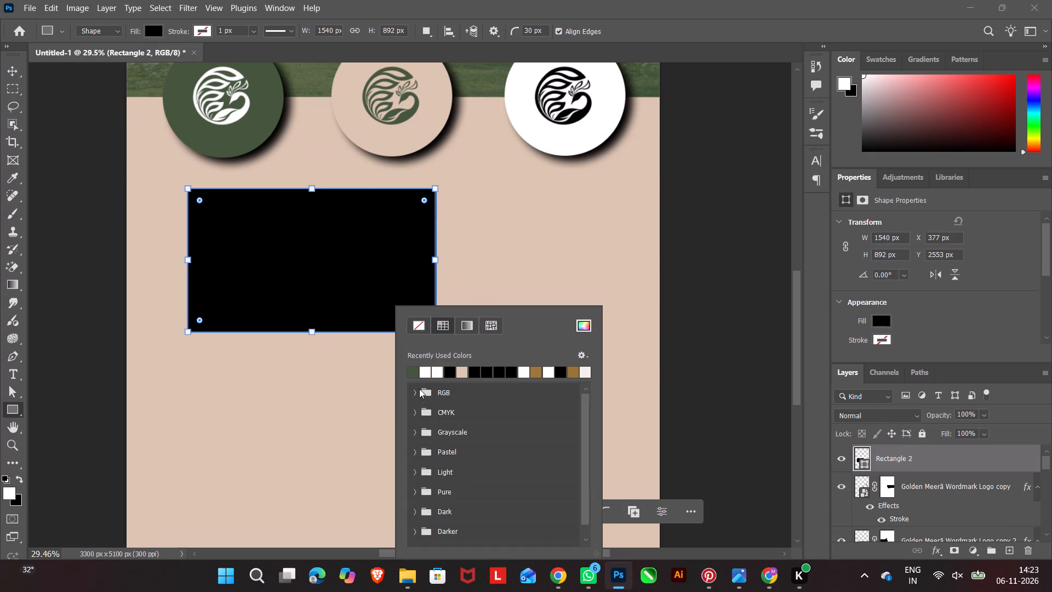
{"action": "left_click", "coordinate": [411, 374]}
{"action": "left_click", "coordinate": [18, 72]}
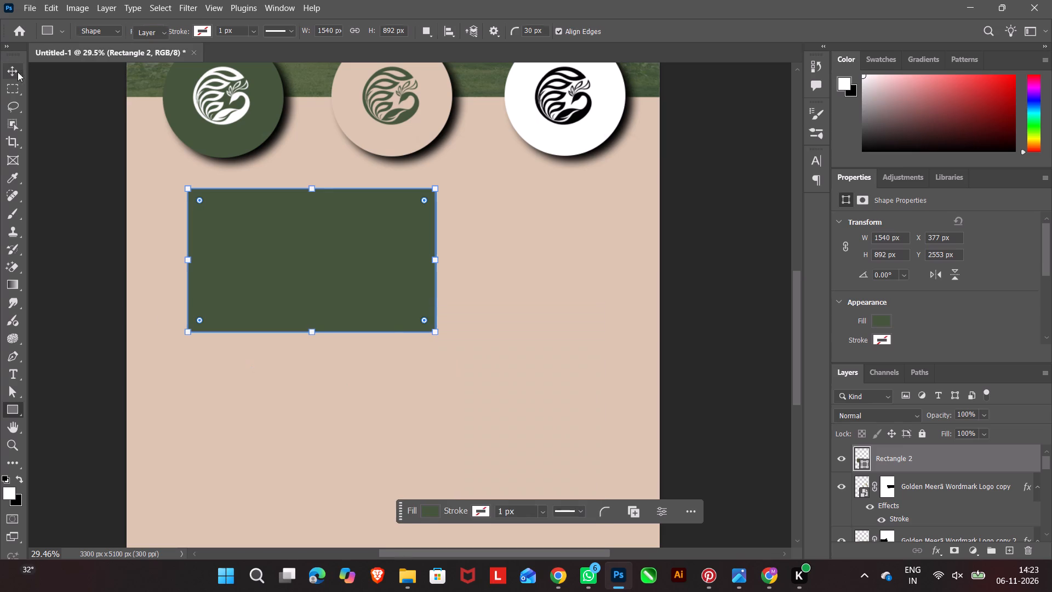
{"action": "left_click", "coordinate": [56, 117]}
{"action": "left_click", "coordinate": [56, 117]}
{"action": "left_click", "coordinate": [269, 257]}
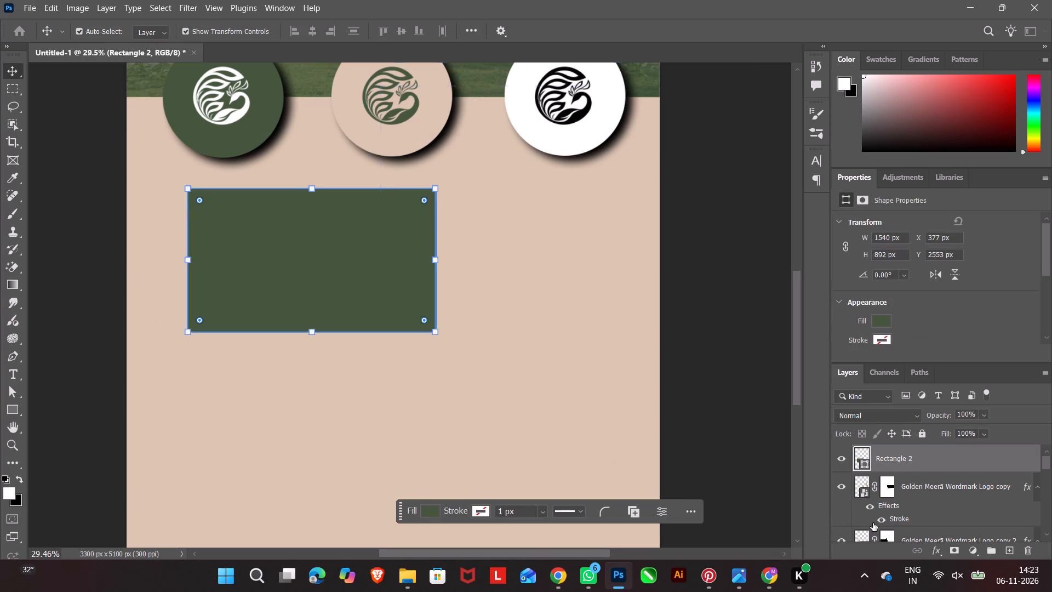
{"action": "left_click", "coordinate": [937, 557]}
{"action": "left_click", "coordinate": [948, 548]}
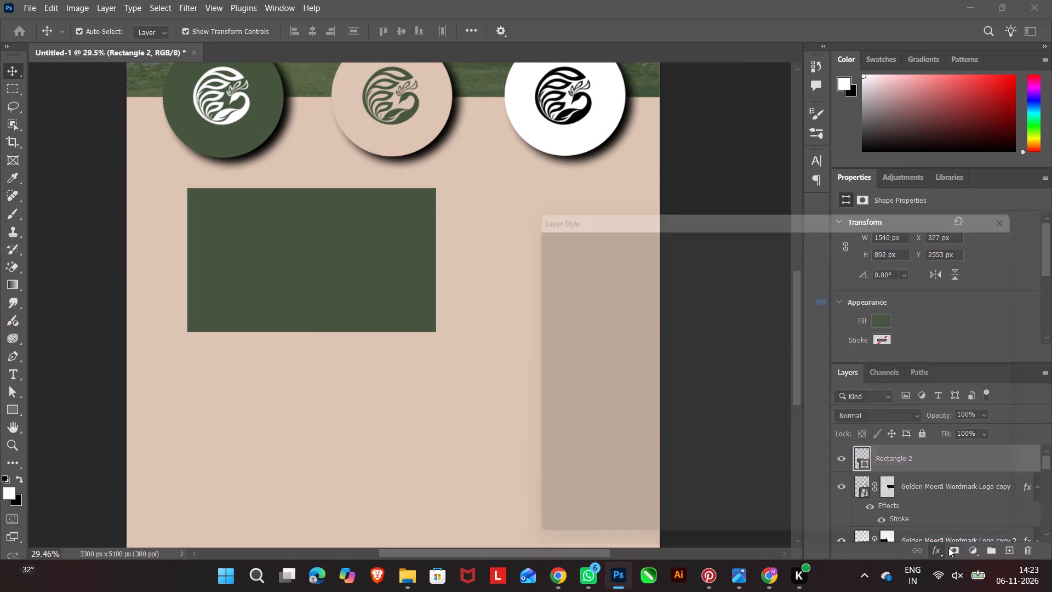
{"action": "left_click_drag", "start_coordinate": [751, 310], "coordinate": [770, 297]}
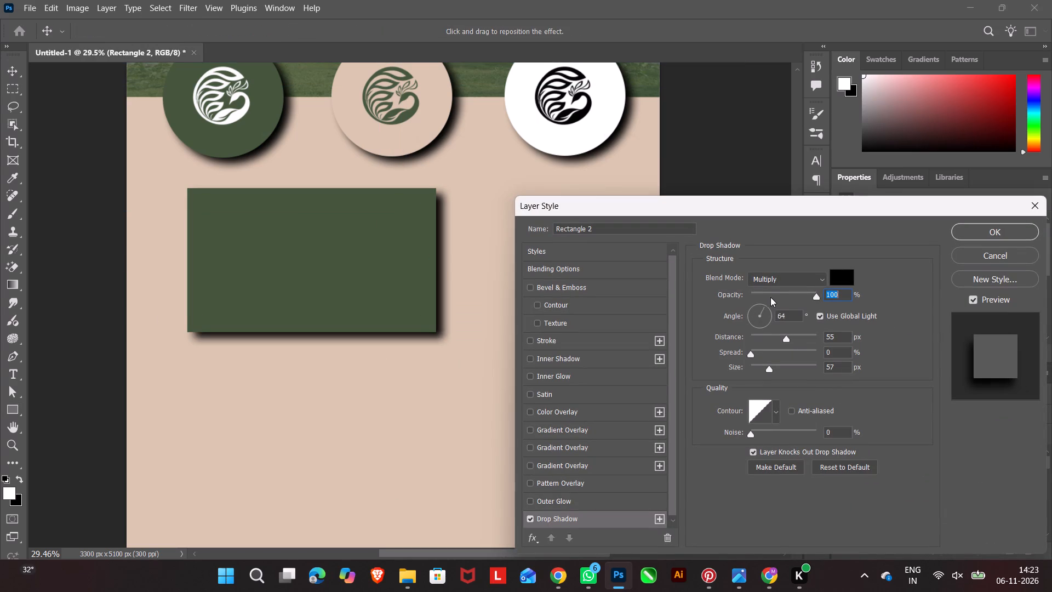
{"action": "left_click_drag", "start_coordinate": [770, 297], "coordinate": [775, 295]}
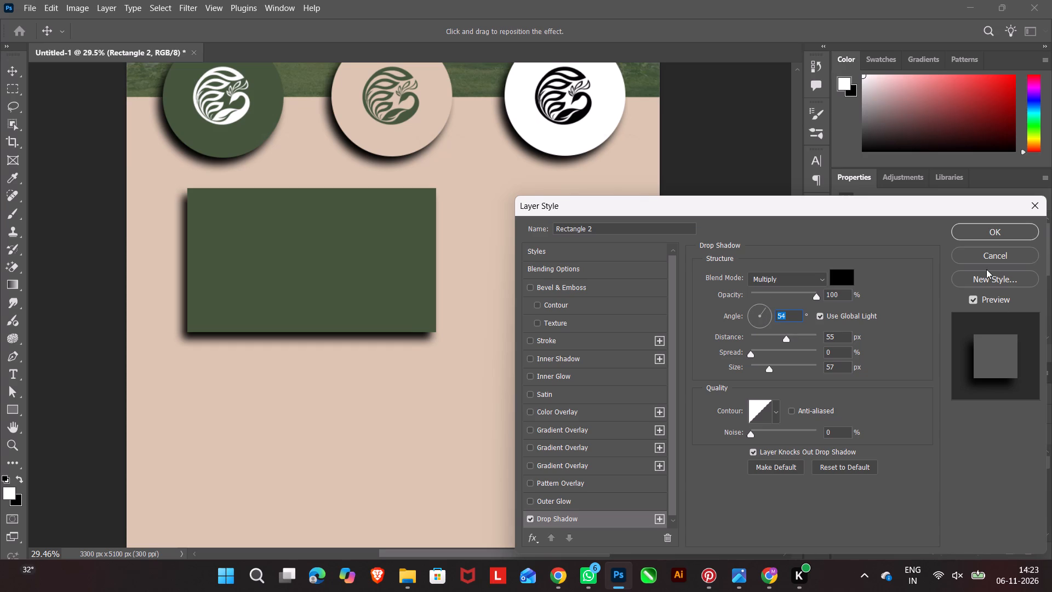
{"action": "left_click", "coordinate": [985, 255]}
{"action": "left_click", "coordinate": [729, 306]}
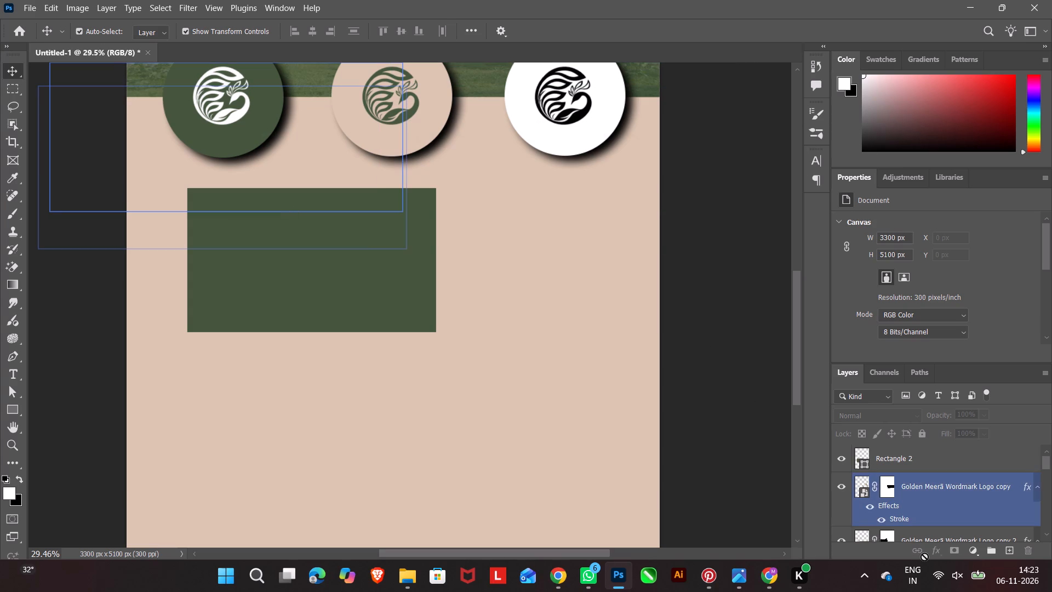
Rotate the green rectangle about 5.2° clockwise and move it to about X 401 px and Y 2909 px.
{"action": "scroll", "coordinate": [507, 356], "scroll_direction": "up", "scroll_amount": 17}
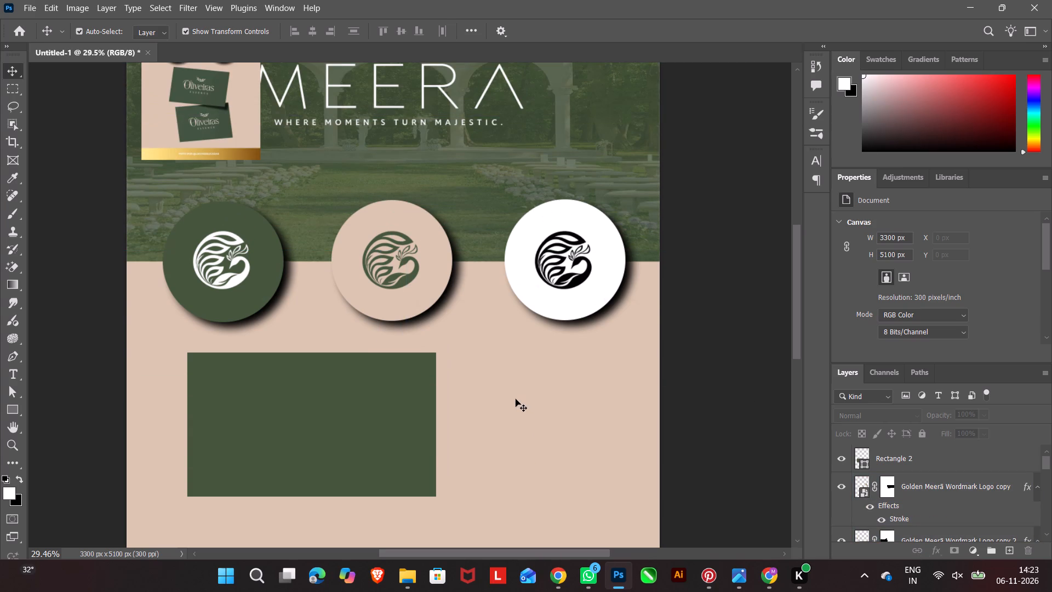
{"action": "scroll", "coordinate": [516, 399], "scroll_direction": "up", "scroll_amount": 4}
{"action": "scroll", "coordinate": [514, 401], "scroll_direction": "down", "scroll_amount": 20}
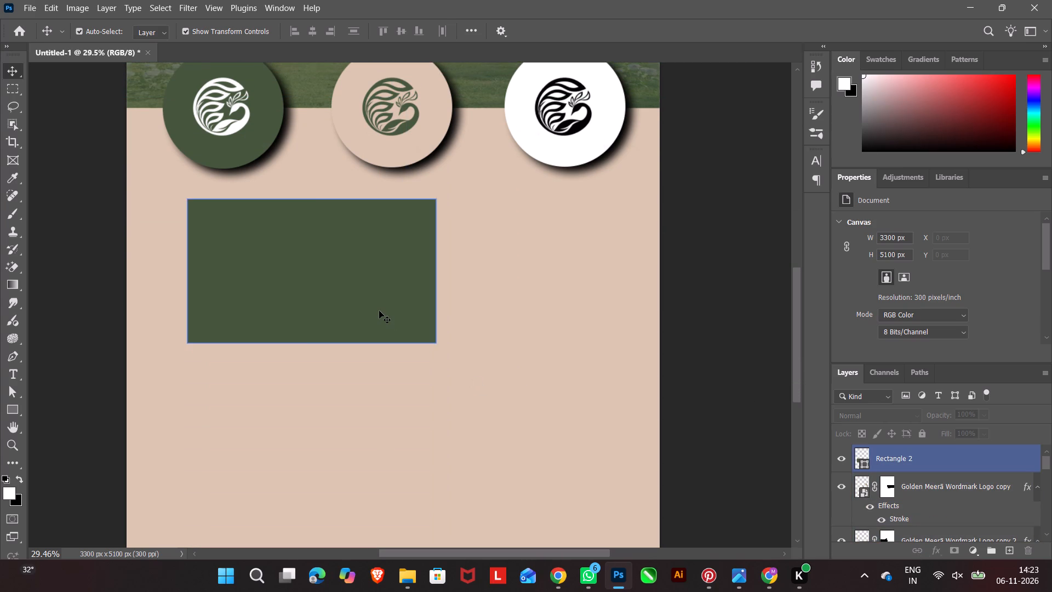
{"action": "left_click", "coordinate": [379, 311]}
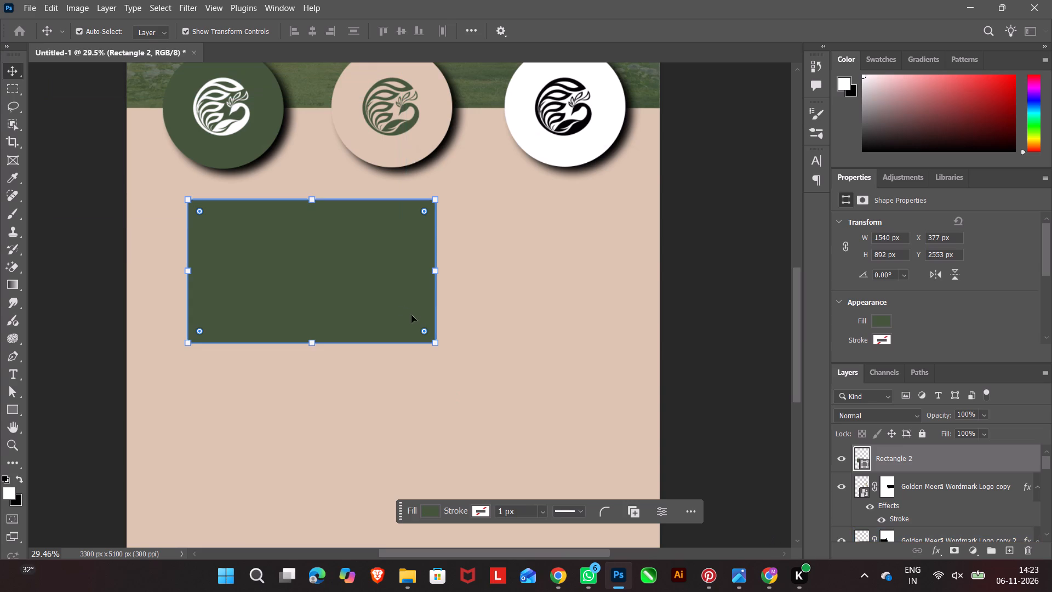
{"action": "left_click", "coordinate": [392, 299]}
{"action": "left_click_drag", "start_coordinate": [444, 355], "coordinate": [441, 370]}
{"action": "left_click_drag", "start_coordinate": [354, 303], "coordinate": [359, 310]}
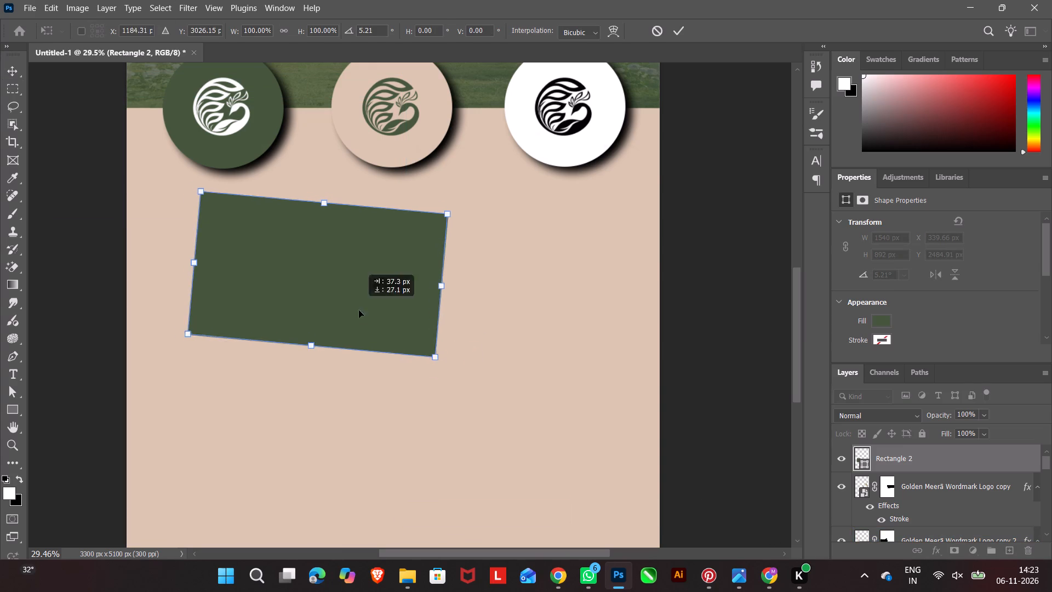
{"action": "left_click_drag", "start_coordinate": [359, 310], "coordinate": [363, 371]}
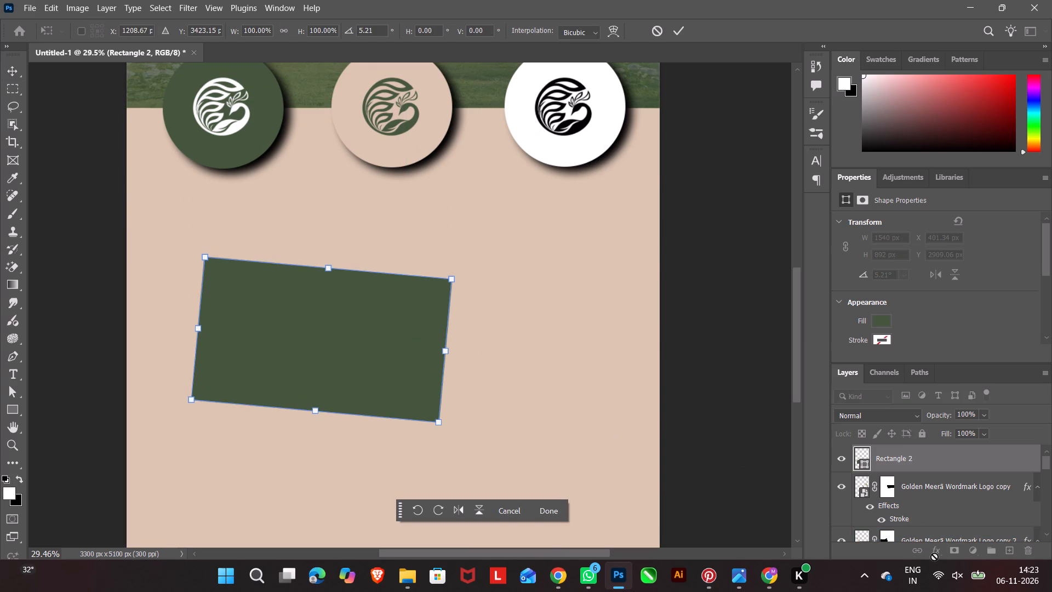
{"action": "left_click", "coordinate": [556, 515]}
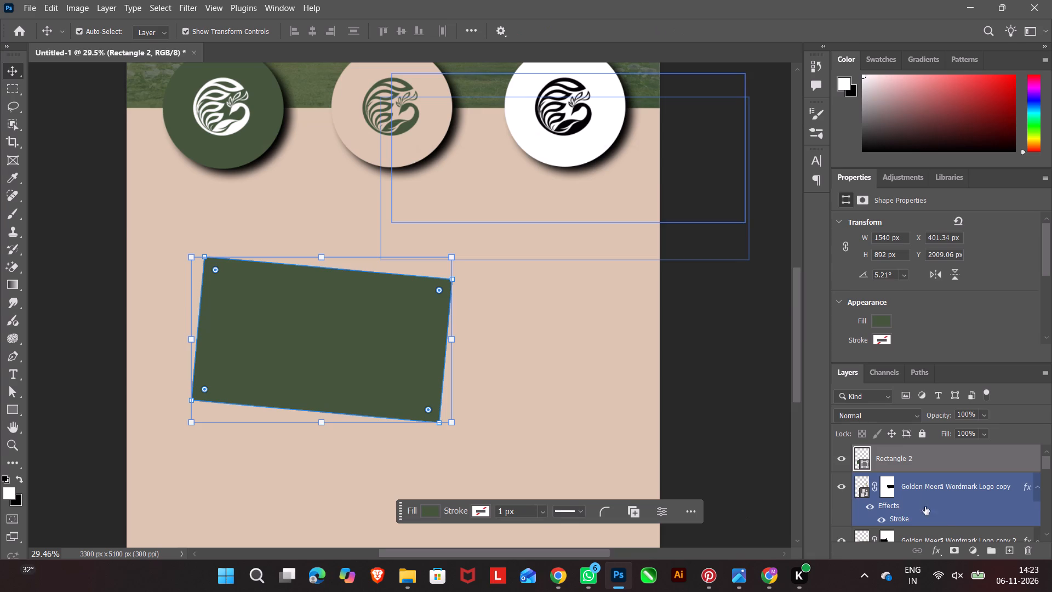
Add a new empty layer and try to move the green rectangle's layer above it.
{"action": "left_click", "coordinate": [1008, 550]}
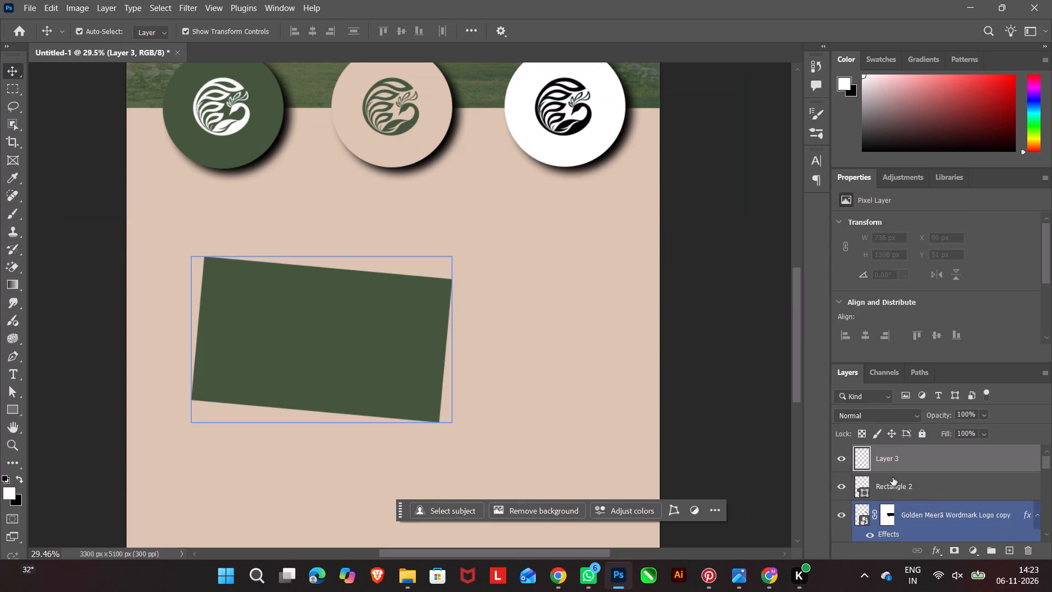
{"action": "left_click_drag", "start_coordinate": [912, 489], "coordinate": [908, 479]}
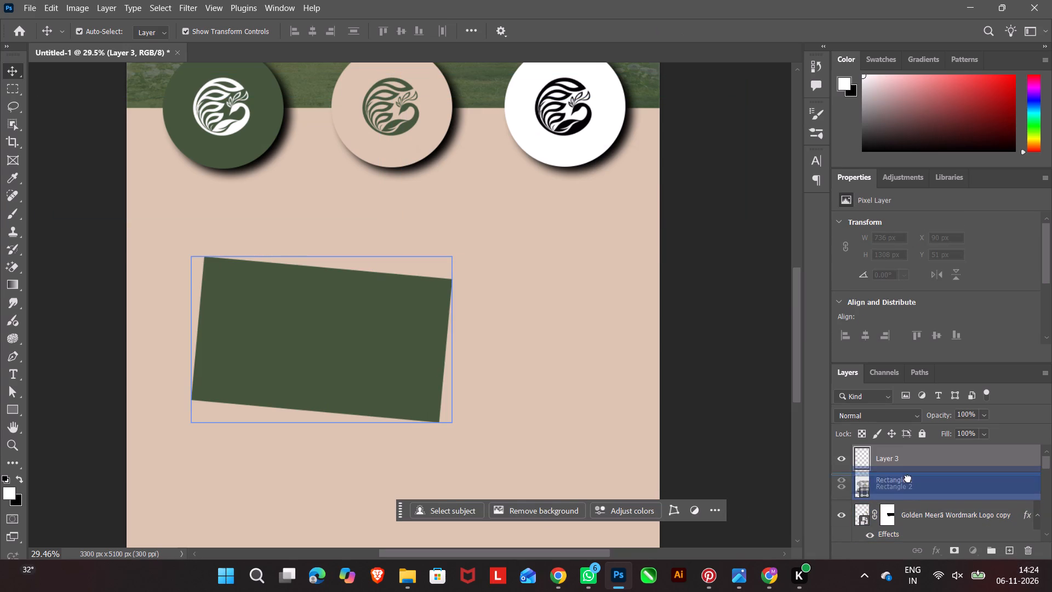
{"action": "left_click_drag", "start_coordinate": [908, 479], "coordinate": [905, 459]}
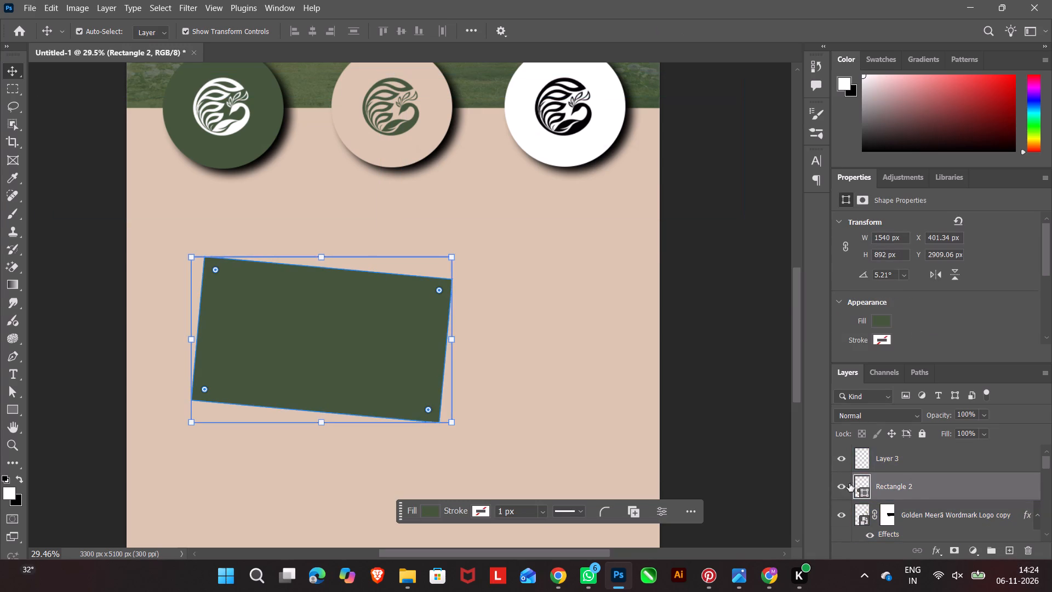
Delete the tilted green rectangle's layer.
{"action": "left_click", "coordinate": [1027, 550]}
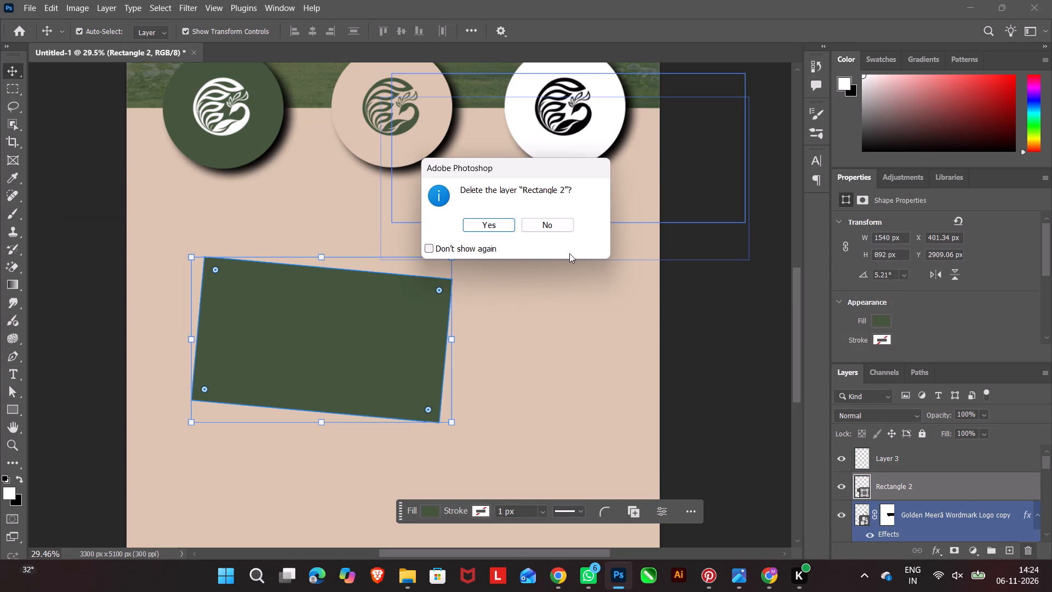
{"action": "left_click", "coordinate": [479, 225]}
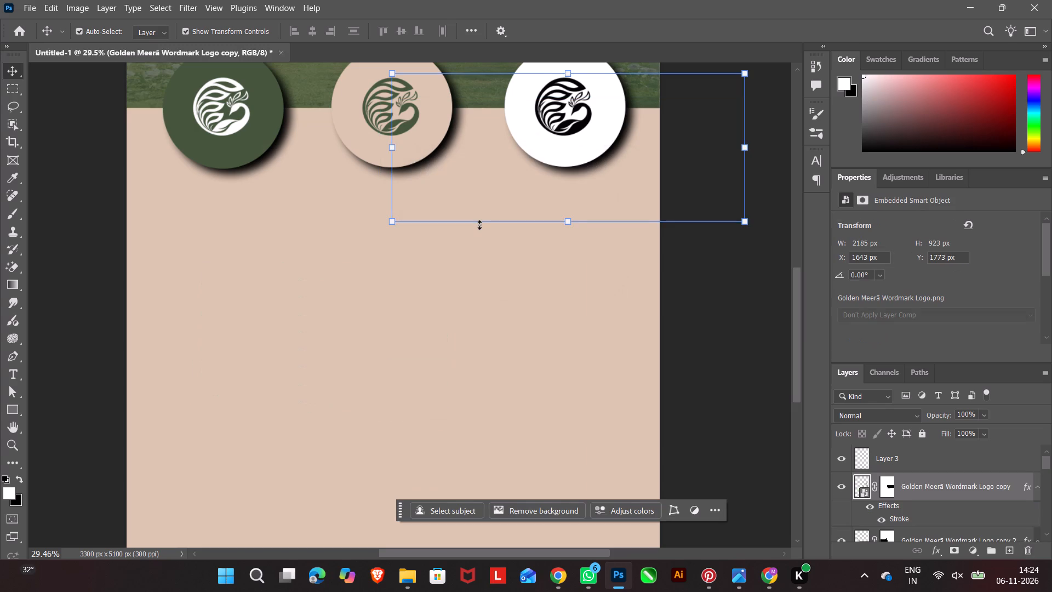
Draw a dark green rounded rectangle shape of about 1216 × 781 px on the empty Layer 3, below the circle badges.
{"action": "left_click", "coordinate": [890, 453]}
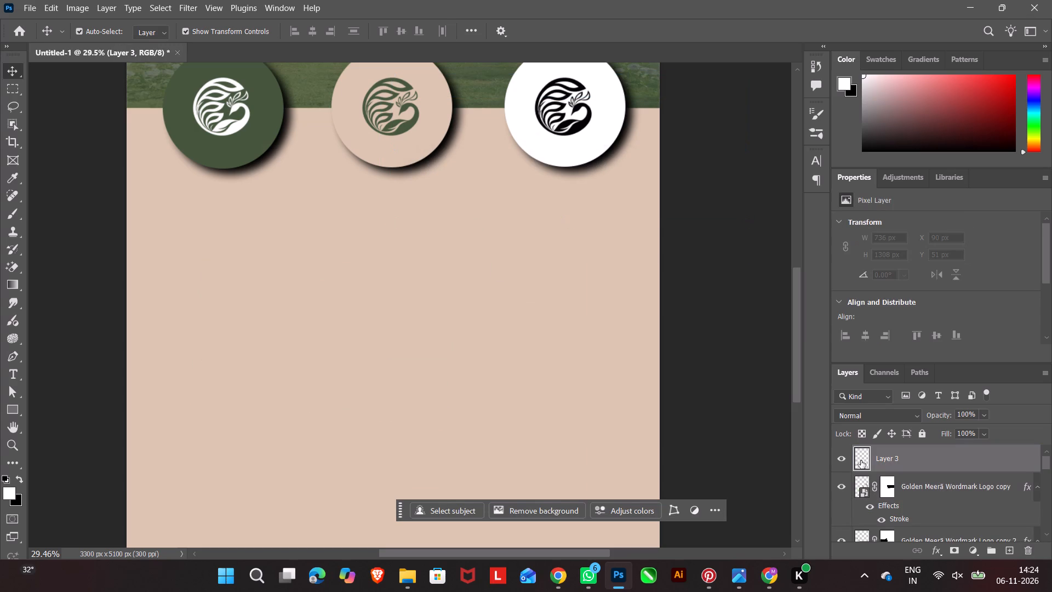
{"action": "left_click", "coordinate": [7, 405]}
{"action": "left_click_drag", "start_coordinate": [289, 307], "coordinate": [387, 371]}
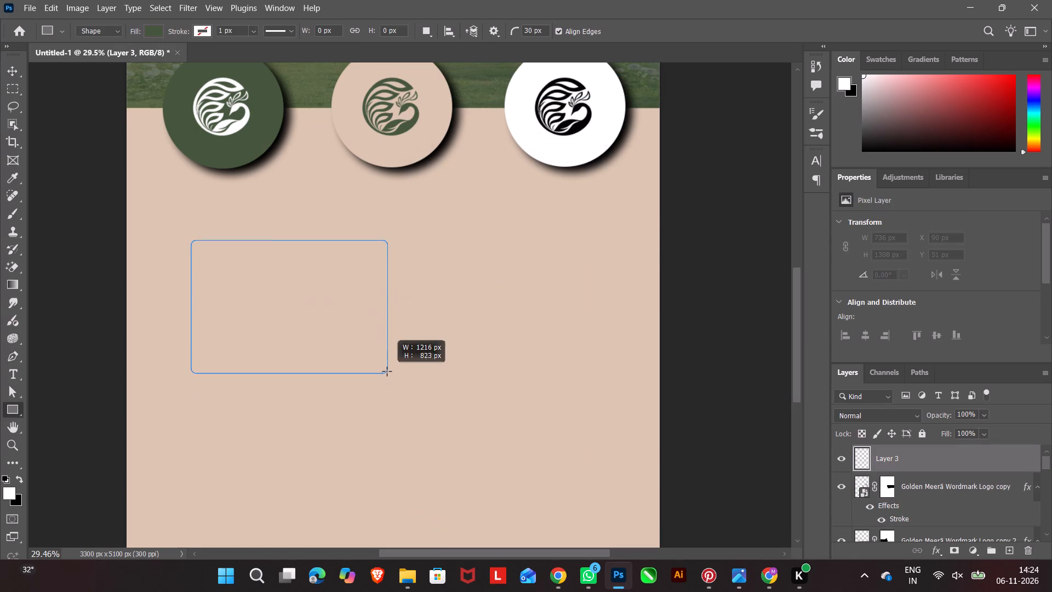
{"action": "left_click_drag", "start_coordinate": [387, 371], "coordinate": [387, 369]}
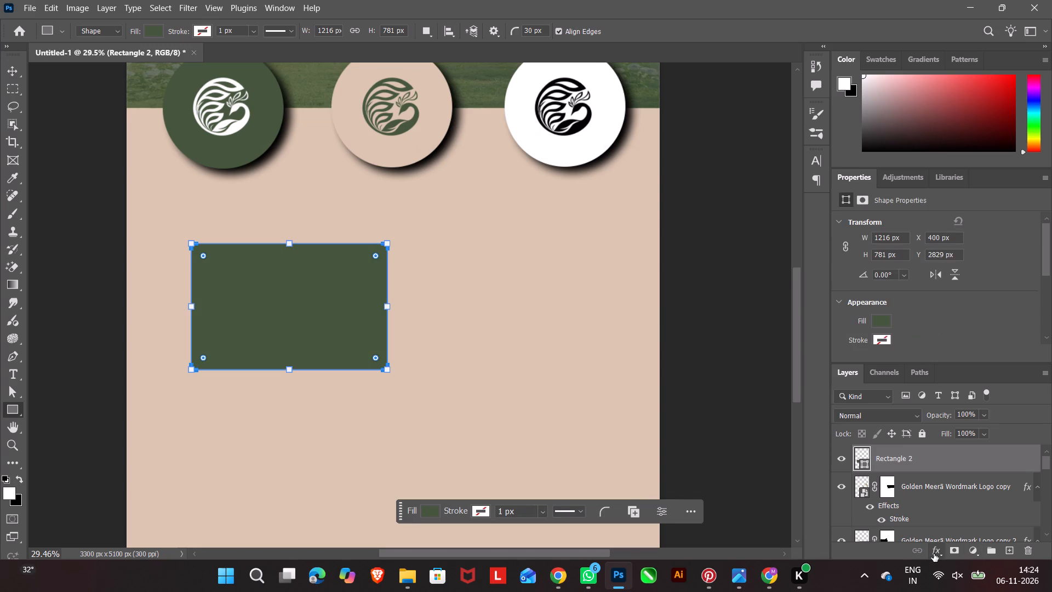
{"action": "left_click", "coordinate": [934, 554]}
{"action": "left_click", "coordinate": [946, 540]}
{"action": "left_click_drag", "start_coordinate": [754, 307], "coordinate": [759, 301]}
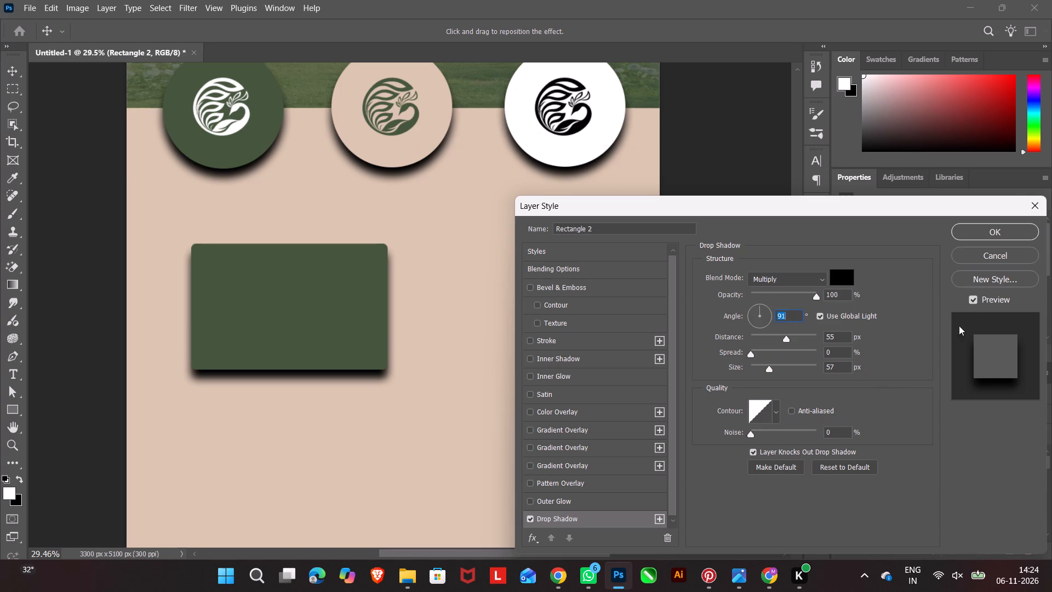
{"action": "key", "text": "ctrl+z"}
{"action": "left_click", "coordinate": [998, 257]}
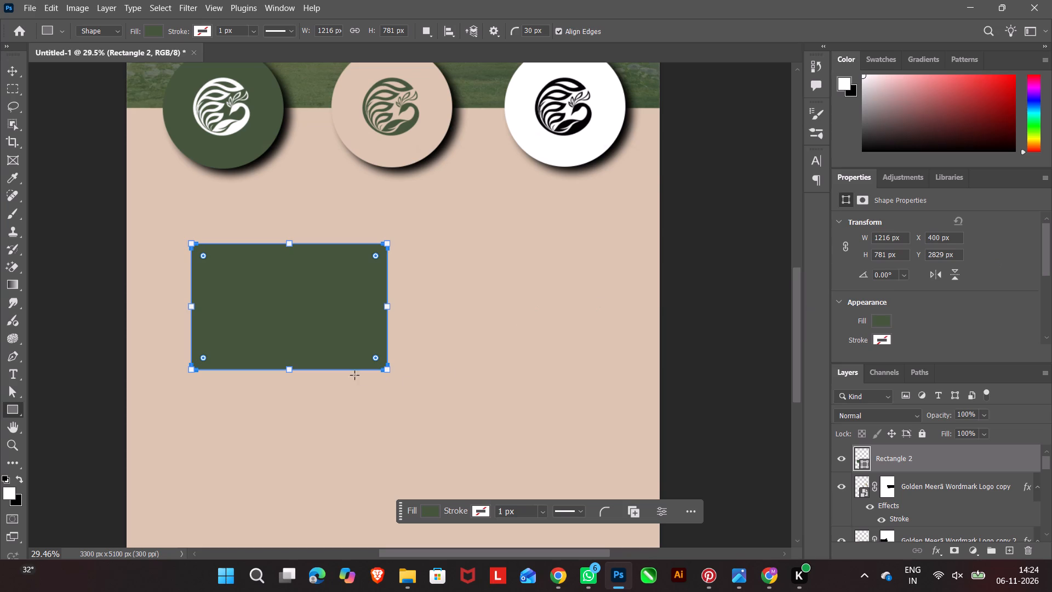
Move the green rounded rectangle to about X 1710 px and Y 2696 px, beneath the white circle badge.
{"action": "left_click", "coordinate": [9, 73]}
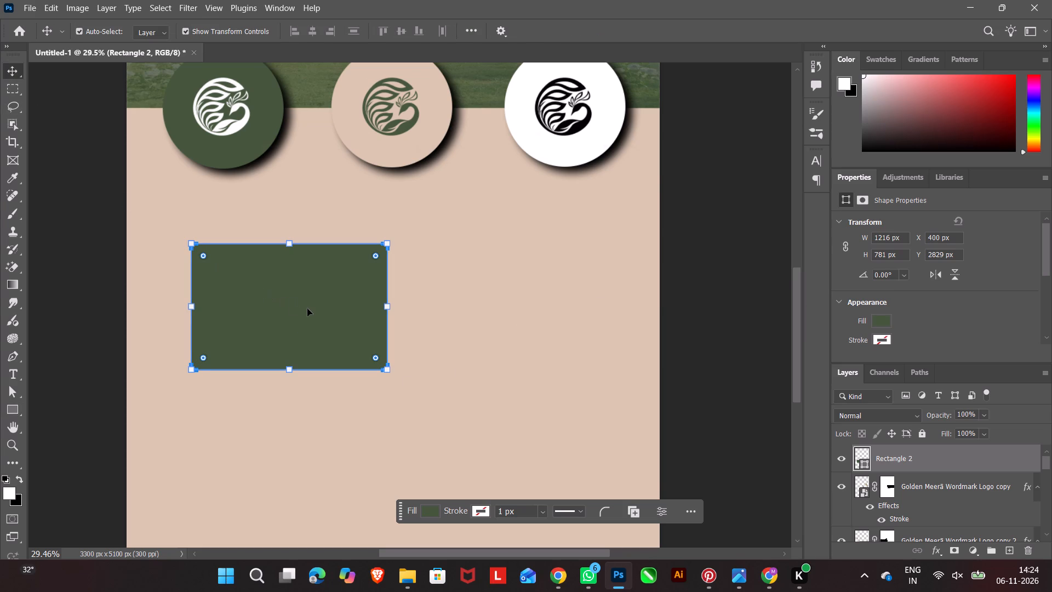
{"action": "left_click_drag", "start_coordinate": [307, 309], "coordinate": [279, 282]}
{"action": "left_click", "coordinate": [707, 576]}
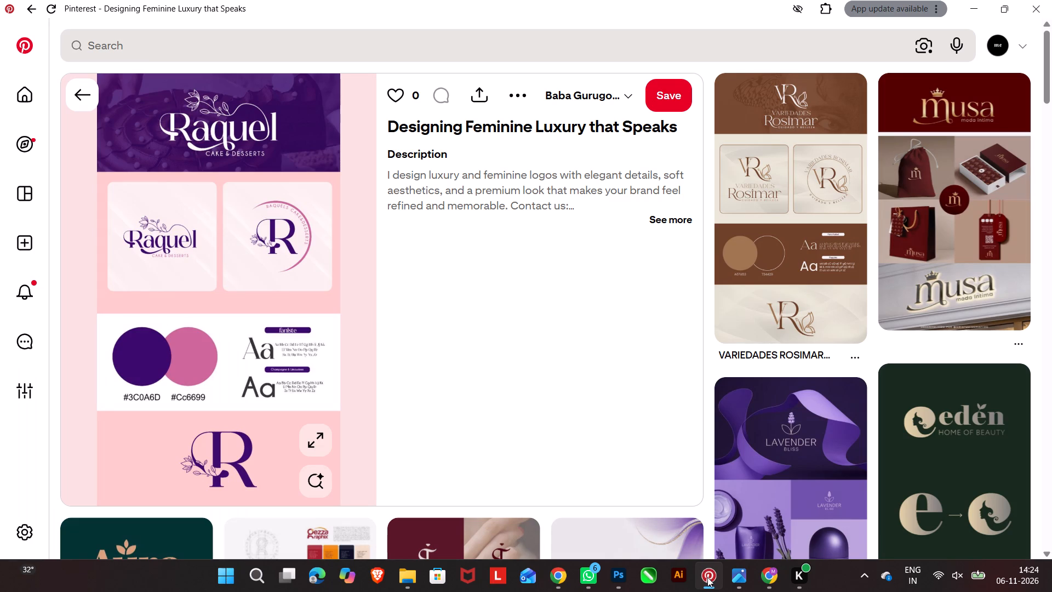
{"action": "left_click", "coordinate": [707, 577]}
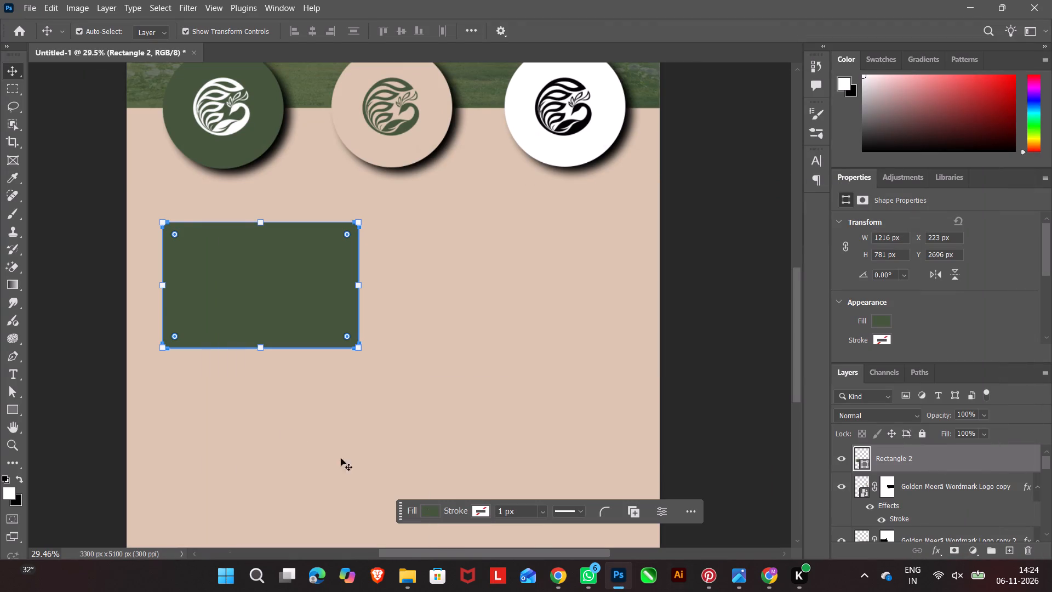
{"action": "left_click", "coordinate": [259, 280]}
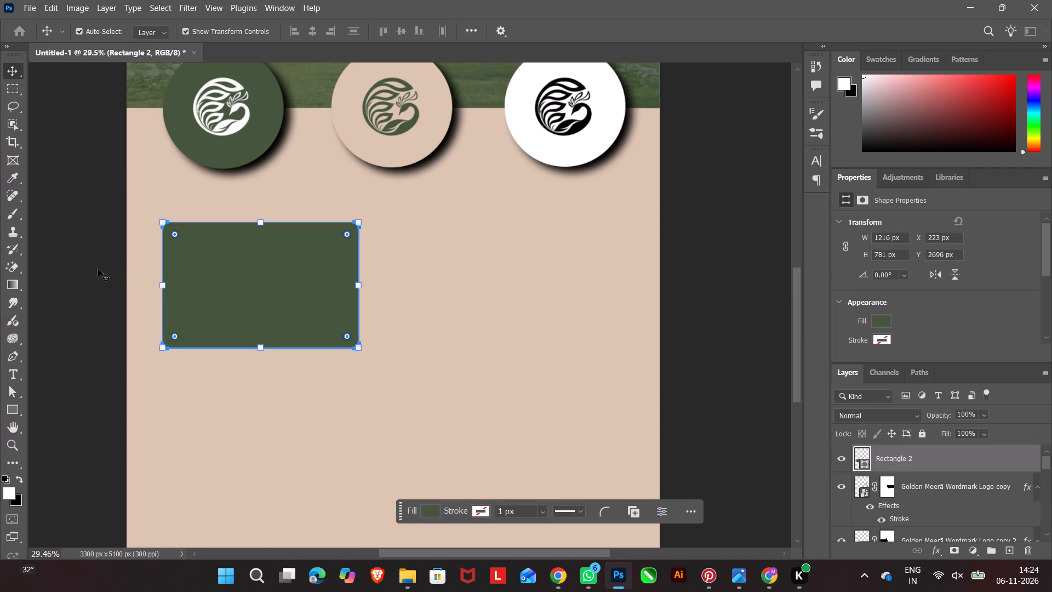
{"action": "left_click", "coordinate": [96, 269]}
{"action": "left_click", "coordinate": [203, 261]}
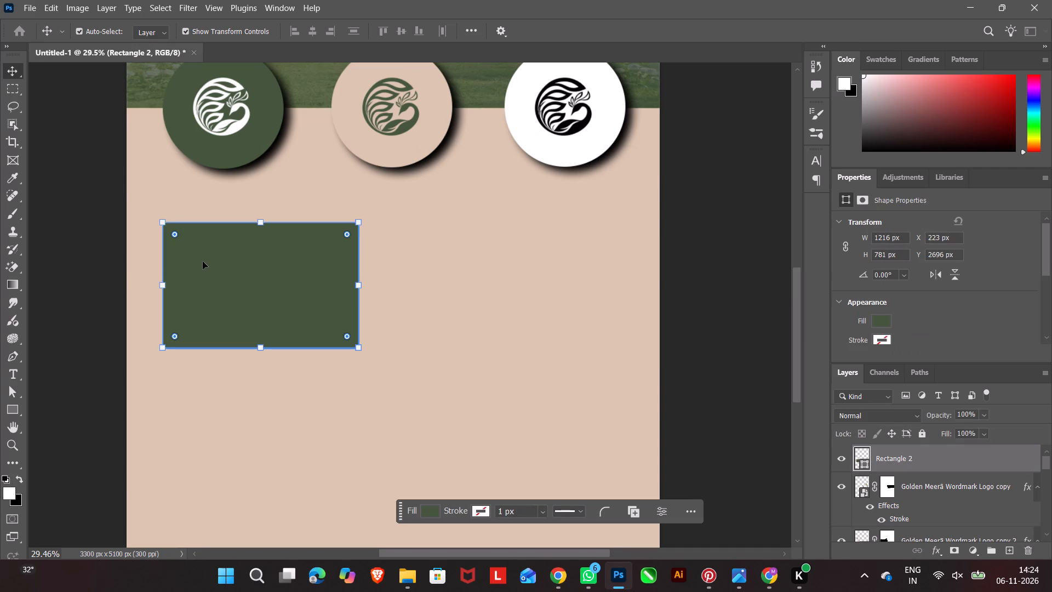
{"action": "left_click_drag", "start_coordinate": [203, 261], "coordinate": [444, 262]}
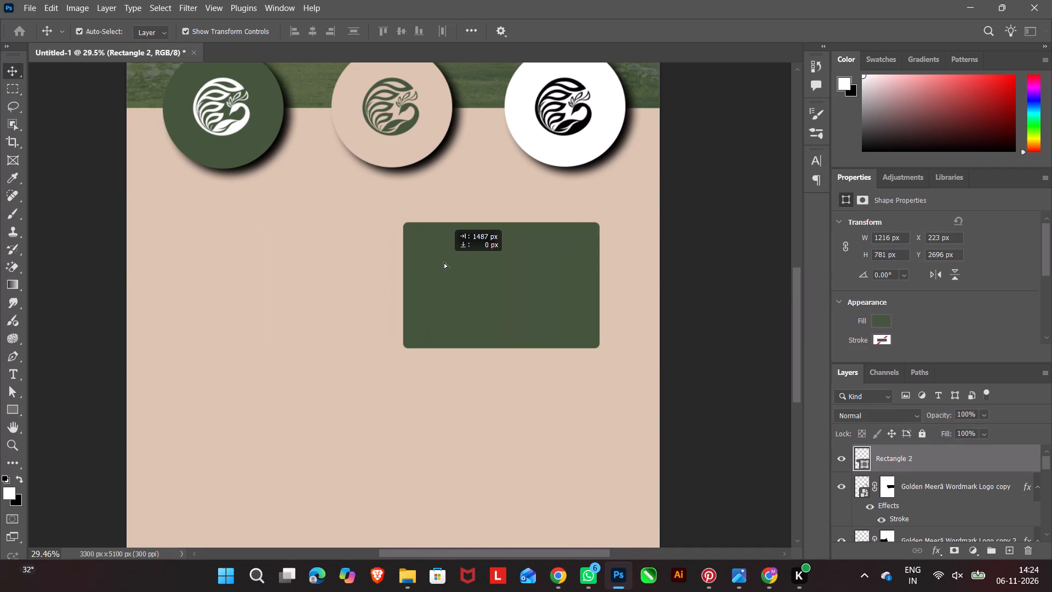
{"action": "left_click_drag", "start_coordinate": [444, 262], "coordinate": [442, 262]}
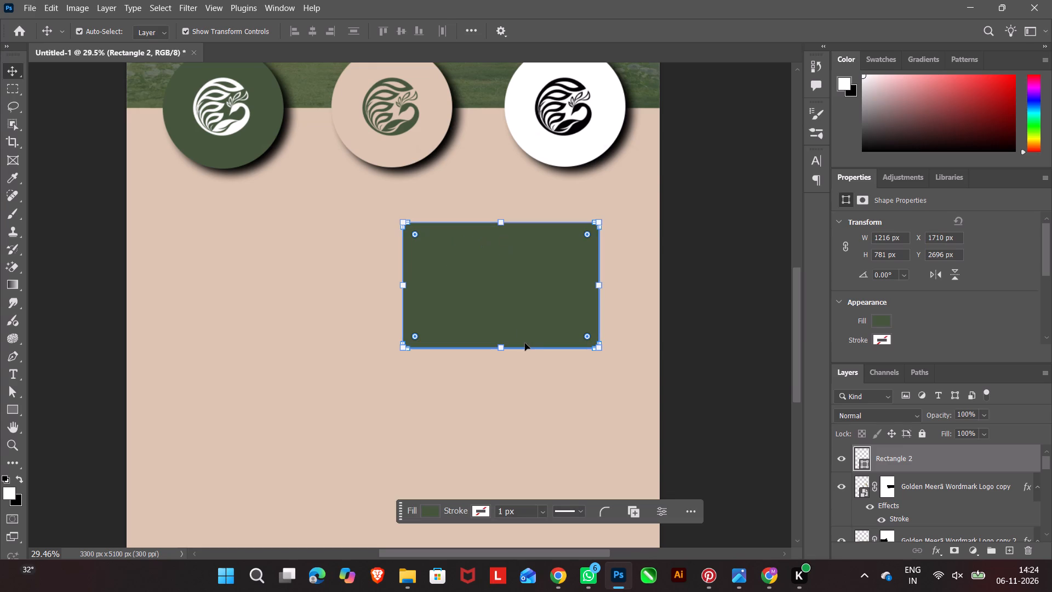
Duplicate the green rectangle about 1346 px to its left at the same height, forming a pair of cards.
{"action": "left_click_drag", "start_coordinate": [514, 299], "coordinate": [258, 299], "text": "alt"}
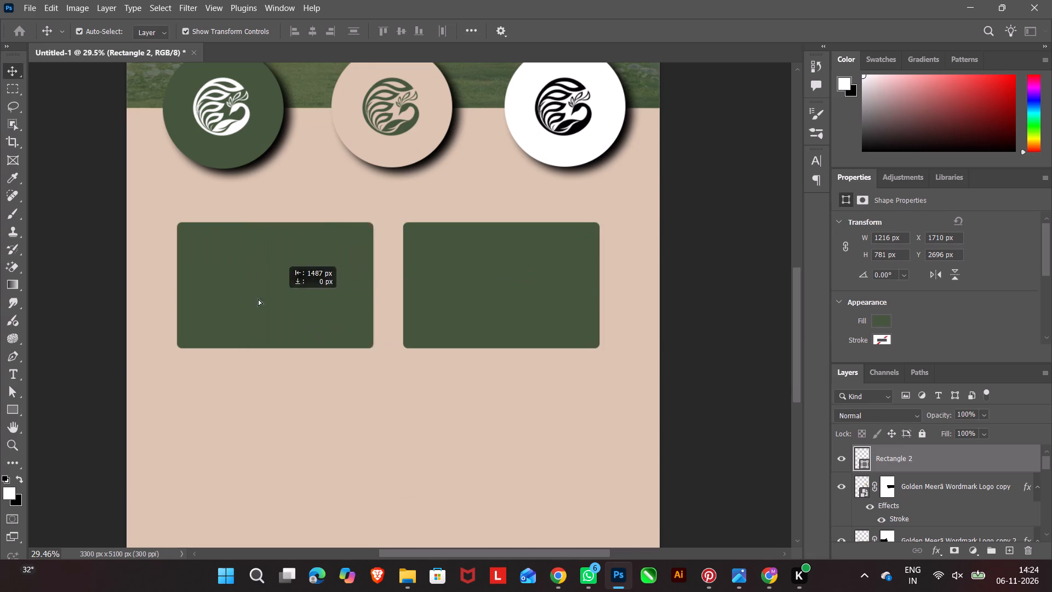
{"action": "left_click_drag", "start_coordinate": [258, 299], "coordinate": [291, 297], "text": "alt"}
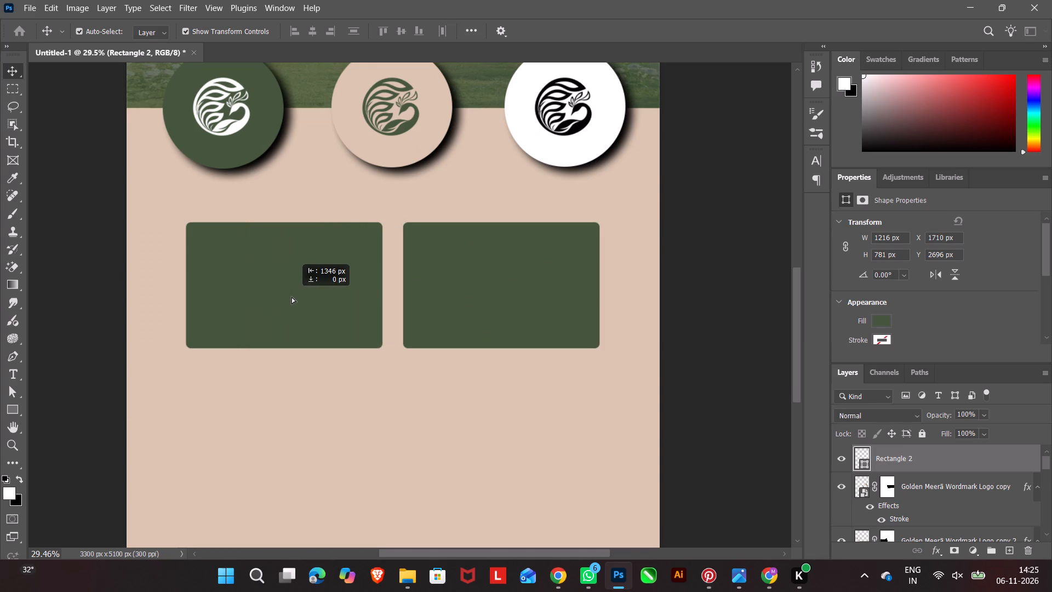
{"action": "left_click_drag", "start_coordinate": [291, 297], "coordinate": [292, 297], "text": "alt"}
{"action": "left_click", "coordinate": [710, 453]}
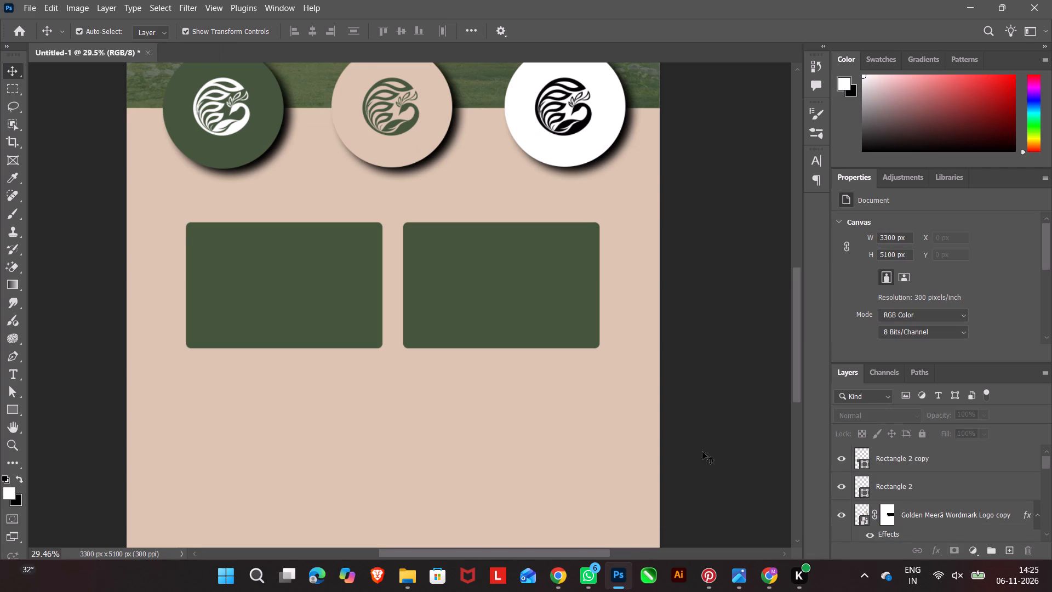
Fill the right-hand rectangle with the recently used beige matching the background.
{"action": "left_click", "coordinate": [533, 308]}
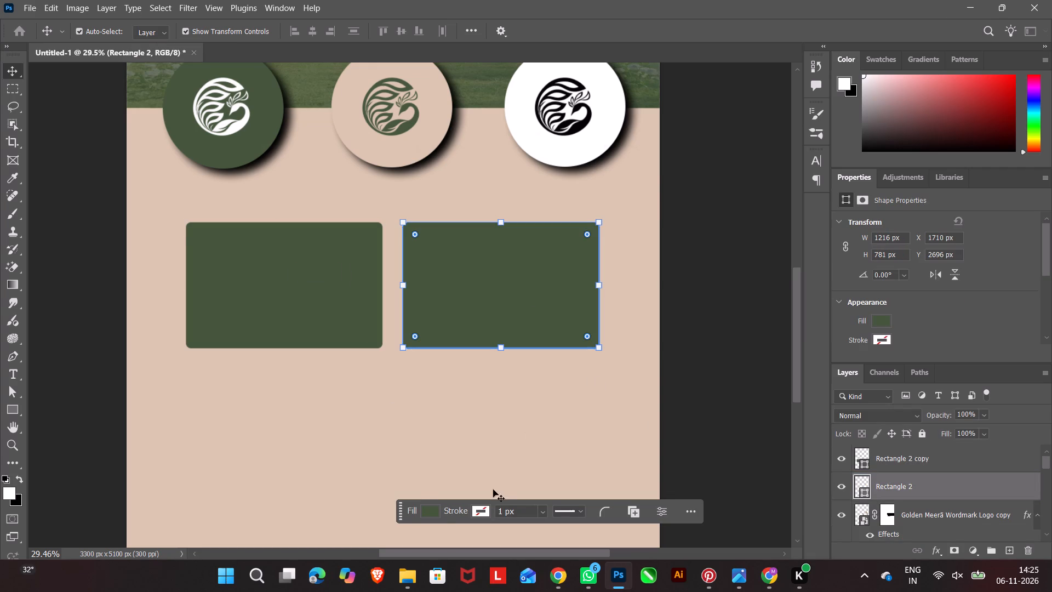
{"action": "left_click", "coordinate": [429, 515]}
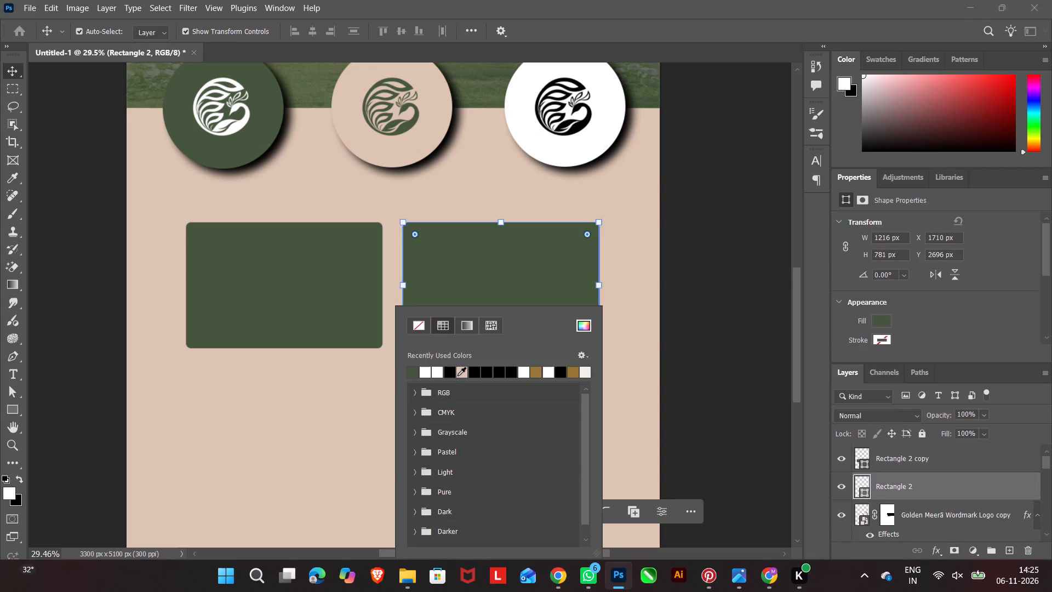
{"action": "left_click", "coordinate": [463, 373]}
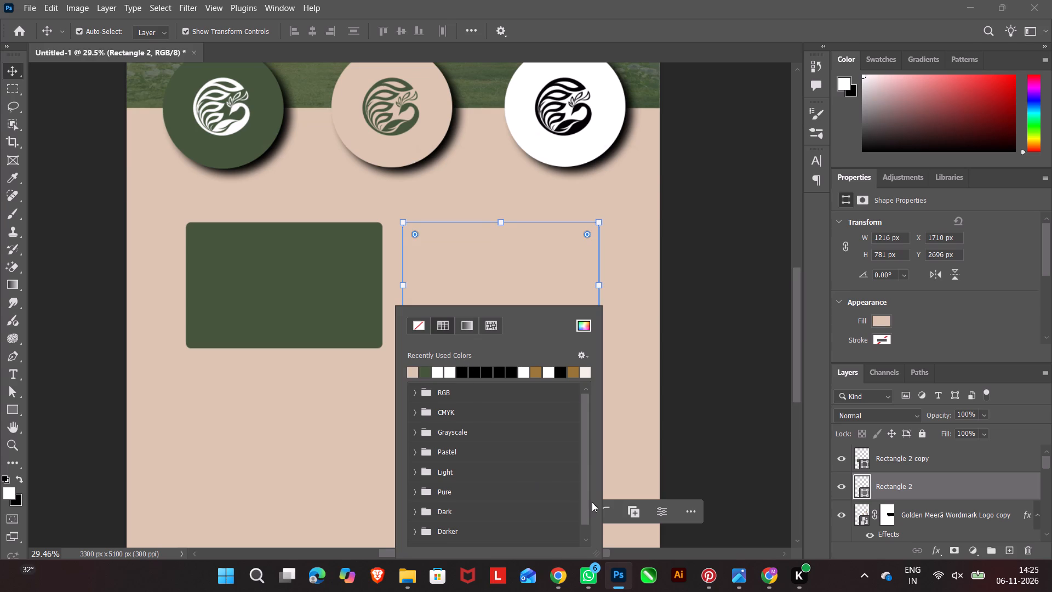
Add a gradient Stroke effect to the beige rectangle, with both colour stops sampled from the green card.
{"action": "left_click", "coordinate": [939, 550]}
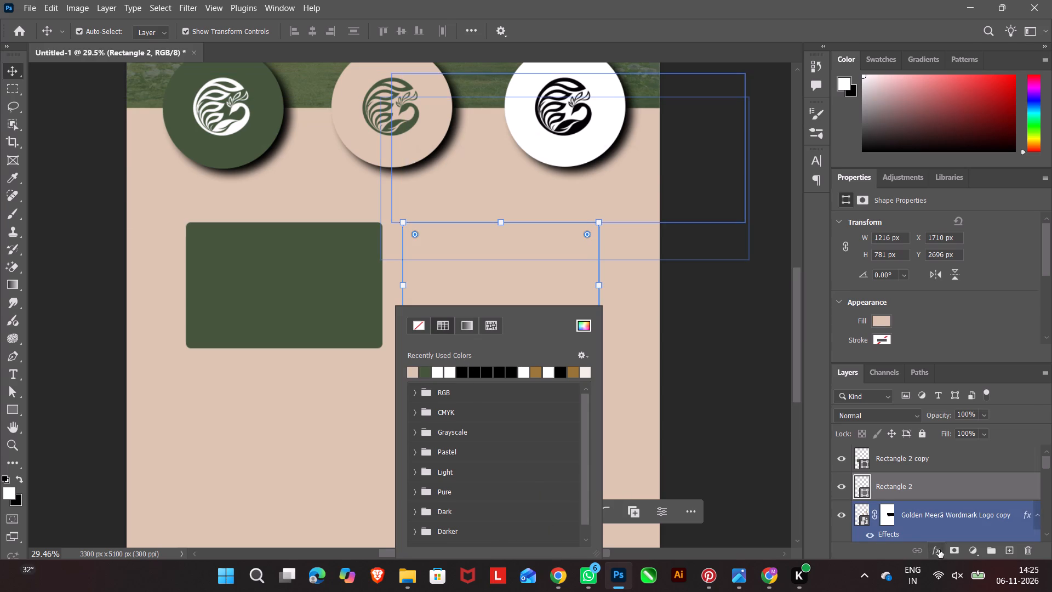
{"action": "left_click", "coordinate": [965, 448]}
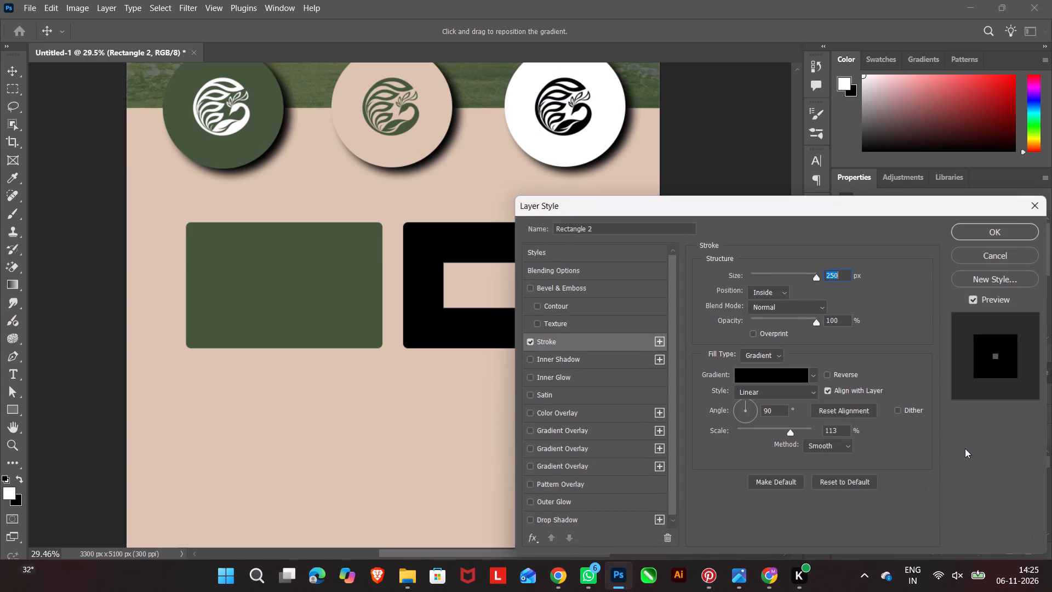
{"action": "left_click", "coordinate": [813, 373]}
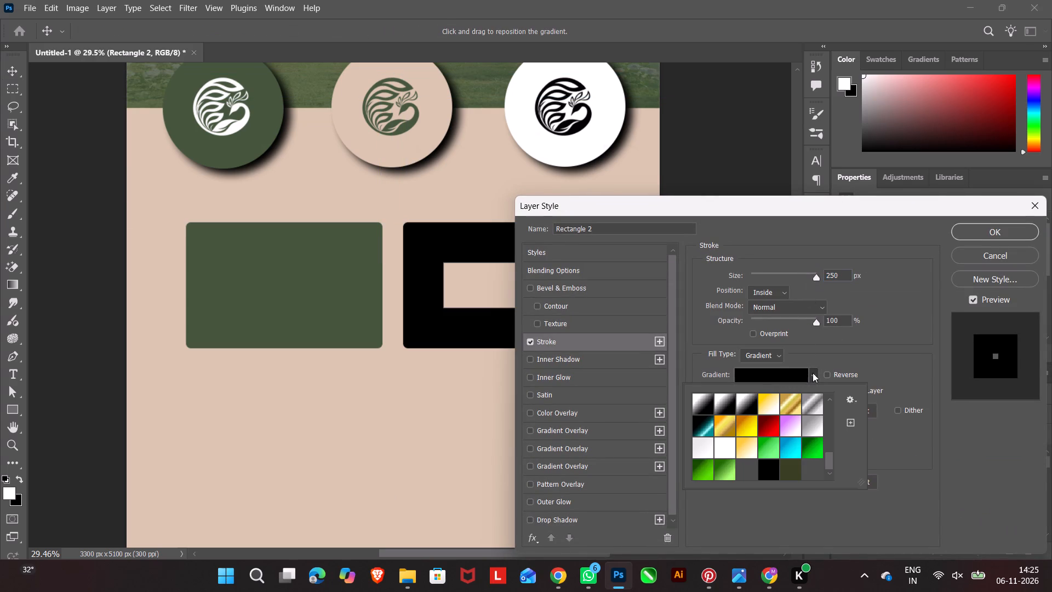
{"action": "left_click", "coordinate": [792, 475]}
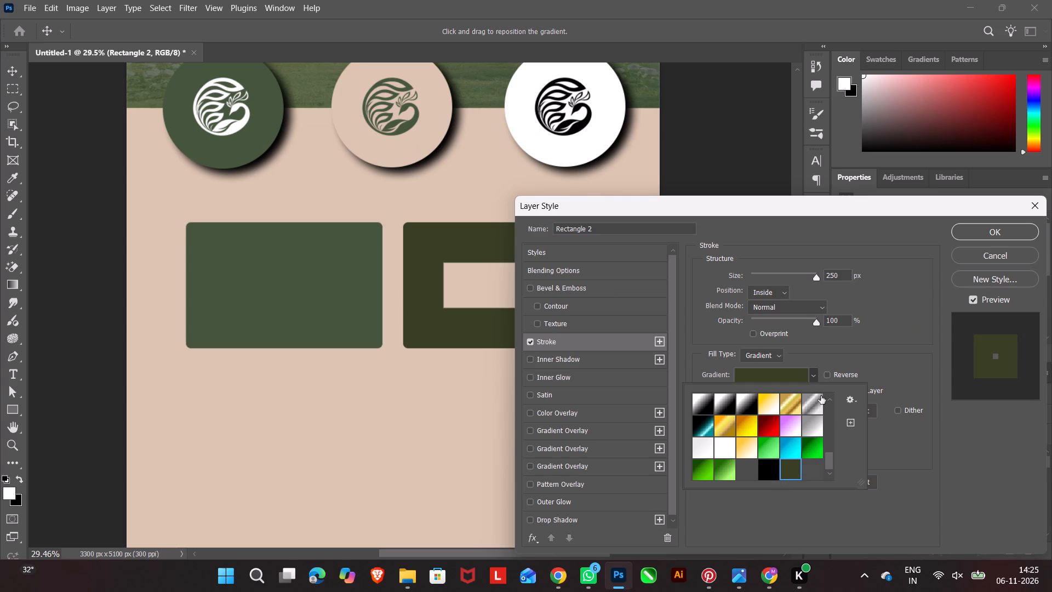
{"action": "left_click", "coordinate": [783, 374]}
{"action": "left_click", "coordinate": [746, 407]}
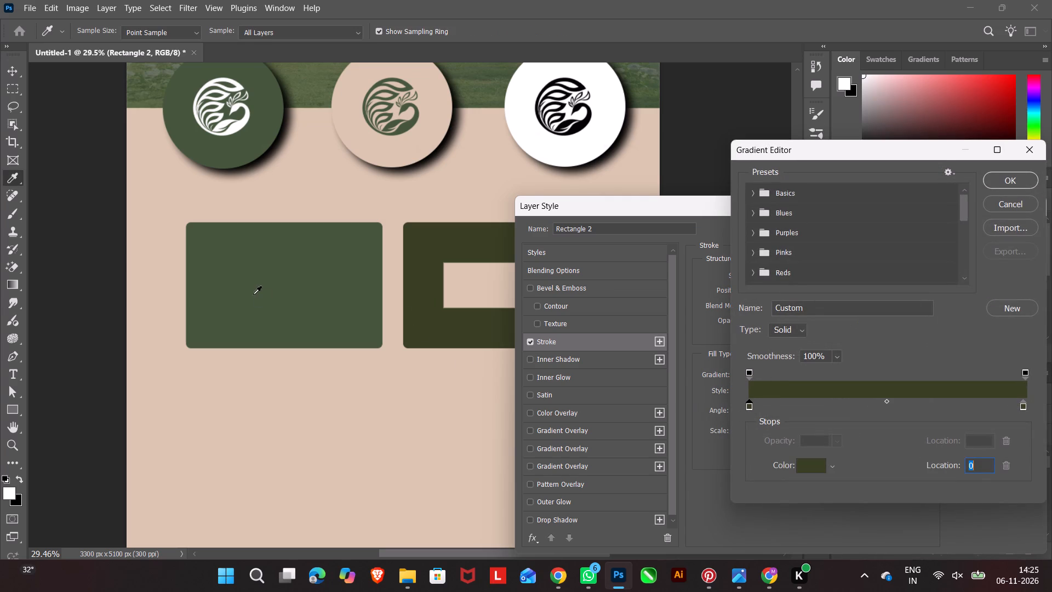
{"action": "left_click", "coordinate": [253, 294]}
{"action": "left_click", "coordinate": [1022, 408]}
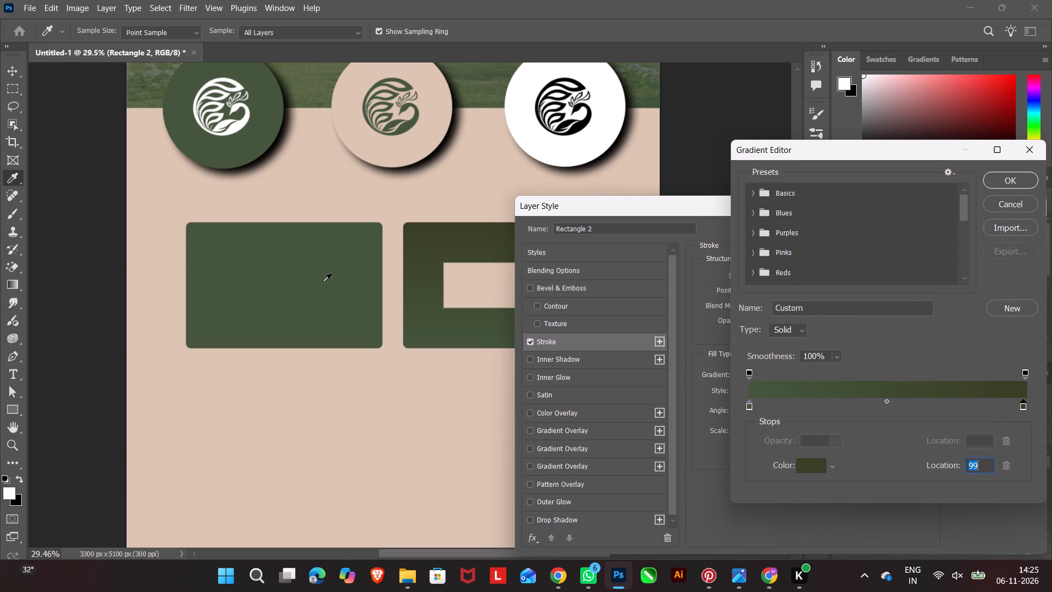
{"action": "left_click", "coordinate": [317, 281]}
{"action": "left_click", "coordinate": [1015, 176]}
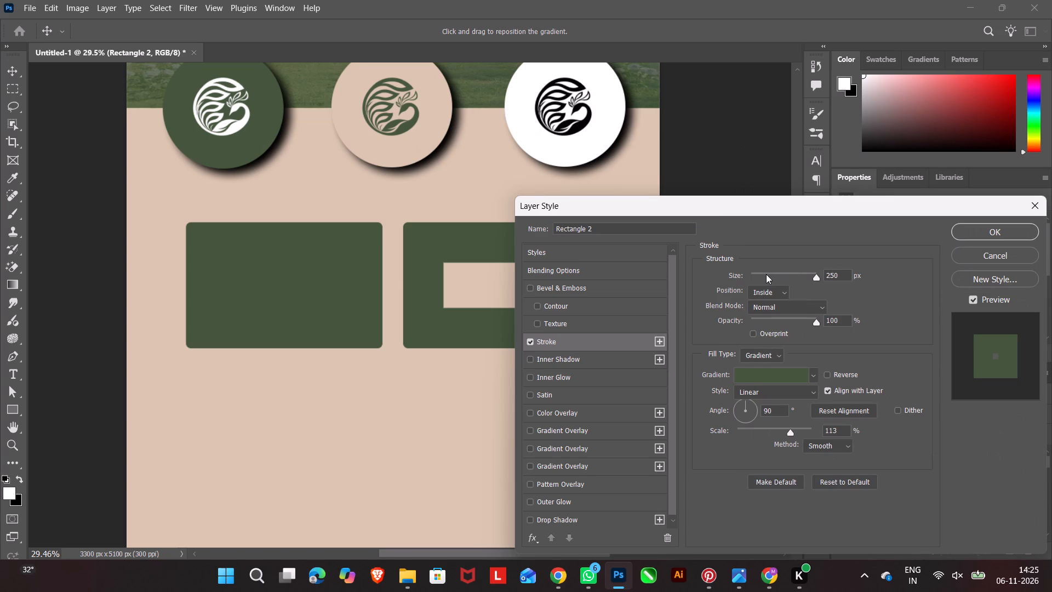
Set the beige card's stroke size to 13 px and apply the layer style.
{"action": "left_click", "coordinate": [765, 274]}
{"action": "left_click_drag", "start_coordinate": [765, 274], "coordinate": [757, 275]}
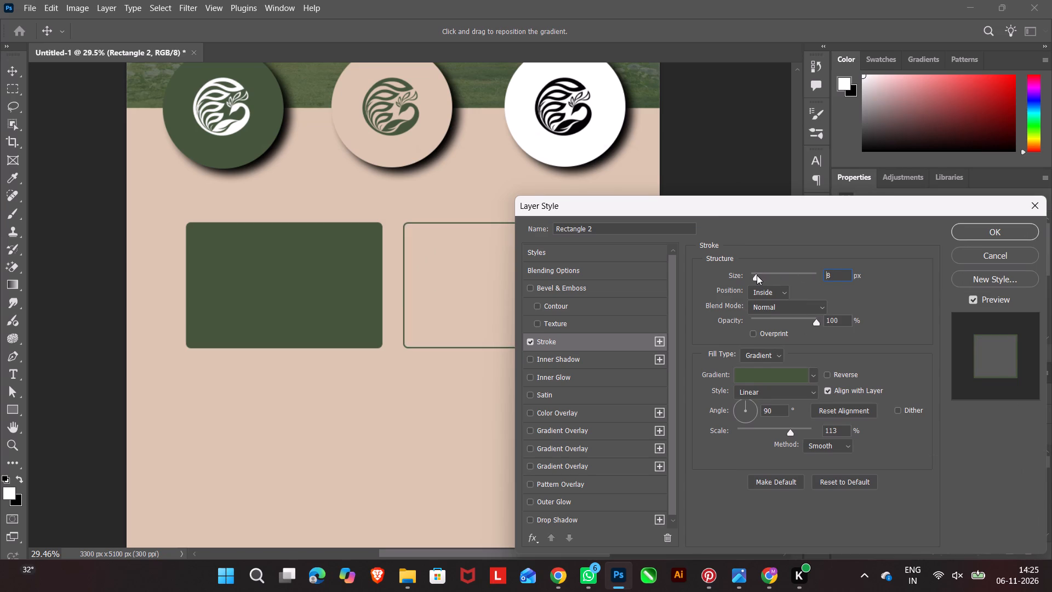
{"action": "left_click_drag", "start_coordinate": [757, 275], "coordinate": [757, 276]}
{"action": "left_click_drag", "start_coordinate": [757, 276], "coordinate": [757, 277]}
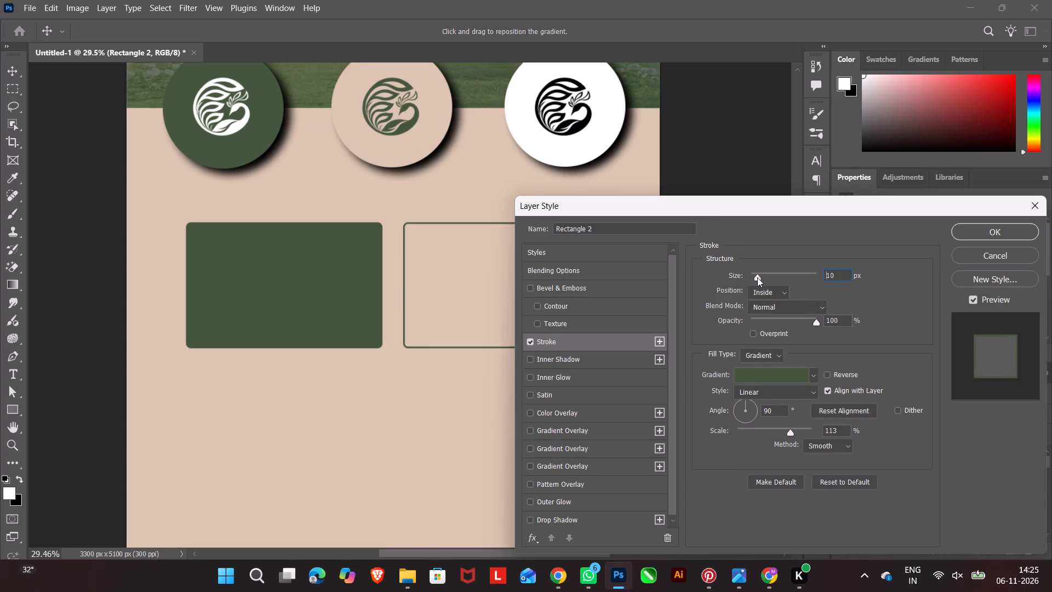
{"action": "left_click_drag", "start_coordinate": [757, 277], "coordinate": [757, 279]}
{"action": "left_click_drag", "start_coordinate": [757, 279], "coordinate": [759, 281]}
{"action": "left_click", "coordinate": [997, 230]}
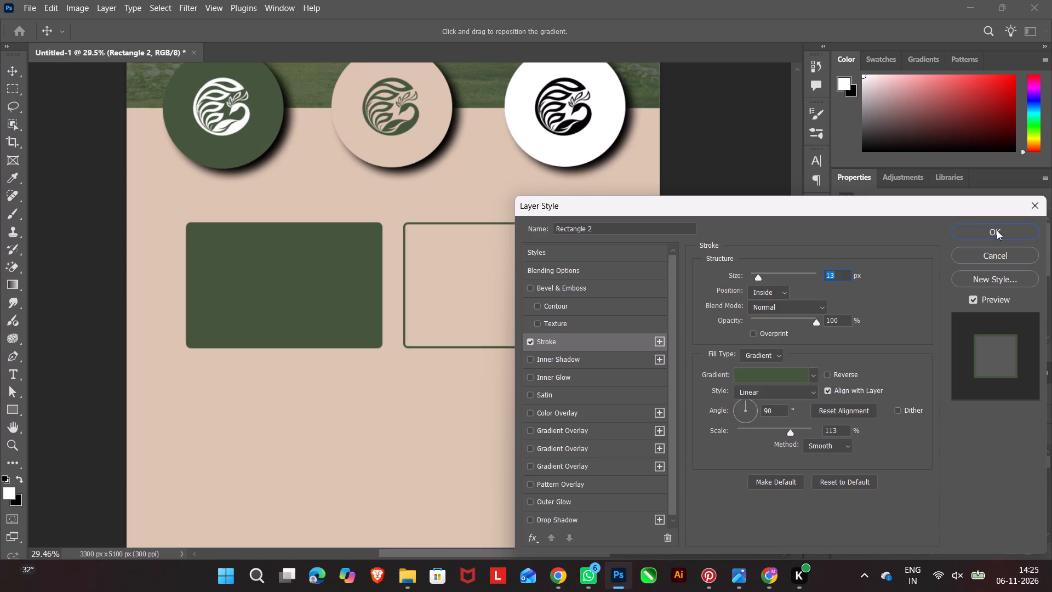
{"action": "left_click", "coordinate": [700, 334]}
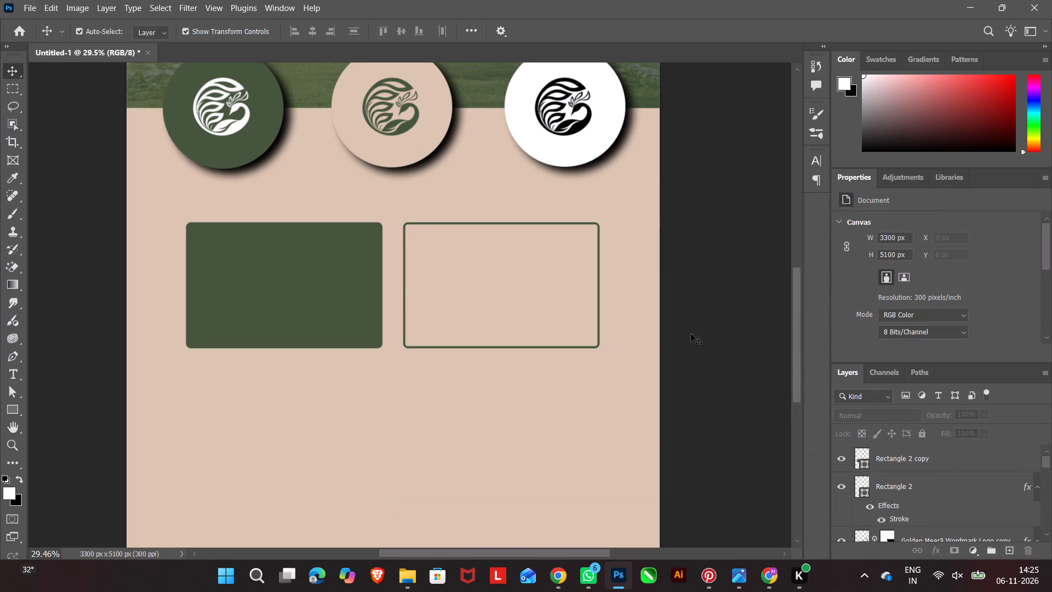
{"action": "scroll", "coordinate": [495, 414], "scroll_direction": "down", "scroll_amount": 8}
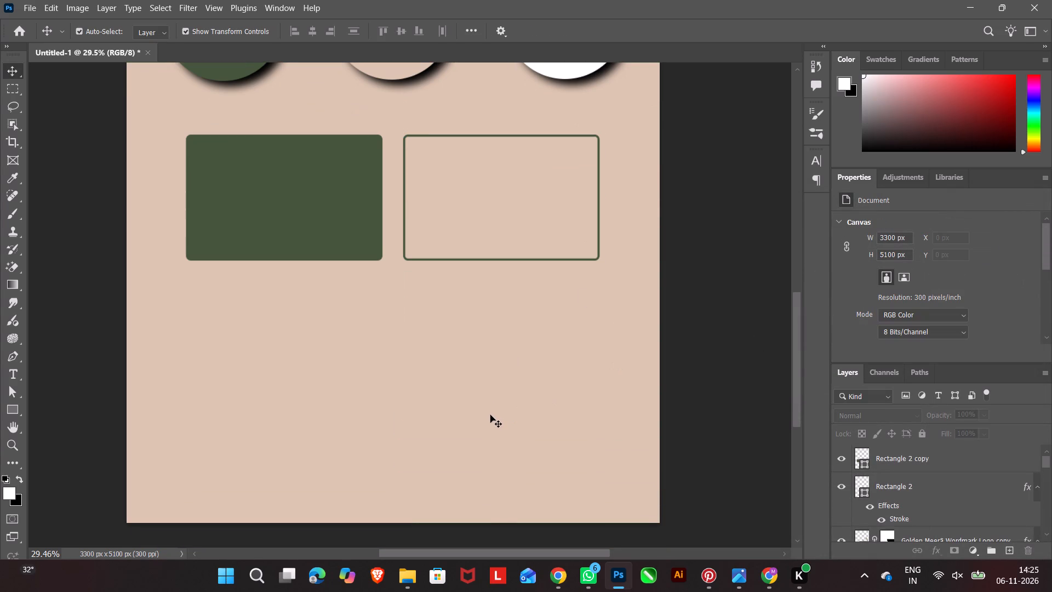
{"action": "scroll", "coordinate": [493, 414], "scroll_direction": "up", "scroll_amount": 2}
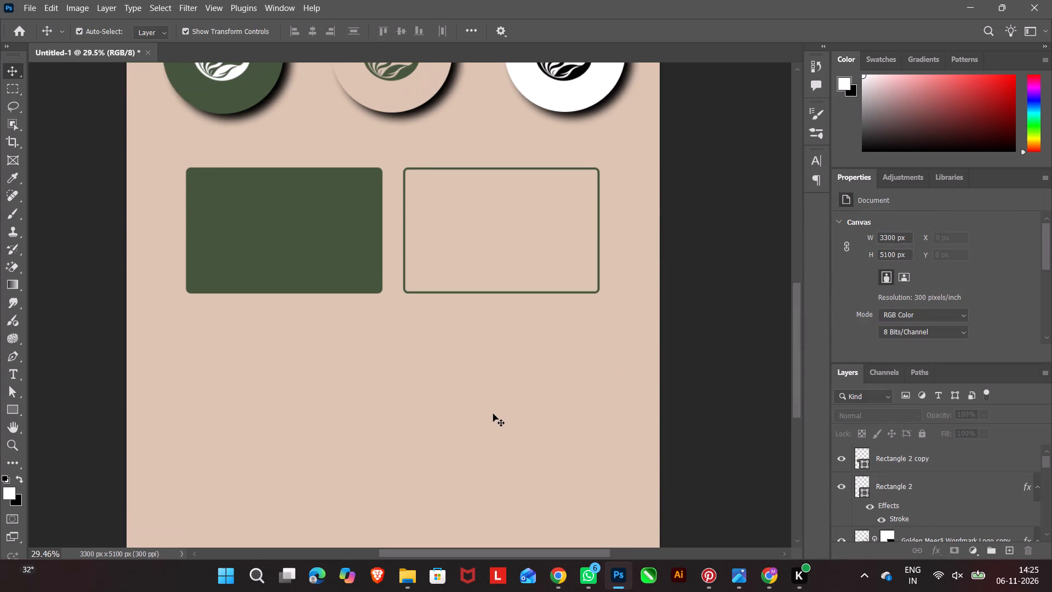
Duplicate the green card about 855 px straight down, aligned with the original's side edges.
{"action": "scroll", "coordinate": [493, 414], "scroll_direction": "up", "scroll_amount": 8}
{"action": "scroll", "coordinate": [493, 414], "scroll_direction": "down", "scroll_amount": 4}
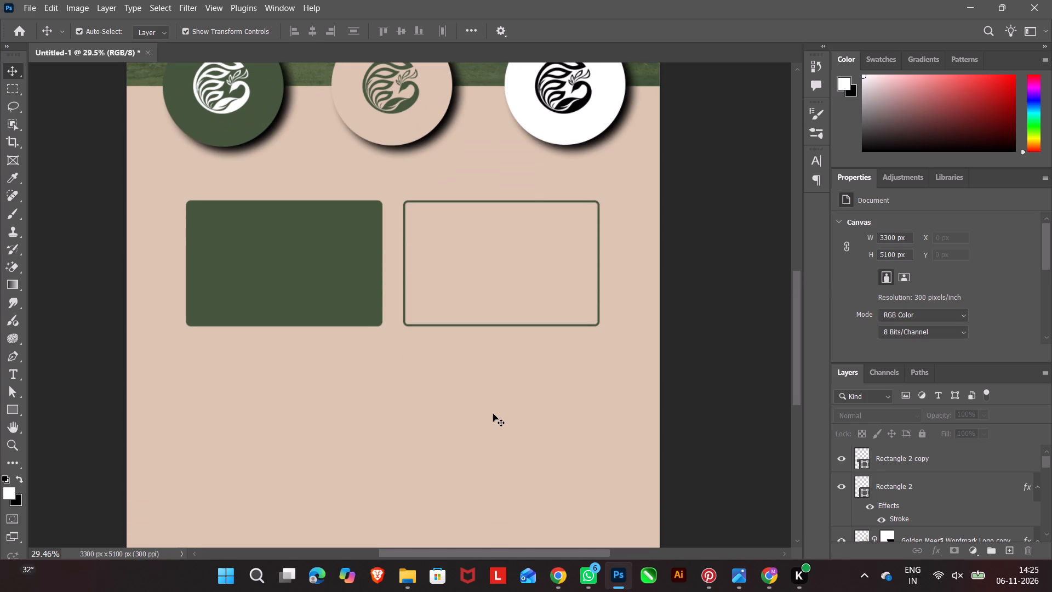
{"action": "left_click", "coordinate": [477, 283]}
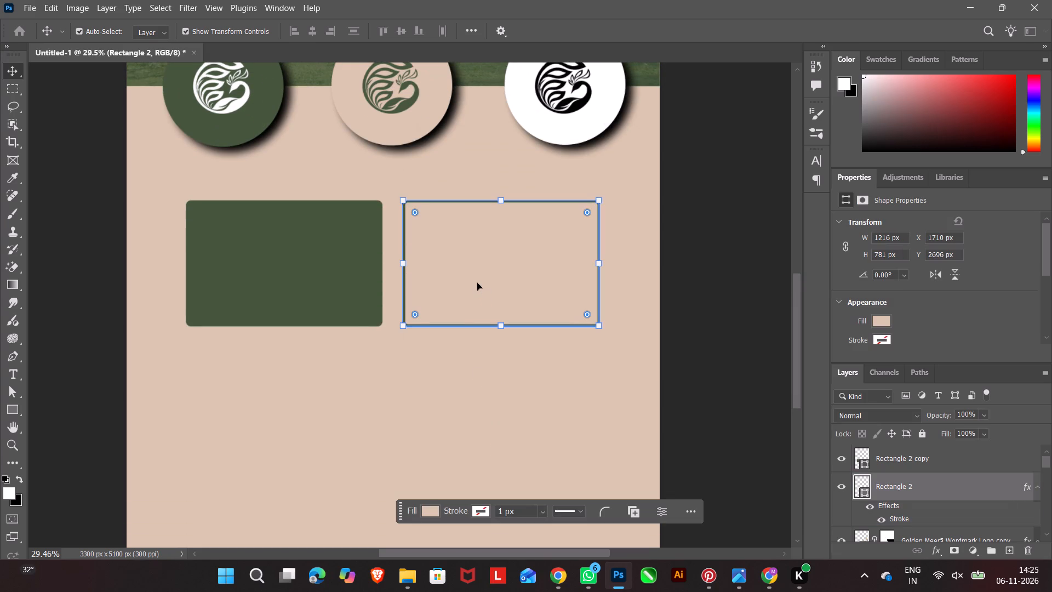
{"action": "left_click", "coordinate": [312, 287]}
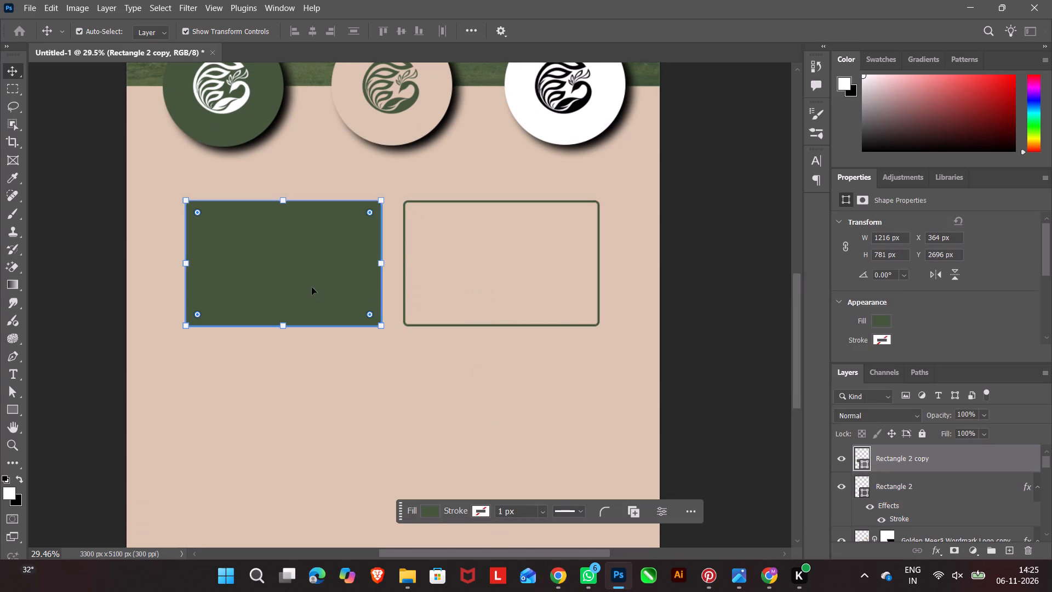
{"action": "left_click_drag", "start_coordinate": [311, 284], "coordinate": [335, 334], "text": "alt"}
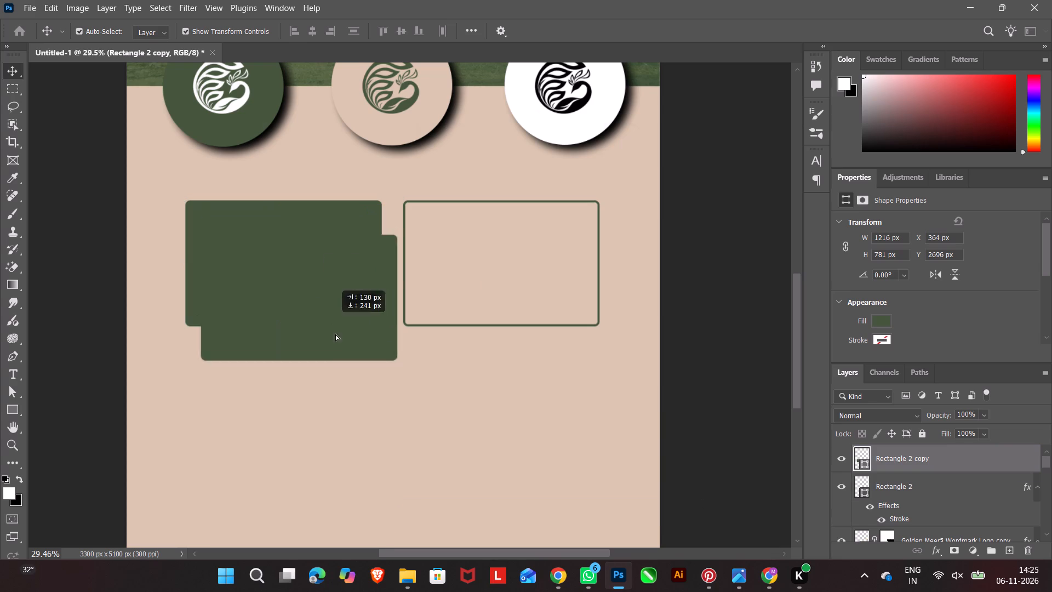
{"action": "left_click_drag", "start_coordinate": [335, 334], "coordinate": [424, 425], "text": "alt"}
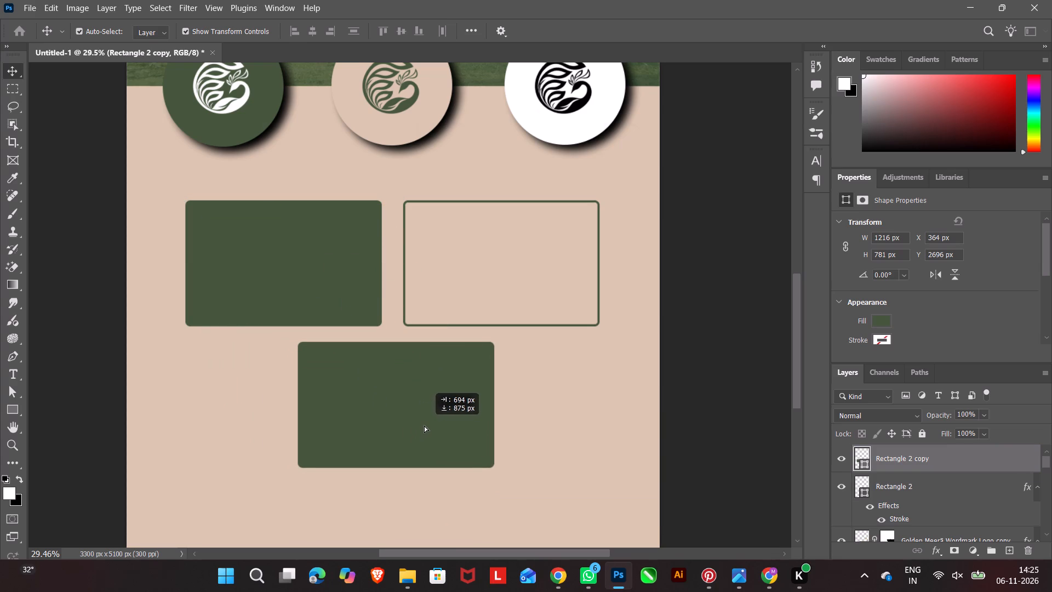
{"action": "left_click_drag", "start_coordinate": [424, 425], "coordinate": [421, 425], "text": "alt"}
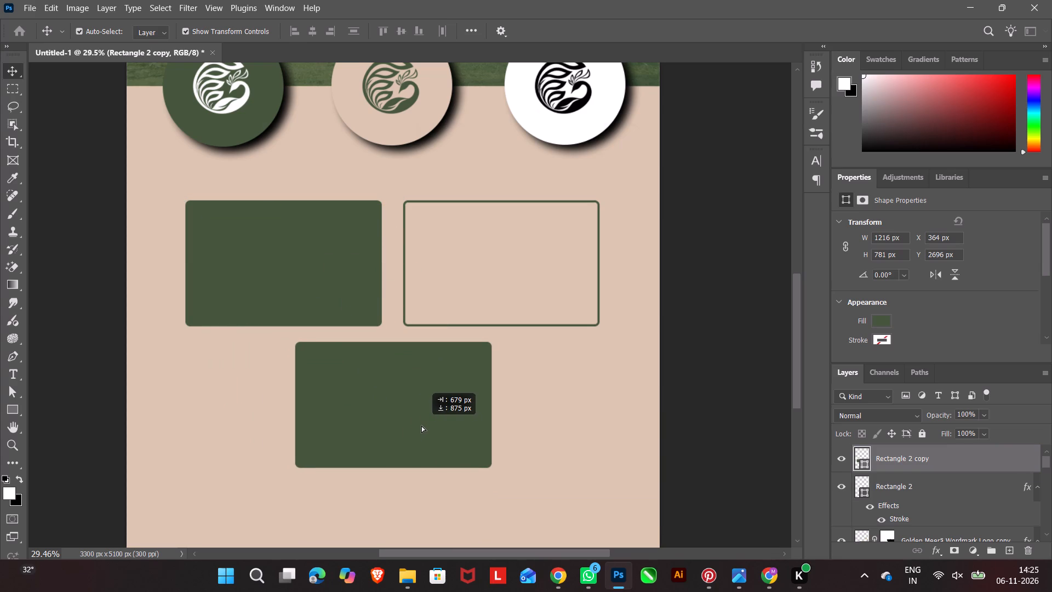
{"action": "left_click_drag", "start_coordinate": [421, 425], "coordinate": [419, 425], "text": "alt"}
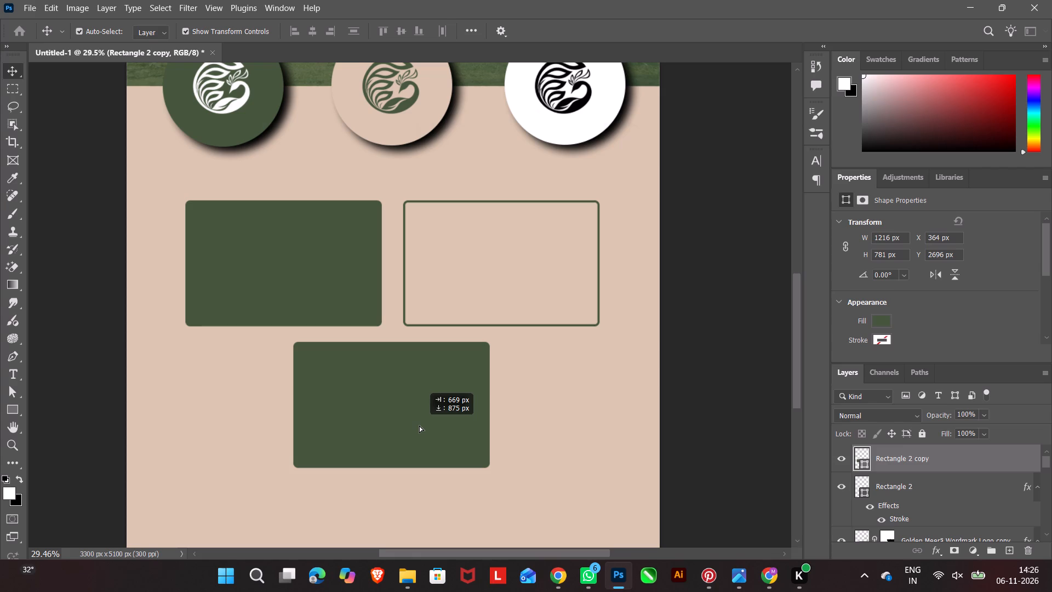
{"action": "left_click_drag", "start_coordinate": [419, 425], "coordinate": [335, 418], "text": "alt"}
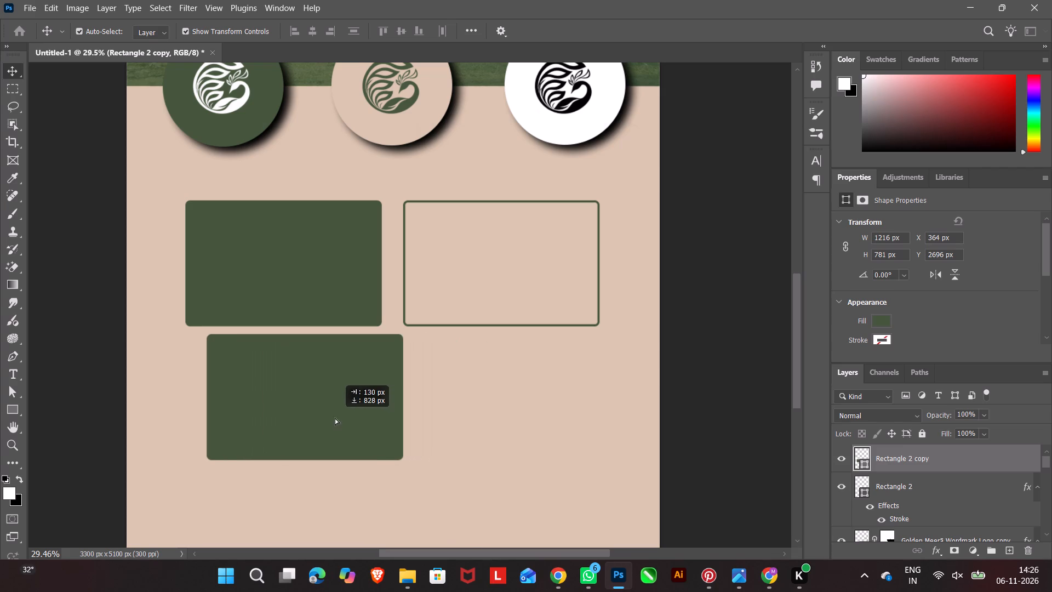
{"action": "left_click_drag", "start_coordinate": [335, 418], "coordinate": [312, 422], "text": "alt"}
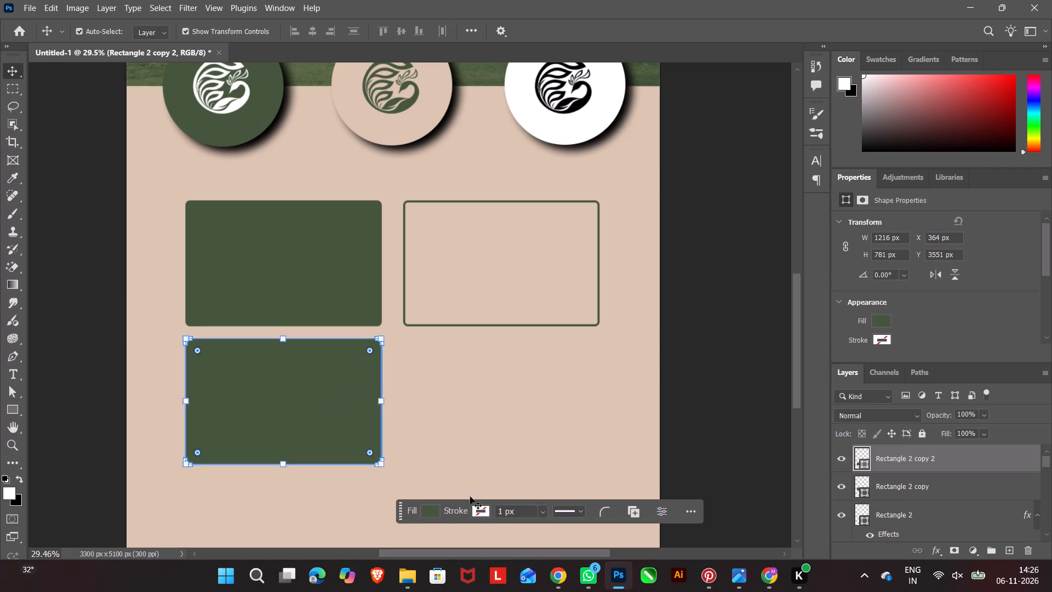
Fill the lower duplicate card with the recently used white.
{"action": "left_click", "coordinate": [431, 515]}
{"action": "left_click", "coordinate": [450, 373]}
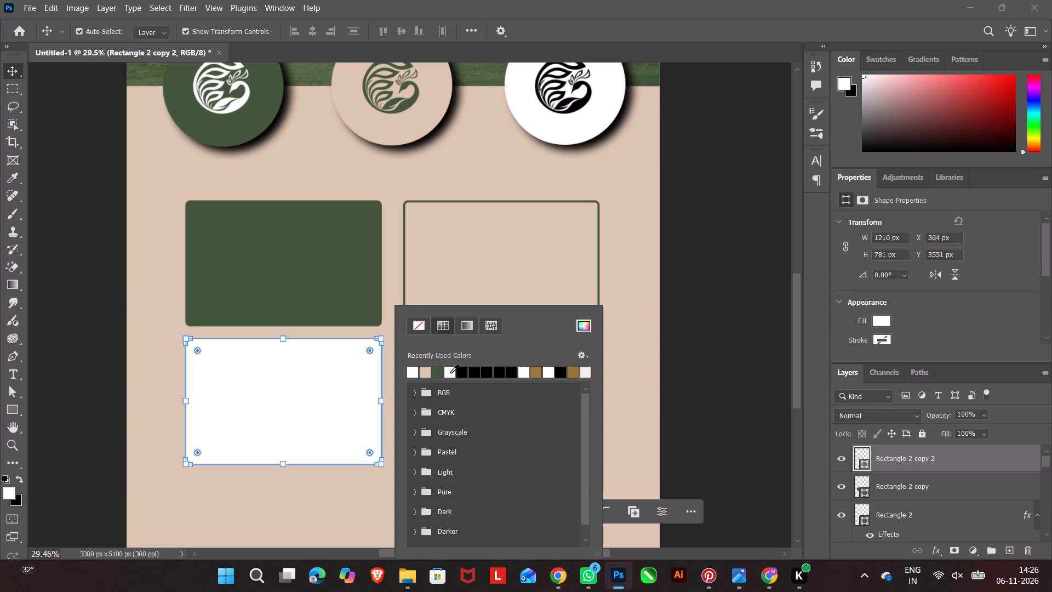
{"action": "left_click", "coordinate": [735, 428]}
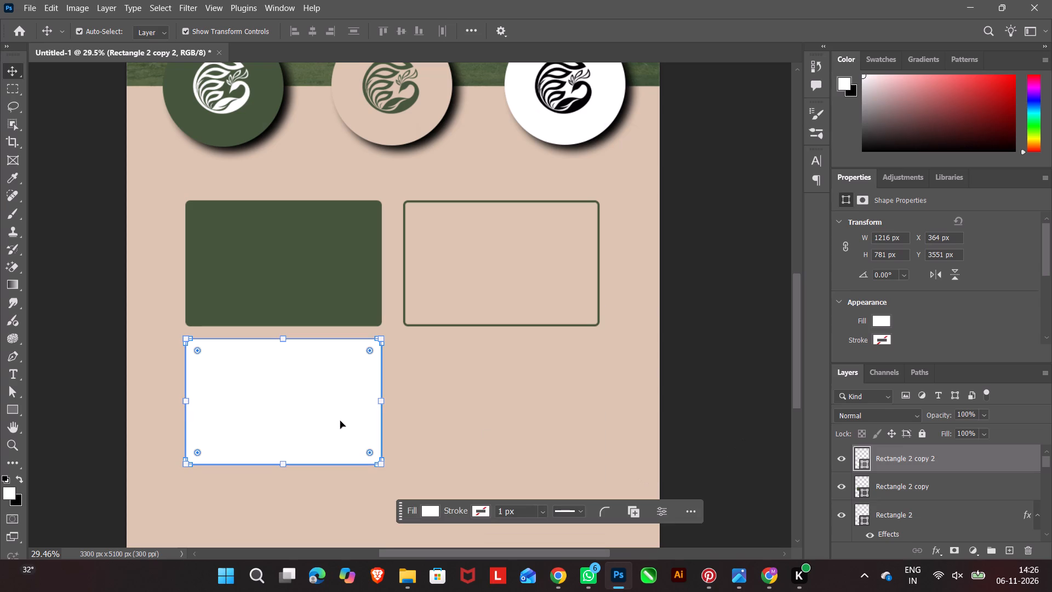
Duplicate the white card about 1346 px to its right, placing the copy beneath the beige card.
{"action": "left_click", "coordinate": [494, 274]}
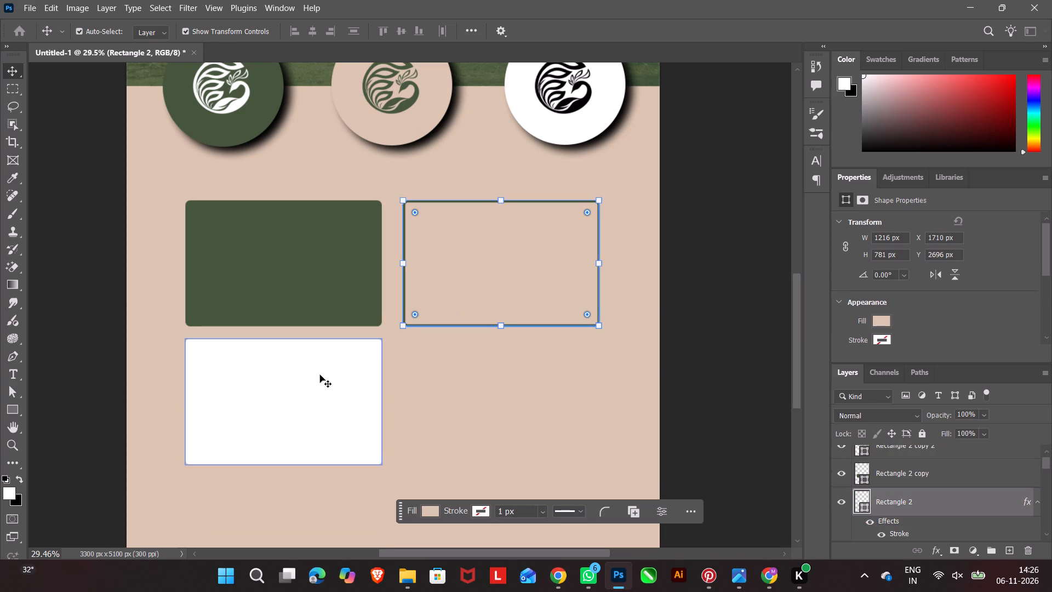
{"action": "left_click_drag", "start_coordinate": [299, 392], "coordinate": [523, 394], "text": "alt"}
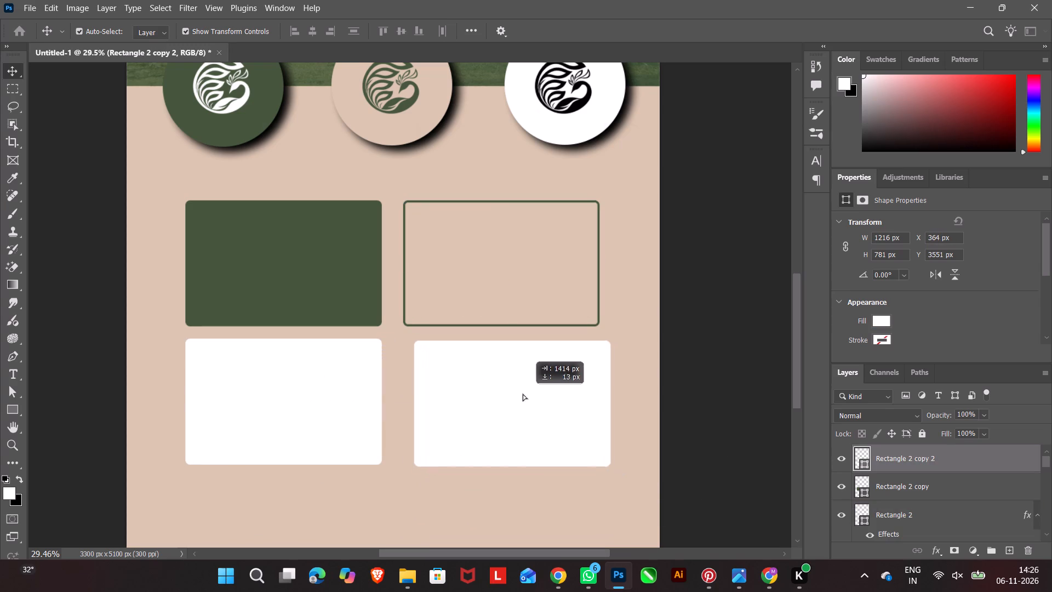
{"action": "left_click_drag", "start_coordinate": [523, 394], "coordinate": [514, 392], "text": "alt"}
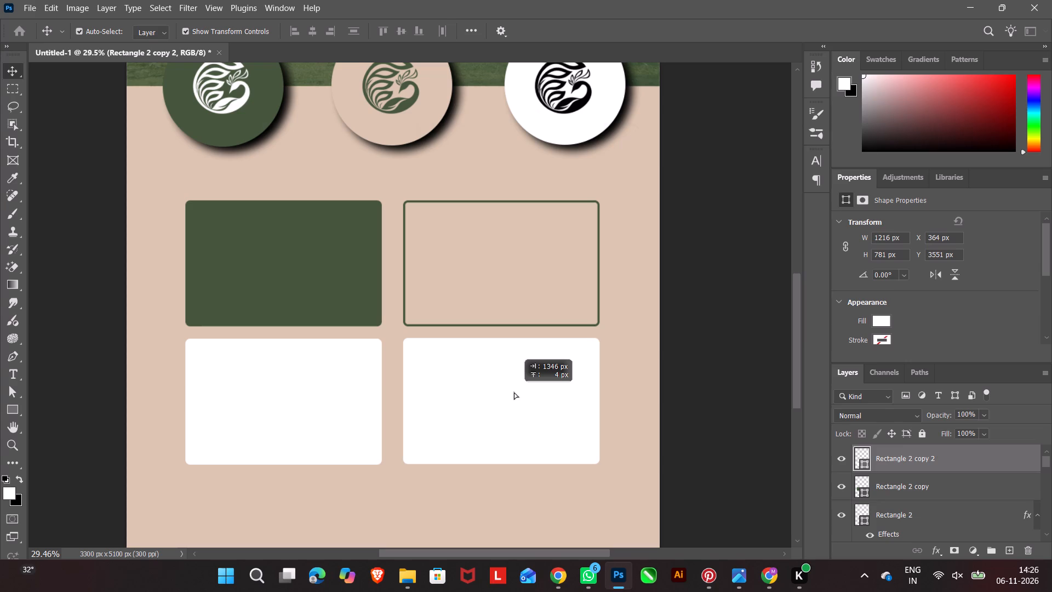
{"action": "left_click_drag", "start_coordinate": [514, 392], "coordinate": [515, 392], "text": "alt"}
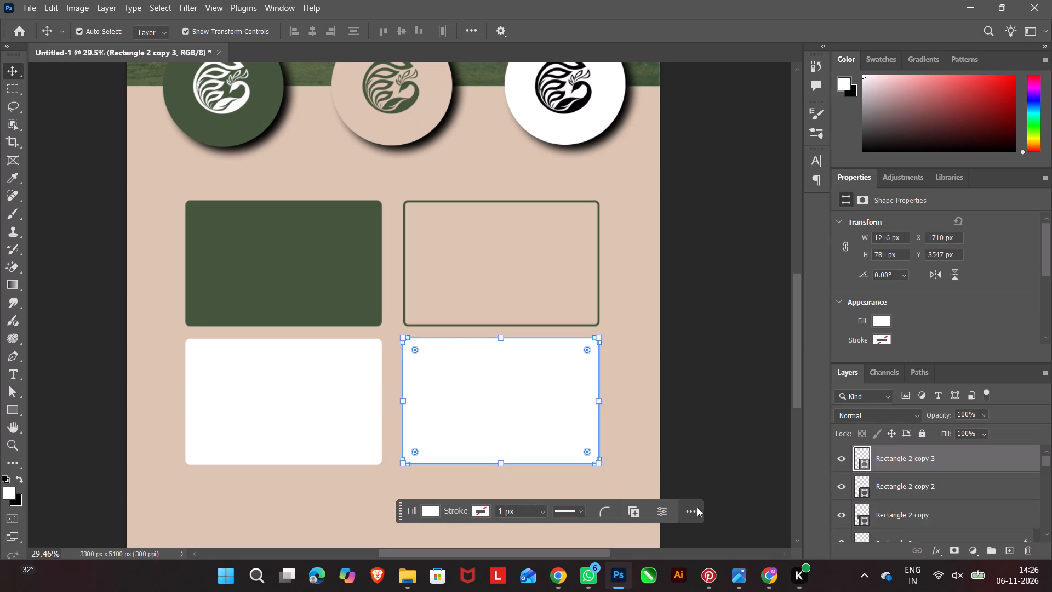
Add a Stroke effect with the metallic gold gradient preset at 250 px to the white card beneath the beige one.
{"action": "left_click", "coordinate": [933, 551]}
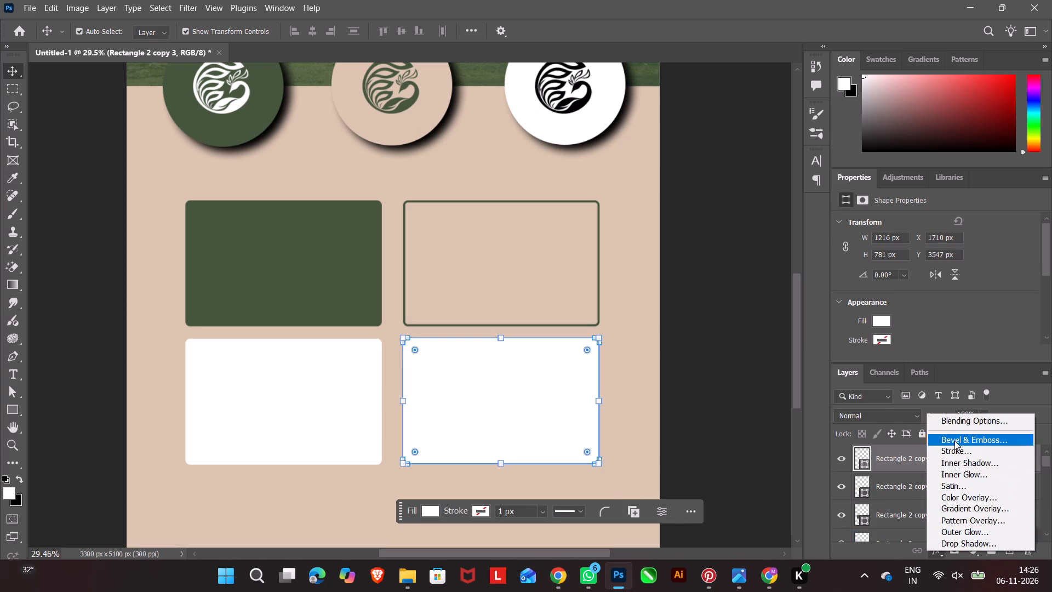
{"action": "left_click", "coordinate": [956, 451]}
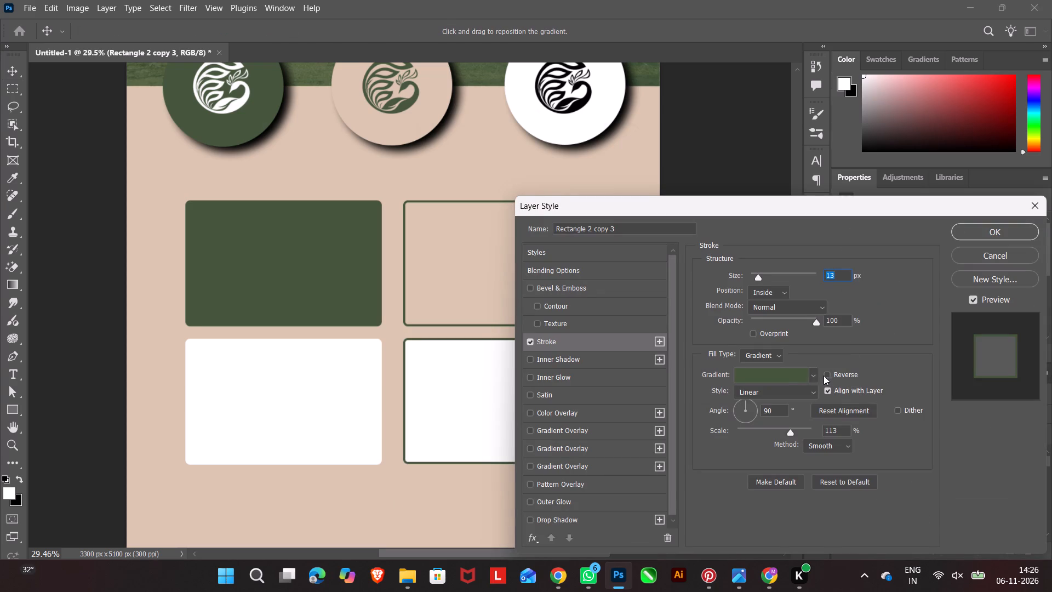
{"action": "left_click", "coordinate": [809, 373]}
{"action": "left_click", "coordinate": [793, 407]}
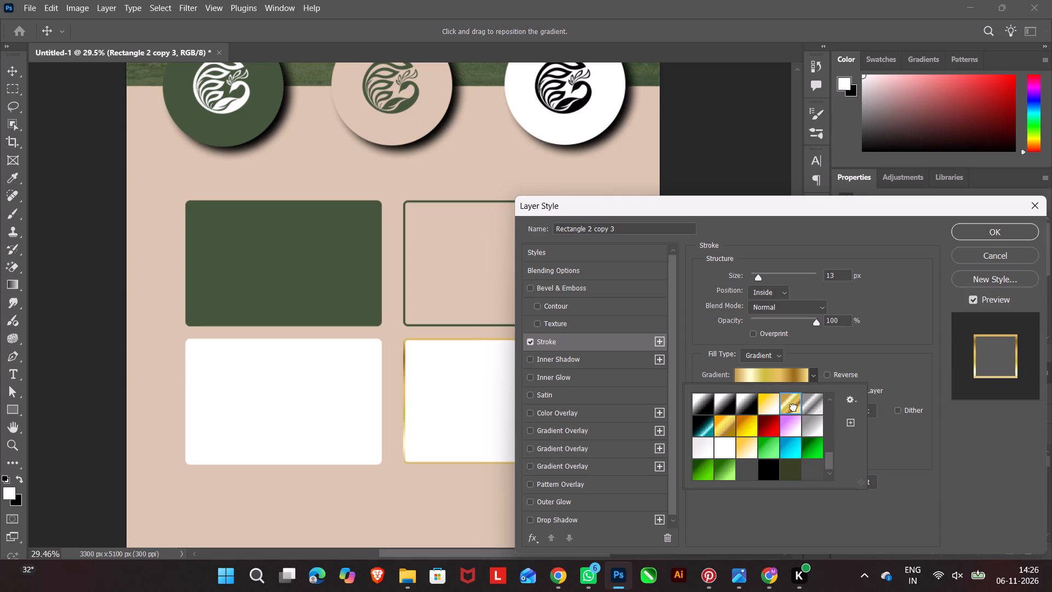
{"action": "left_click_drag", "start_coordinate": [760, 277], "coordinate": [871, 268]}
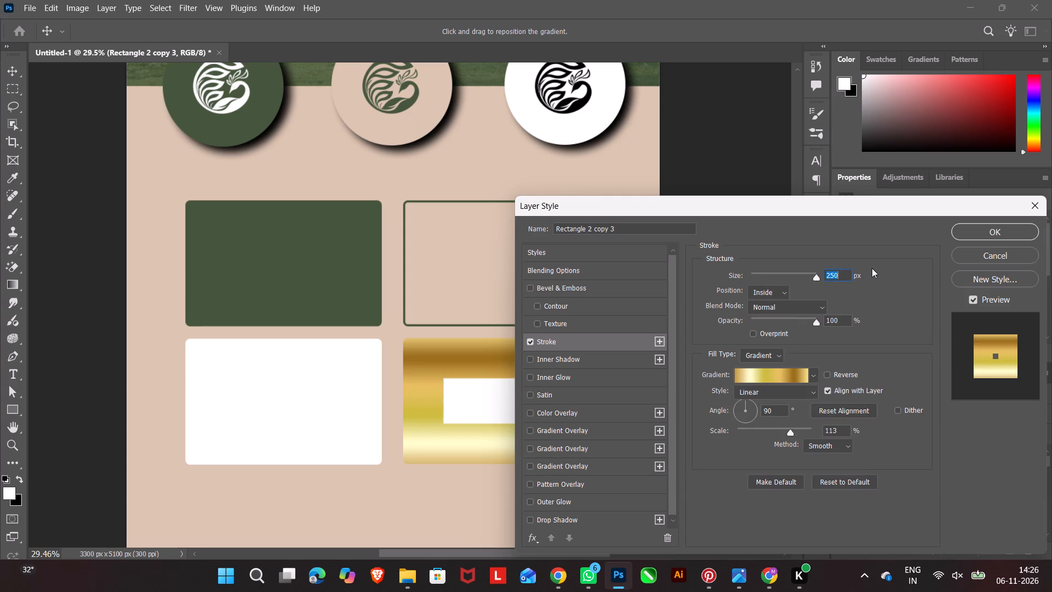
{"action": "left_click", "coordinate": [984, 230]}
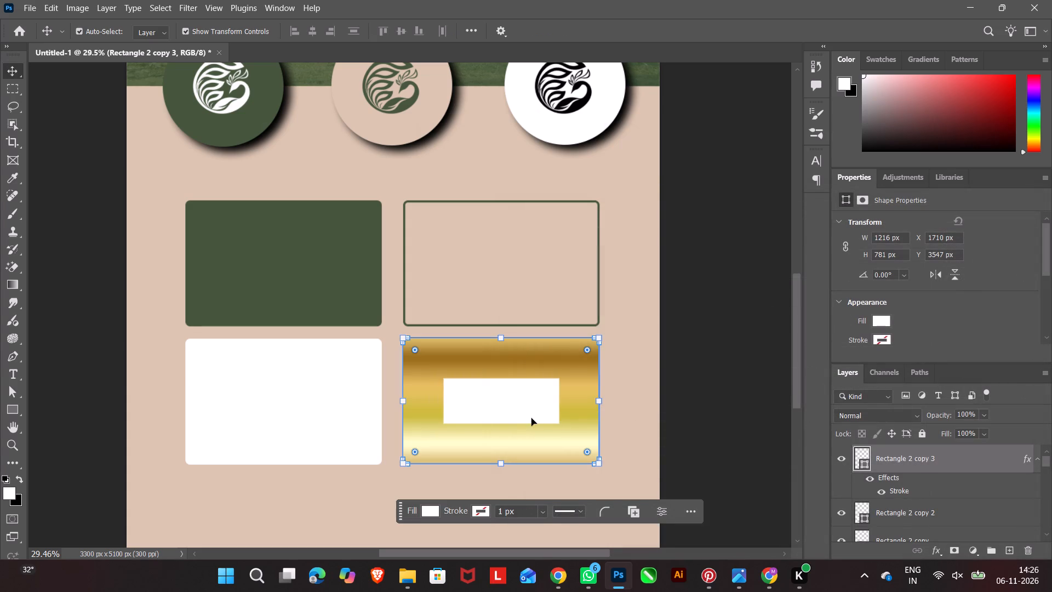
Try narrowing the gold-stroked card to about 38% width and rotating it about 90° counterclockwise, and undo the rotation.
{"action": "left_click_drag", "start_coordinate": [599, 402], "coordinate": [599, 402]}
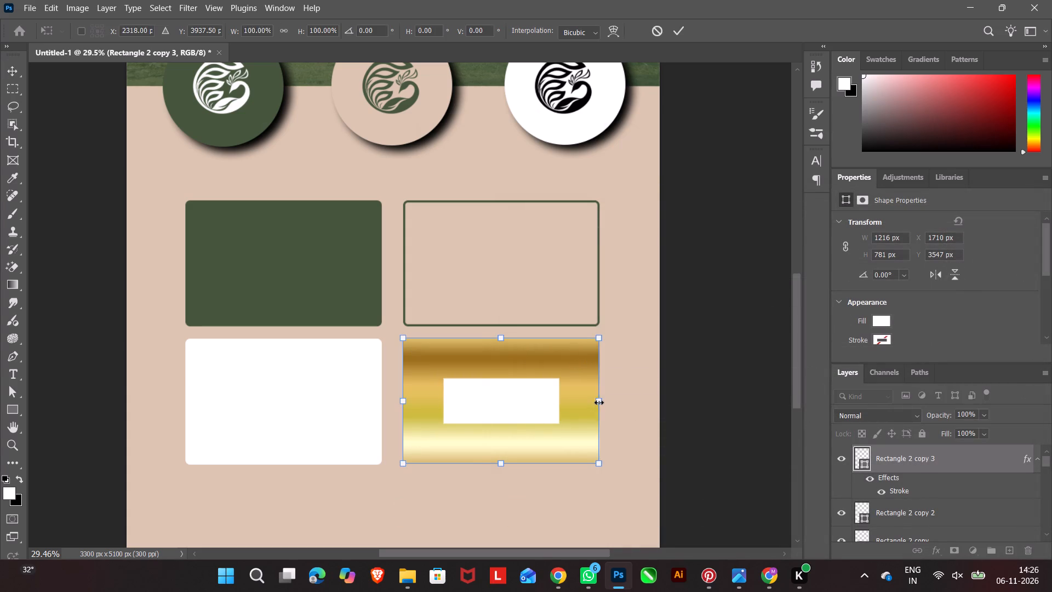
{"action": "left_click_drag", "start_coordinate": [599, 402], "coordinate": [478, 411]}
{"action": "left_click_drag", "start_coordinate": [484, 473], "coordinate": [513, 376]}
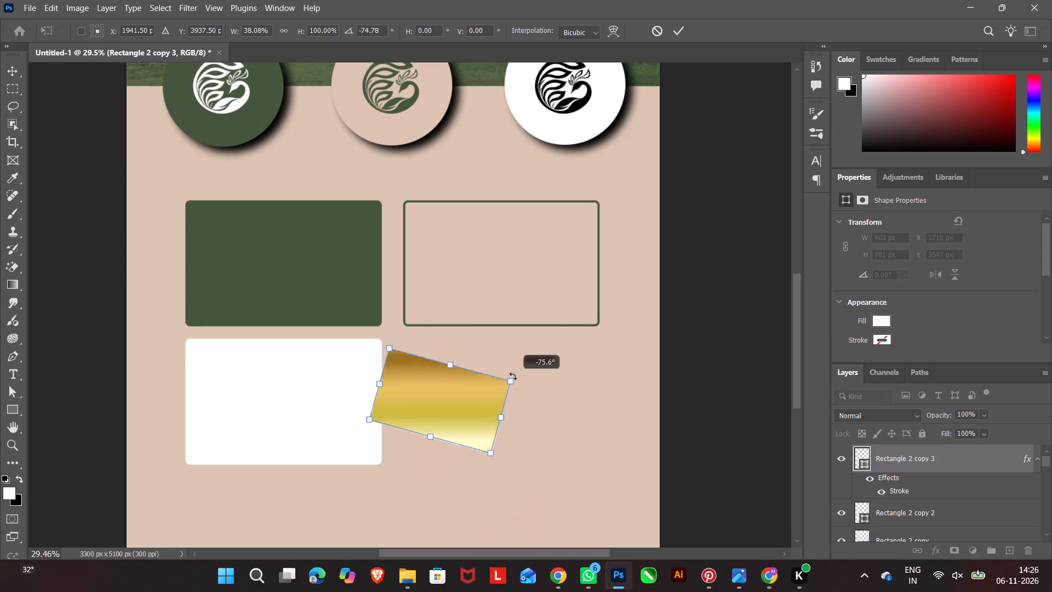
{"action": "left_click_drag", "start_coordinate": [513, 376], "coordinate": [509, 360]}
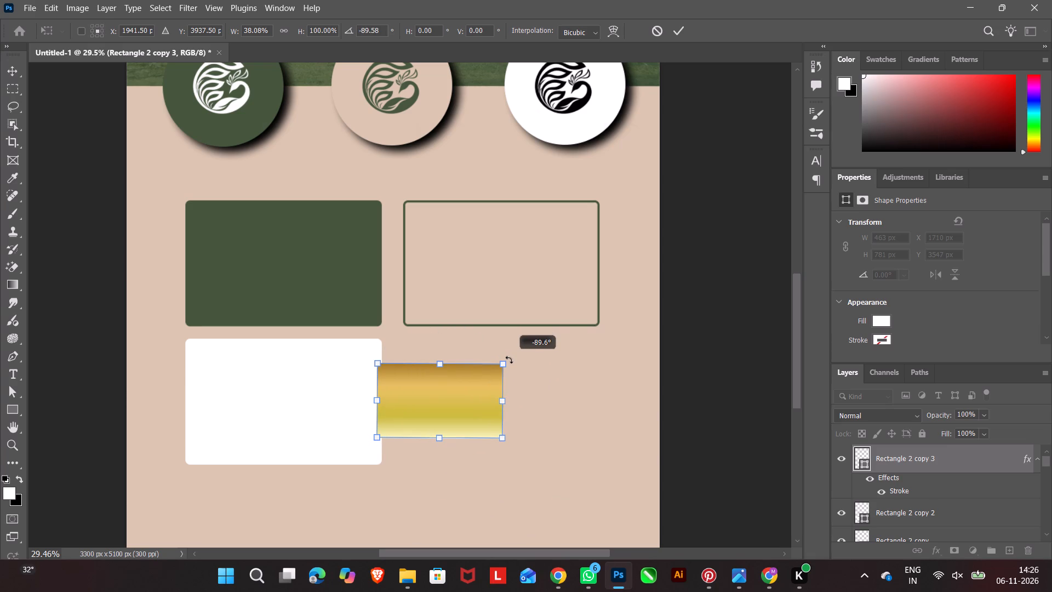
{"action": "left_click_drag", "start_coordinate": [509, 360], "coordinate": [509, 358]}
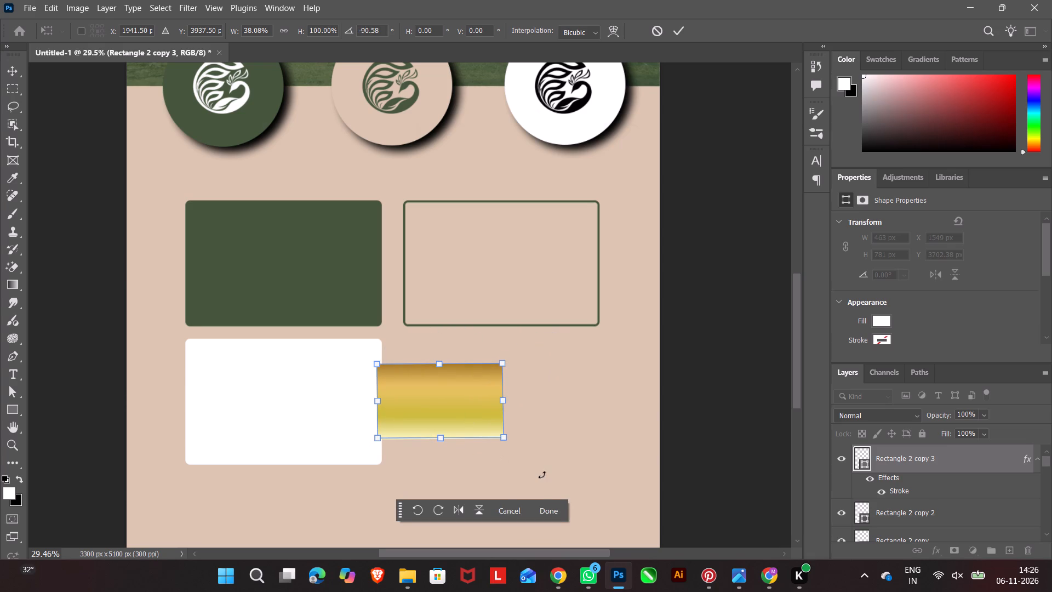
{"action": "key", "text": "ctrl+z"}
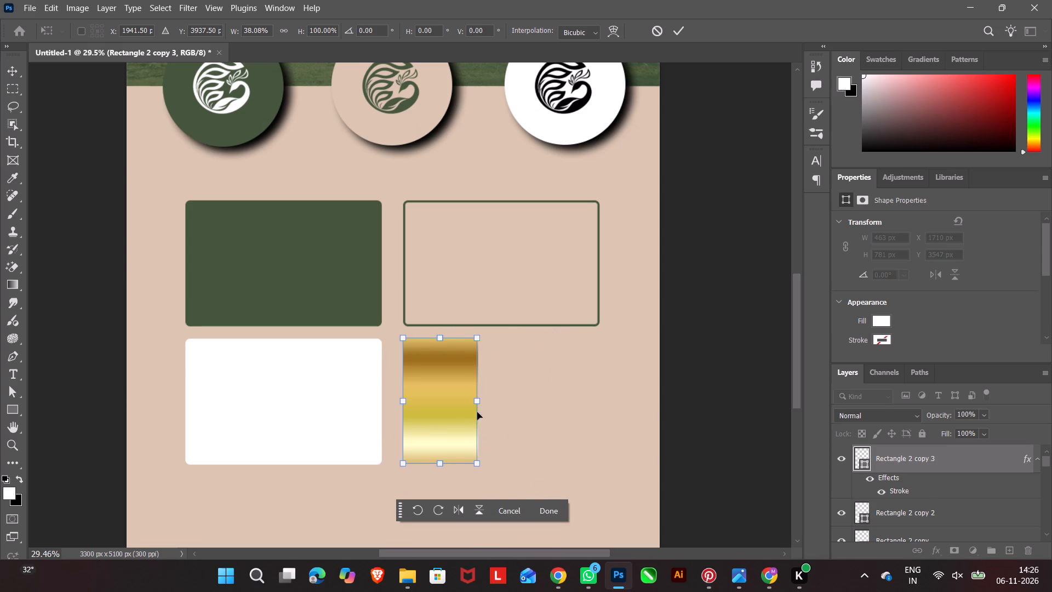
Resize the gold-stroked card to about 809 × 479 px so the gradient covers its whole face, and commit the transform.
{"action": "left_click_drag", "start_coordinate": [475, 402], "coordinate": [616, 401]}
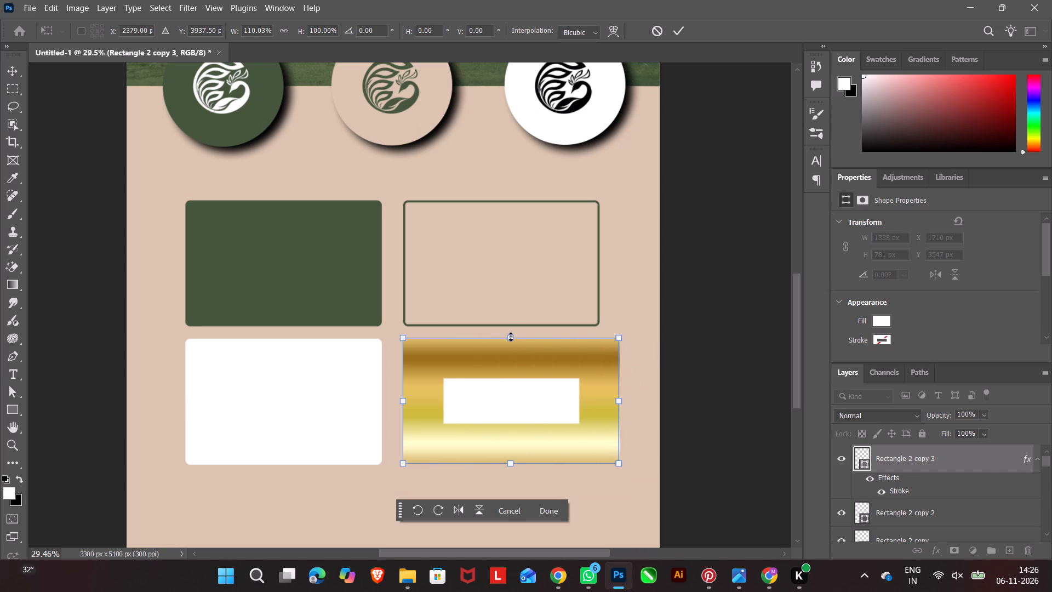
{"action": "left_click_drag", "start_coordinate": [511, 337], "coordinate": [515, 385]}
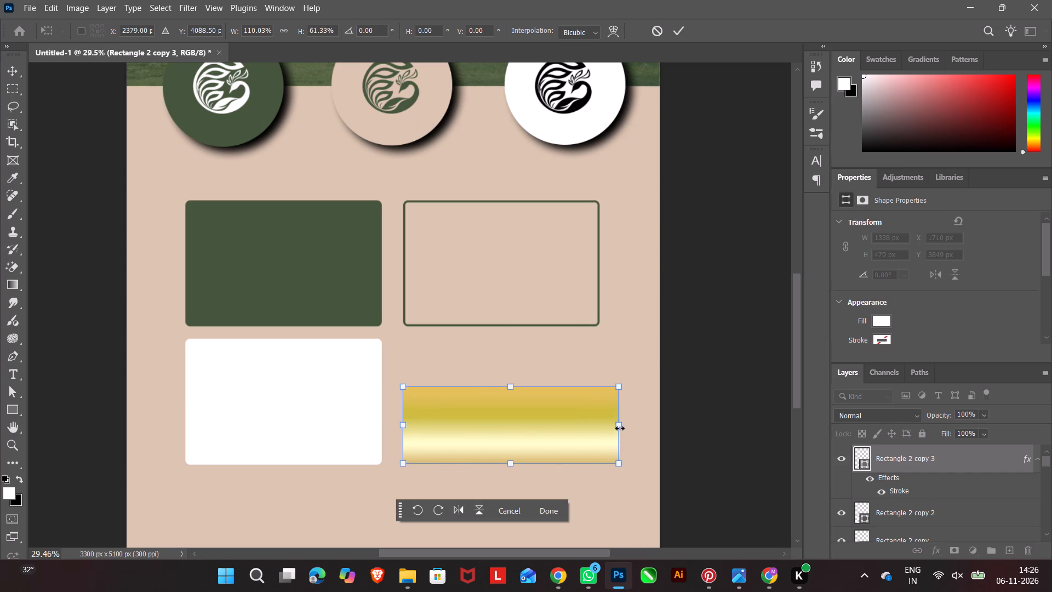
{"action": "left_click_drag", "start_coordinate": [620, 428], "coordinate": [534, 425]}
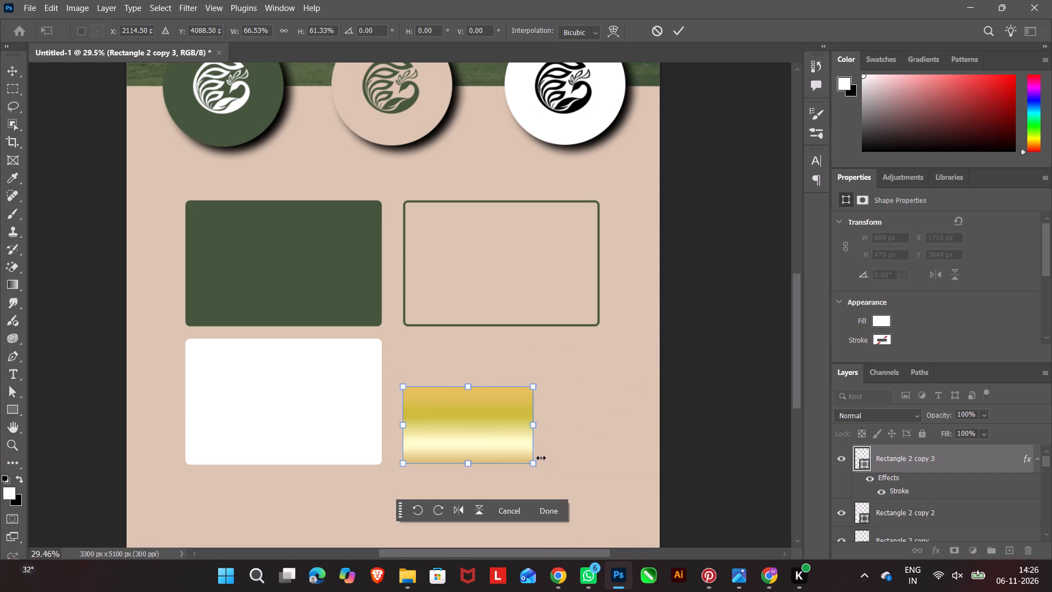
{"action": "left_click", "coordinate": [555, 510]}
{"action": "left_click", "coordinate": [691, 433]}
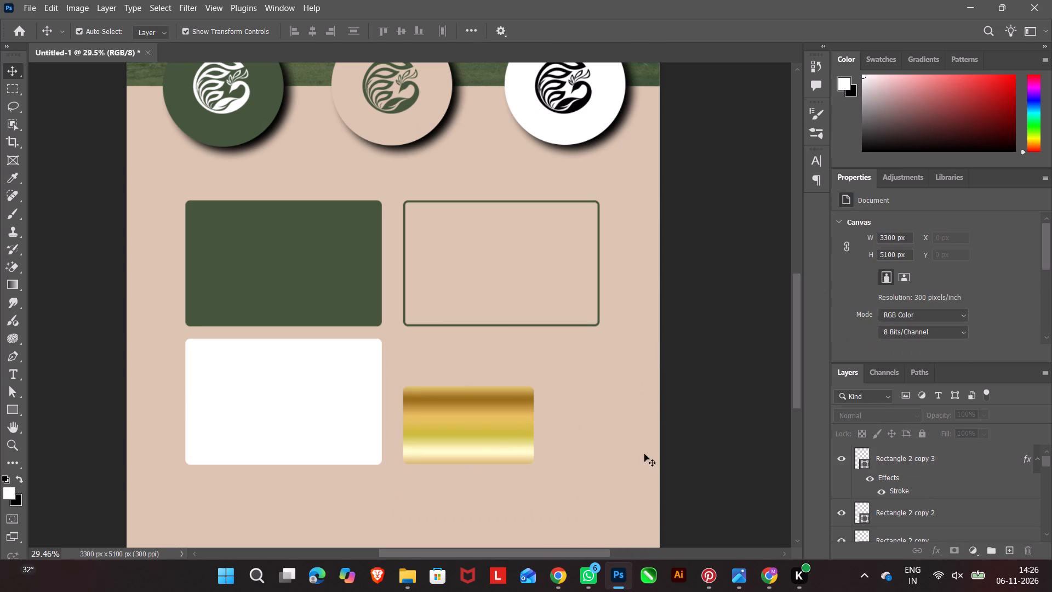
Move the gold card to about X 1914 px, Y 3774 px, centred beneath the beige card.
{"action": "left_click_drag", "start_coordinate": [479, 430], "coordinate": [511, 397]}
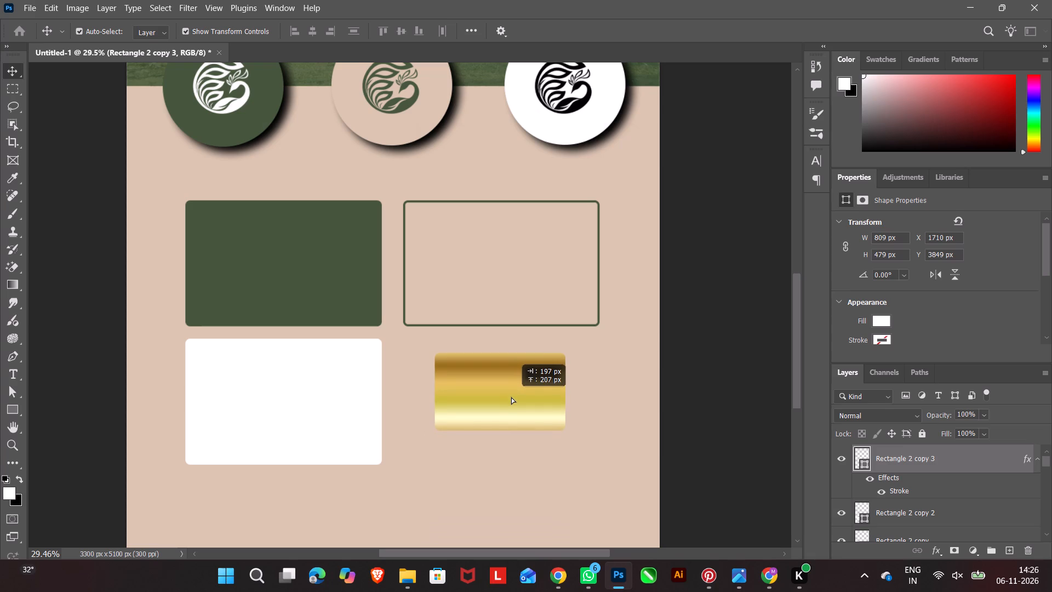
{"action": "left_click_drag", "start_coordinate": [511, 397], "coordinate": [513, 418]}
Widen the gold card to about 1216 × 482 px, matching the beige card's width at X 1710 px, and commit the transform.
{"action": "left_click", "coordinate": [334, 316]}
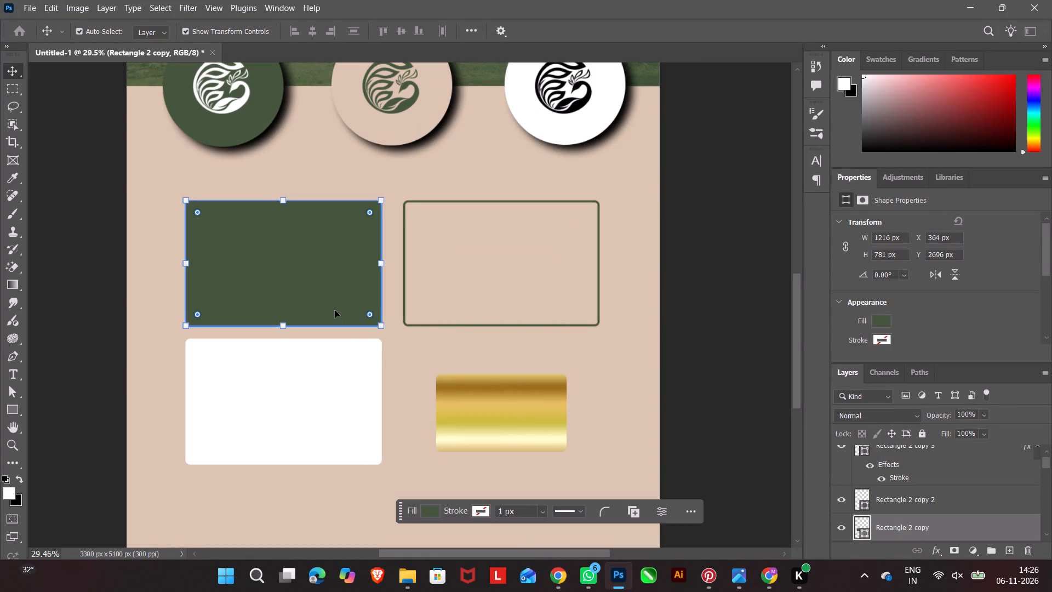
{"action": "left_click", "coordinate": [321, 387]}
{"action": "left_click", "coordinate": [456, 407]}
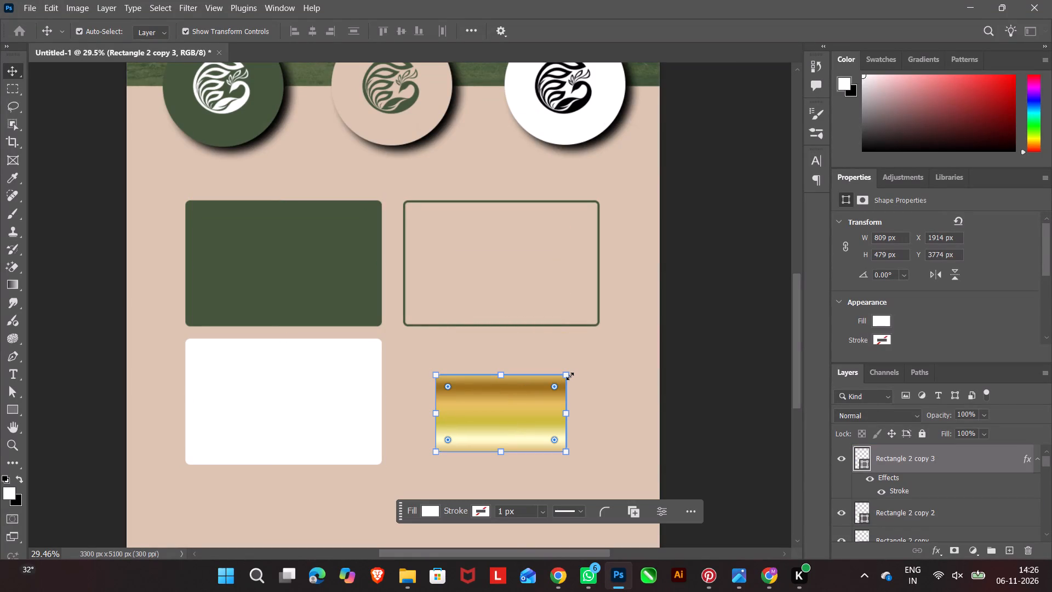
{"action": "left_click_drag", "start_coordinate": [568, 373], "coordinate": [598, 332]}
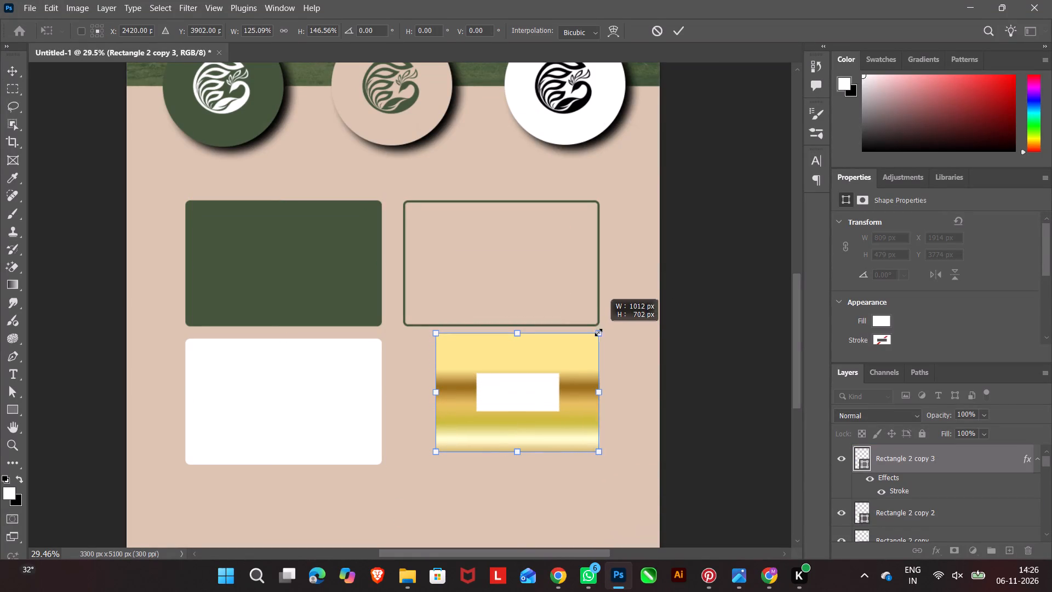
{"action": "left_click_drag", "start_coordinate": [598, 332], "coordinate": [541, 367]}
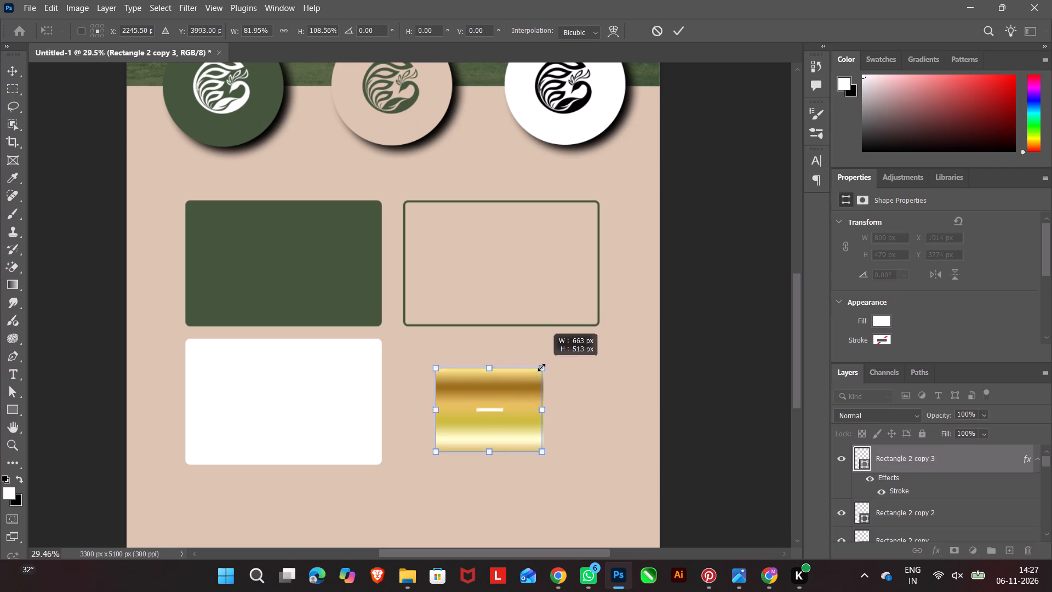
{"action": "left_click_drag", "start_coordinate": [541, 367], "coordinate": [578, 379]}
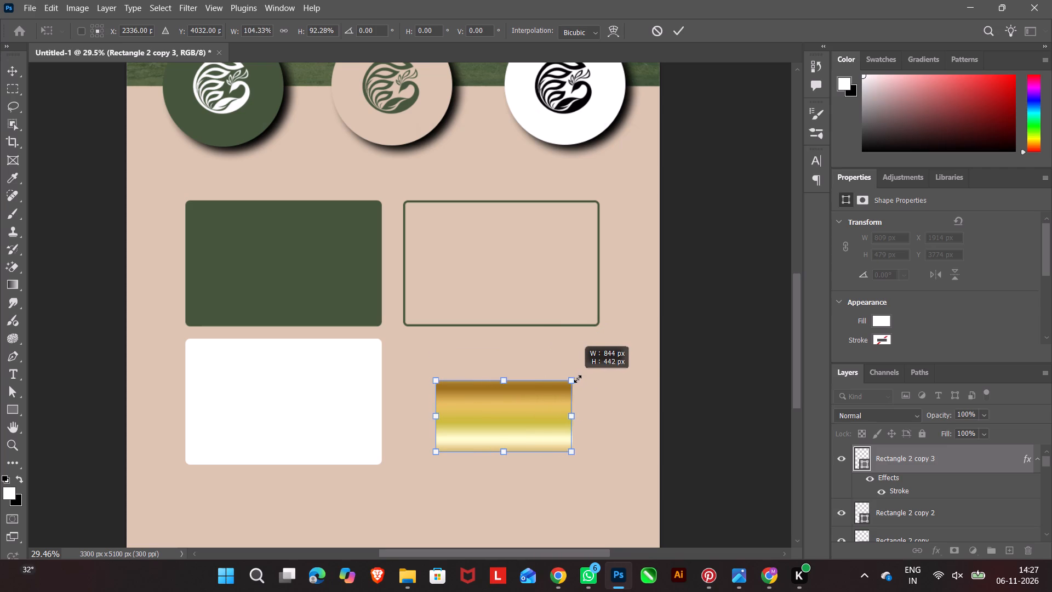
{"action": "left_click_drag", "start_coordinate": [578, 379], "coordinate": [592, 378]}
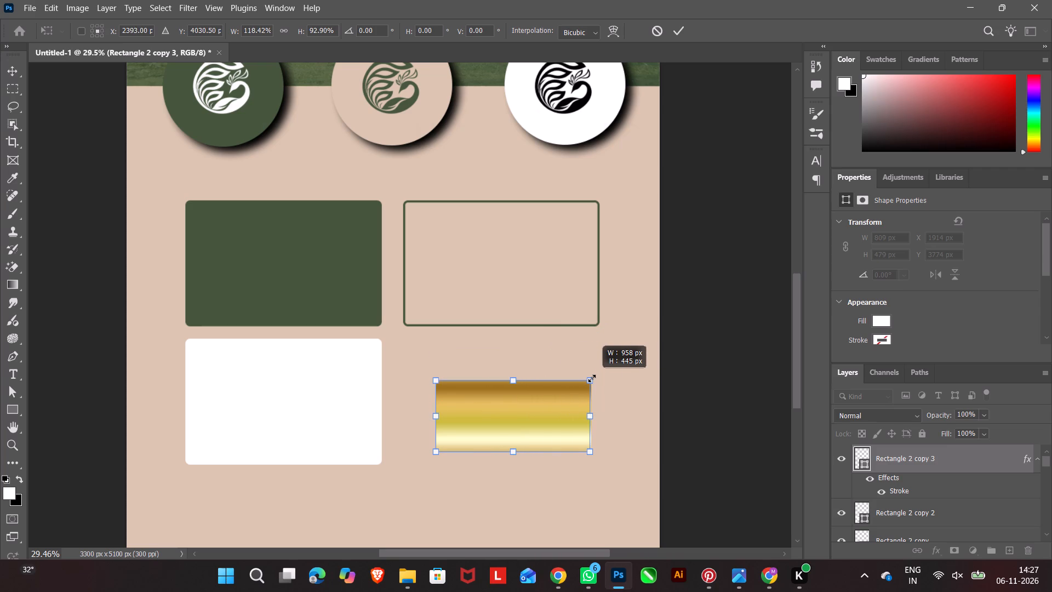
{"action": "left_click_drag", "start_coordinate": [592, 378], "coordinate": [597, 378]}
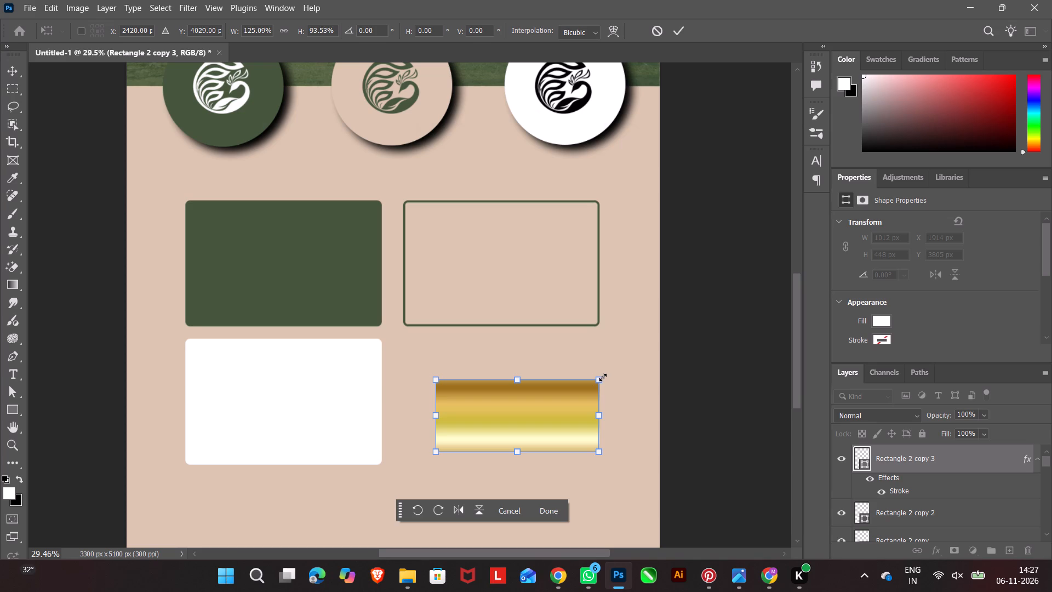
{"action": "left_click_drag", "start_coordinate": [599, 377], "coordinate": [595, 363]}
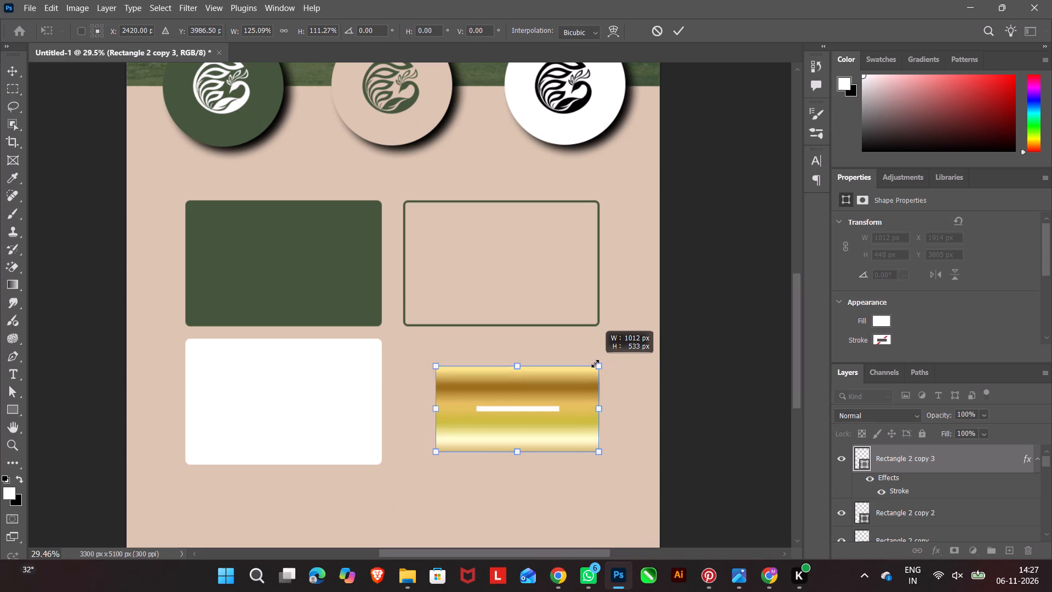
{"action": "left_click_drag", "start_coordinate": [595, 363], "coordinate": [594, 372]}
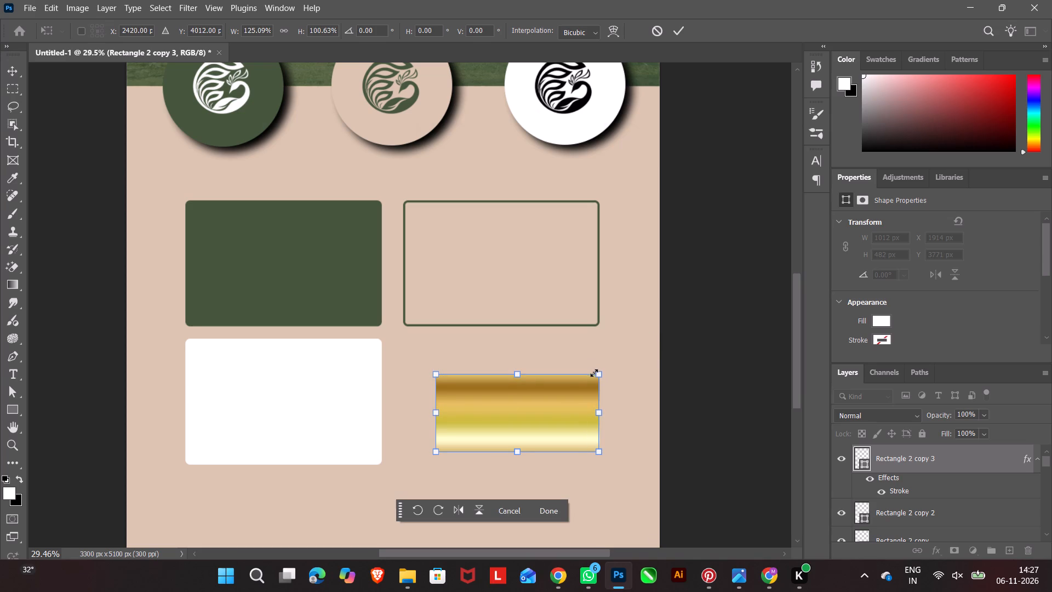
{"action": "left_click_drag", "start_coordinate": [434, 413], "coordinate": [403, 413]}
{"action": "left_click", "coordinate": [548, 513]}
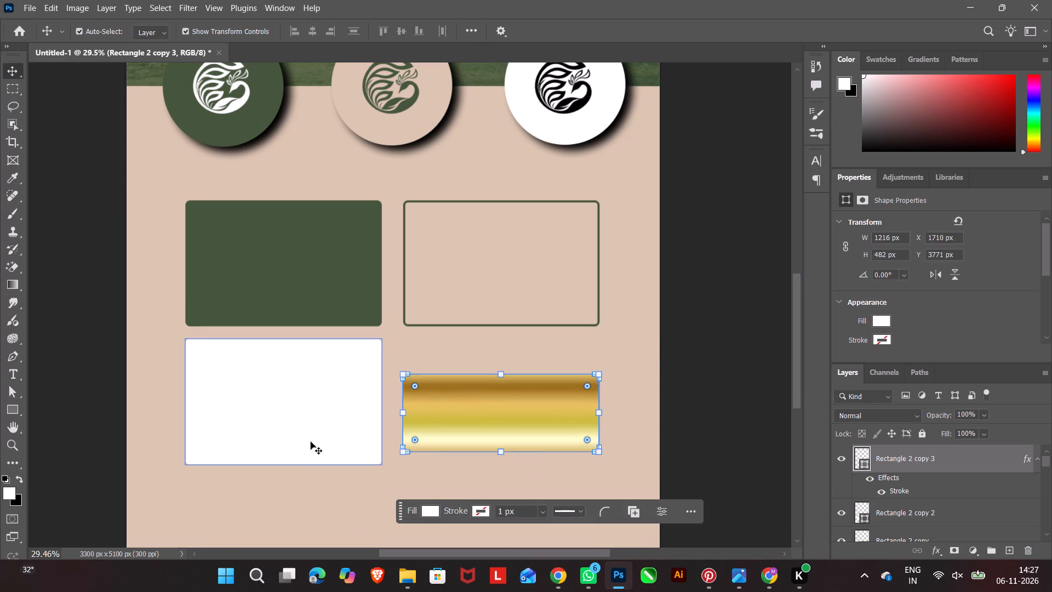
Shorten the white card to about 482 px high at Y 3771 px, aligned with the gold card, and commit.
{"action": "left_click", "coordinate": [311, 442]}
{"action": "left_click_drag", "start_coordinate": [285, 464], "coordinate": [287, 453]}
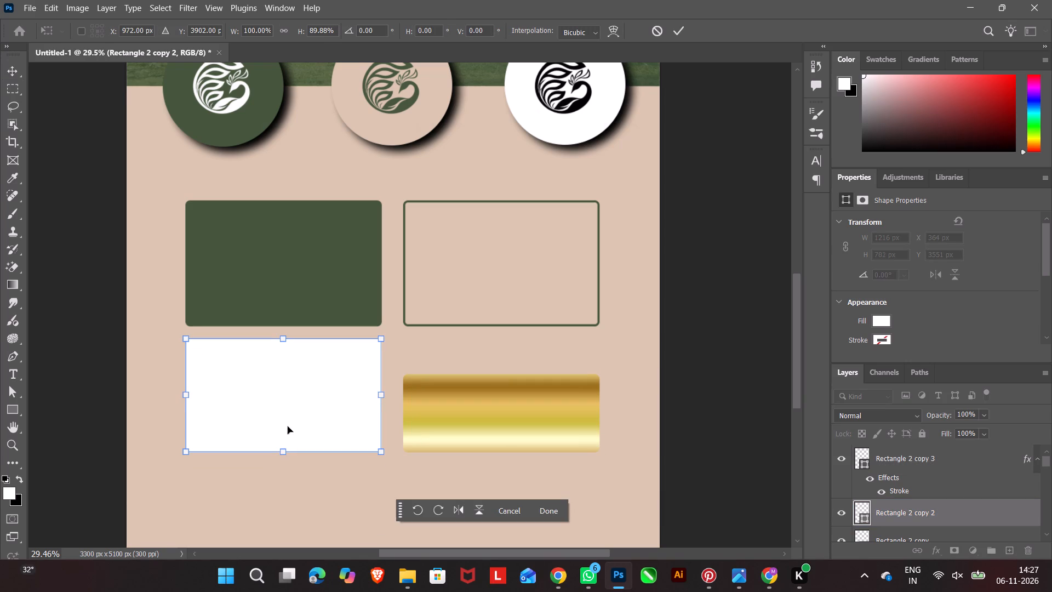
{"action": "left_click_drag", "start_coordinate": [283, 339], "coordinate": [283, 370]}
{"action": "left_click", "coordinate": [270, 308]}
{"action": "left_click", "coordinate": [554, 510]}
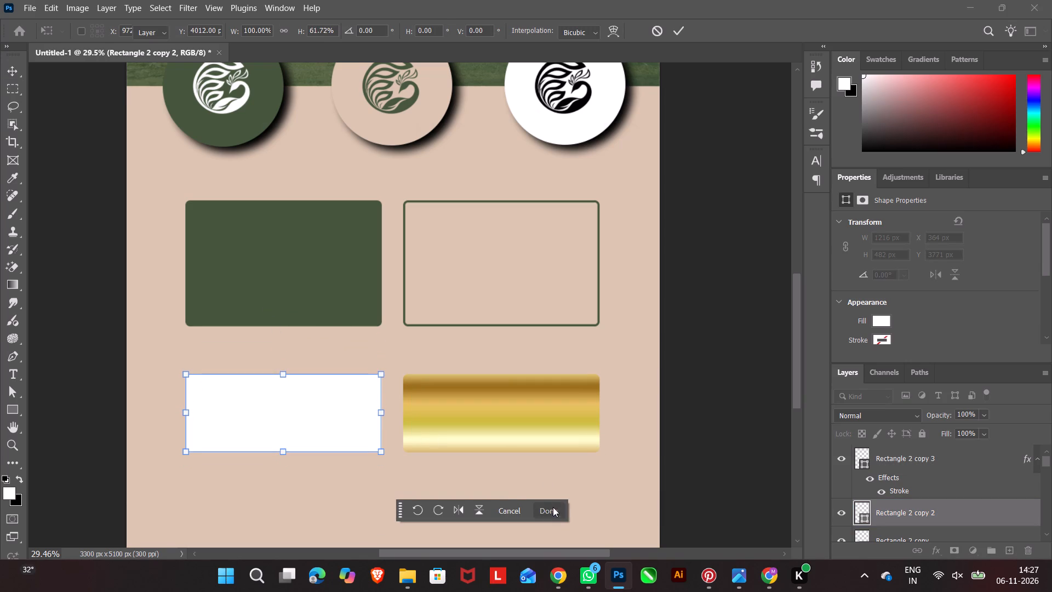
Shorten the outlined beige card to about 487 px high, using the gold card as reference, and place it at X 1710 px, Y 2696 px.
{"action": "left_click", "coordinate": [493, 267]}
{"action": "left_click_drag", "start_coordinate": [500, 284], "coordinate": [501, 363]}
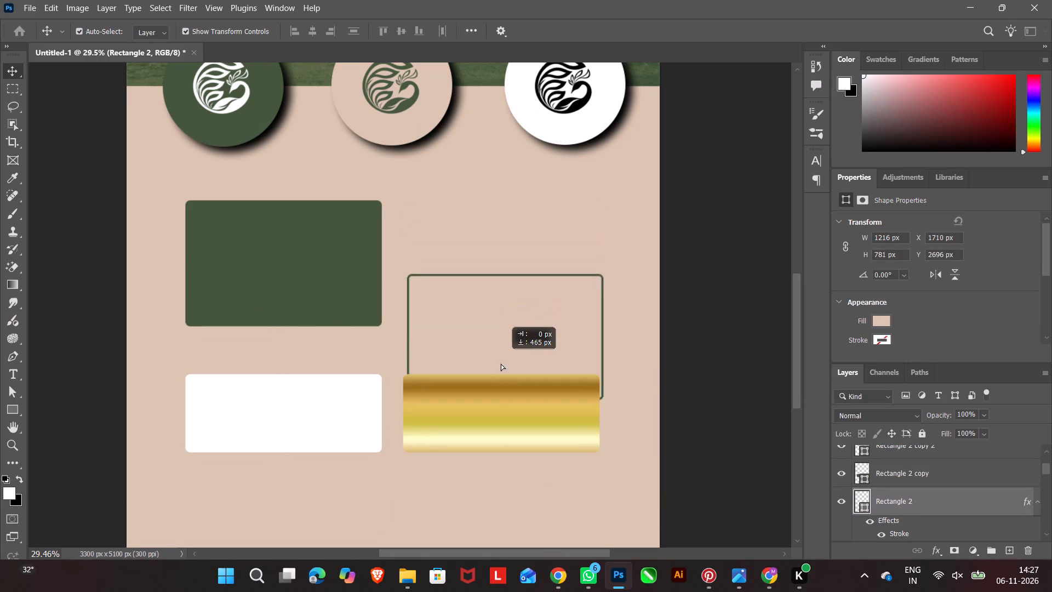
{"action": "left_click_drag", "start_coordinate": [501, 363], "coordinate": [491, 412]}
{"action": "left_click_drag", "start_coordinate": [494, 326], "coordinate": [495, 371]}
{"action": "left_click_drag", "start_coordinate": [495, 425], "coordinate": [514, 321]}
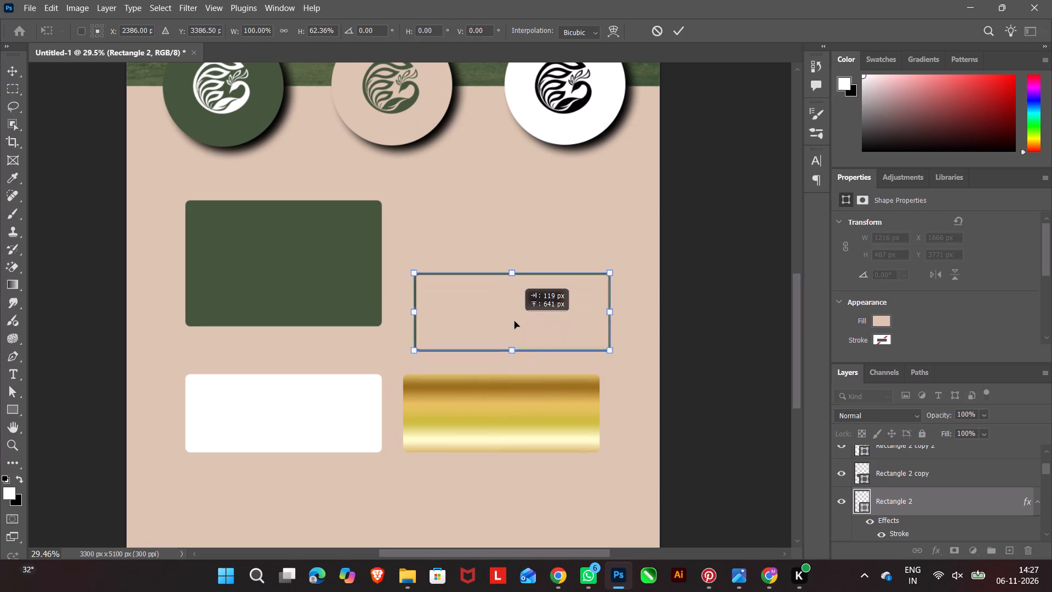
{"action": "left_click_drag", "start_coordinate": [514, 321], "coordinate": [499, 254]}
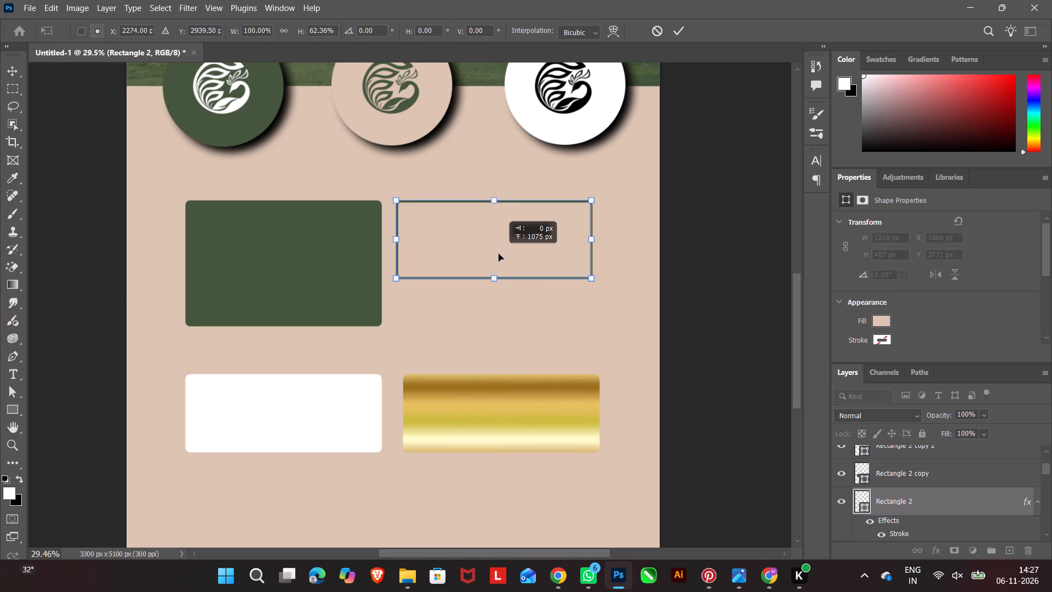
{"action": "left_click_drag", "start_coordinate": [499, 254], "coordinate": [500, 254]}
{"action": "left_click", "coordinate": [301, 275]}
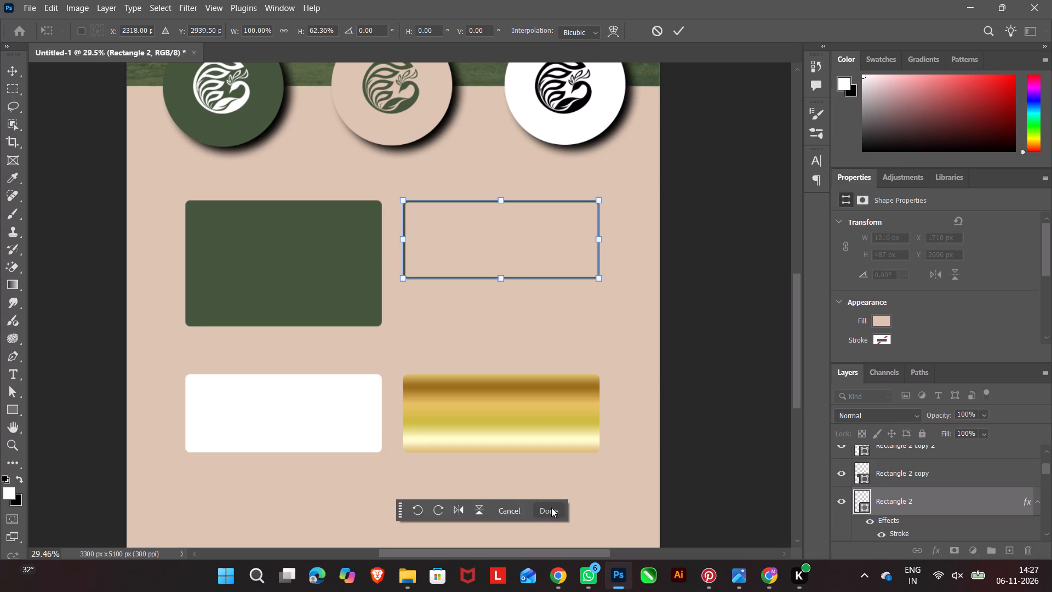
{"action": "left_click", "coordinate": [558, 513]}
Shorten the green card to about 487 px high, matching the outlined beige card beside it, and commit the transform.
{"action": "left_click", "coordinate": [317, 309]}
{"action": "left_click_drag", "start_coordinate": [283, 327], "coordinate": [283, 326]}
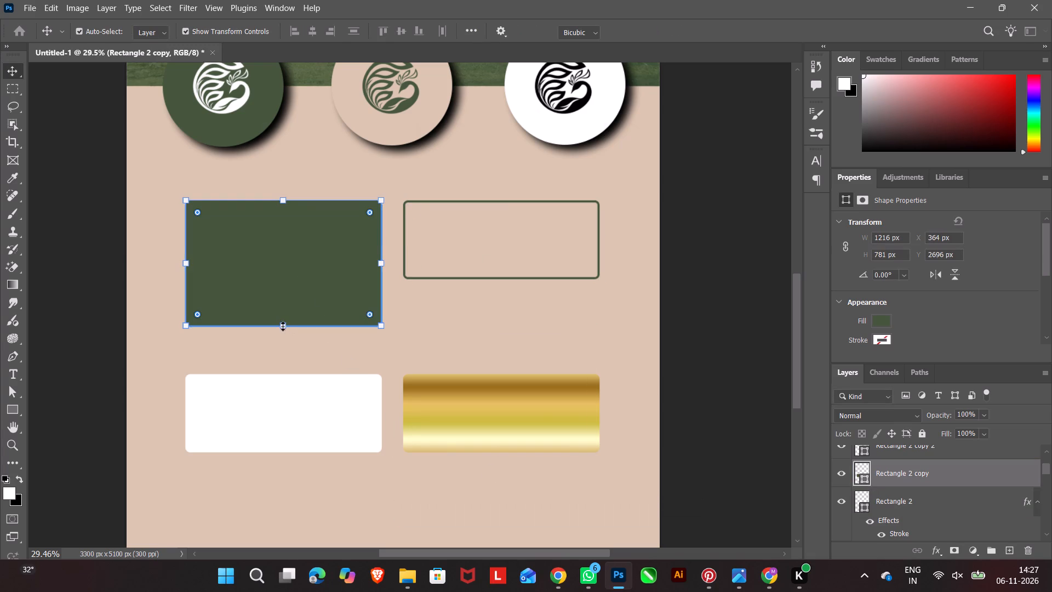
{"action": "left_click_drag", "start_coordinate": [283, 326], "coordinate": [285, 282]}
{"action": "left_click", "coordinate": [268, 414]}
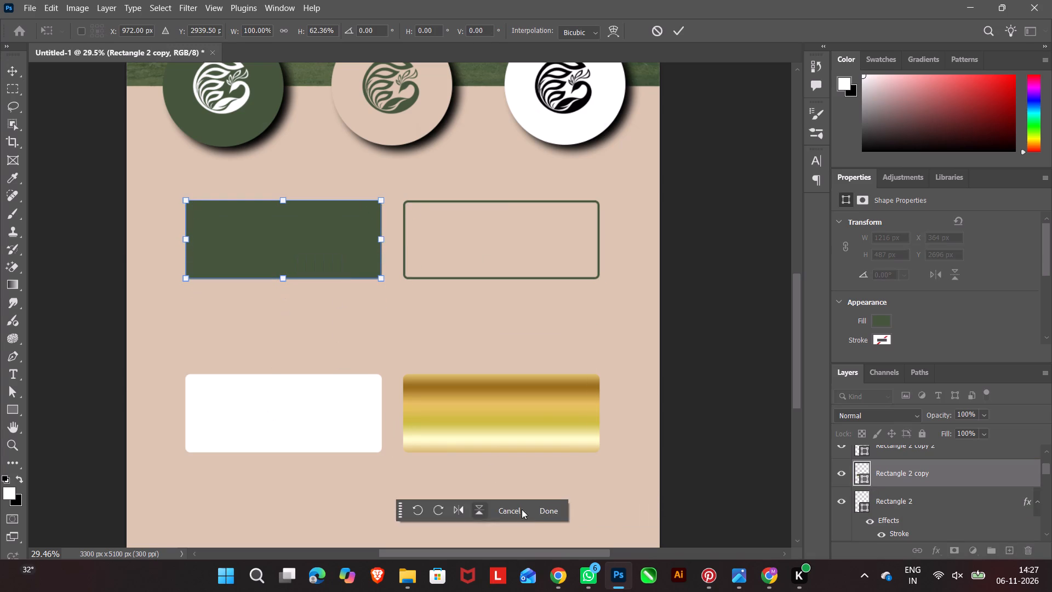
{"action": "left_click", "coordinate": [541, 511]}
Move the white and gold cards up to about Y 3415 px, each aligned beneath the card above it.
{"action": "left_click", "coordinate": [328, 419]}
{"action": "left_click_drag", "start_coordinate": [304, 427], "coordinate": [301, 390]}
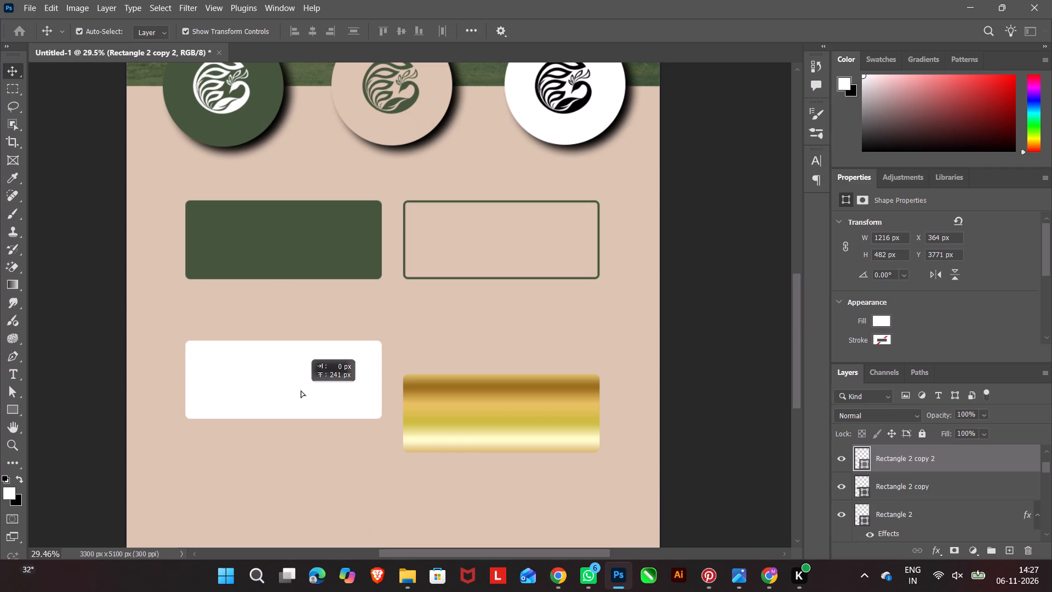
{"action": "left_click_drag", "start_coordinate": [301, 390], "coordinate": [303, 369]}
{"action": "left_click", "coordinate": [517, 447]}
{"action": "left_click_drag", "start_coordinate": [517, 434], "coordinate": [521, 396]}
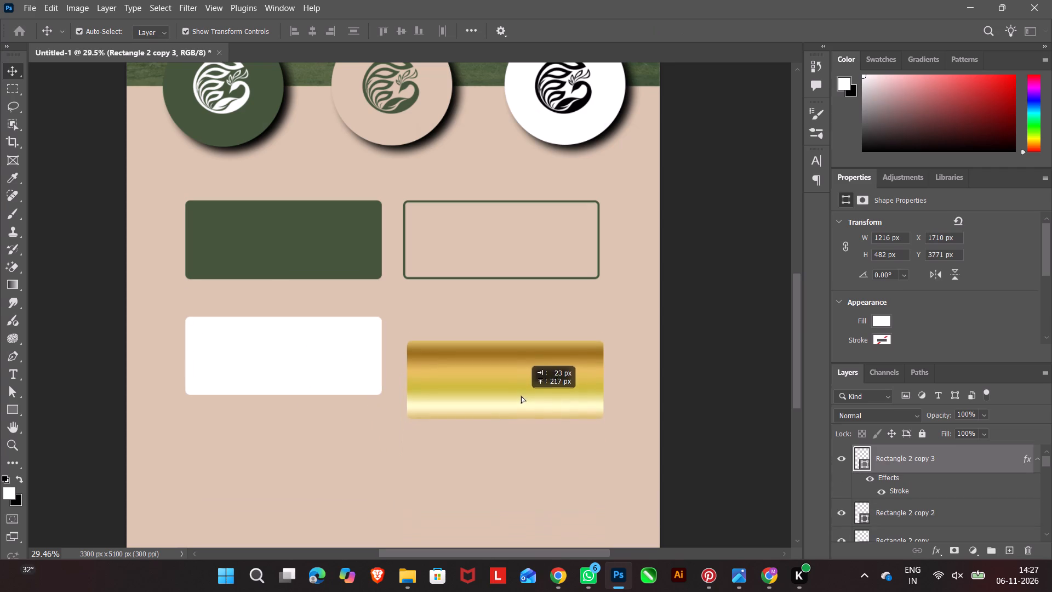
{"action": "left_click_drag", "start_coordinate": [521, 396], "coordinate": [518, 380]}
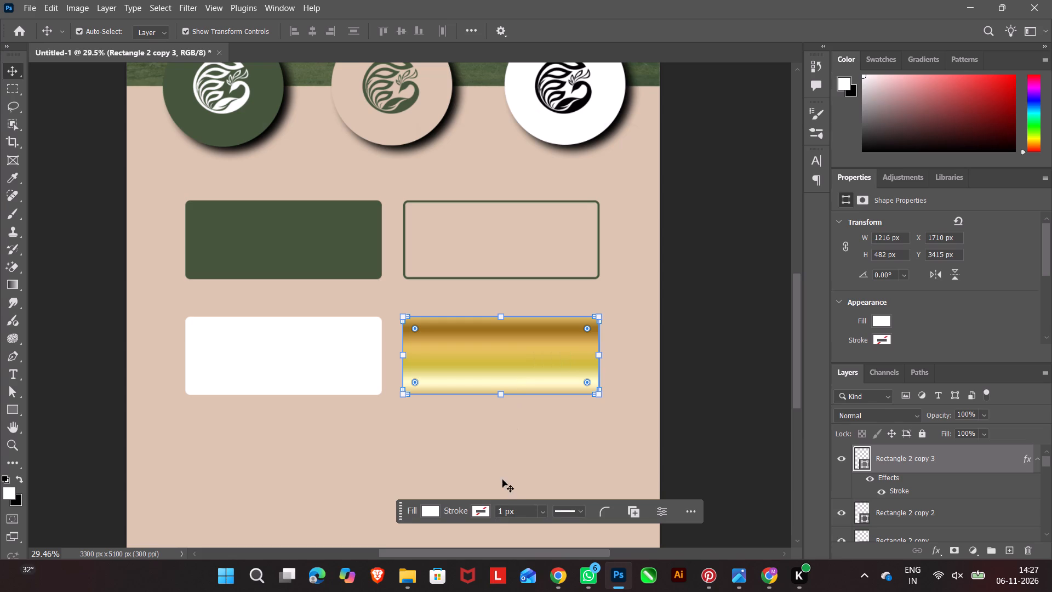
{"action": "left_click", "coordinate": [488, 453]}
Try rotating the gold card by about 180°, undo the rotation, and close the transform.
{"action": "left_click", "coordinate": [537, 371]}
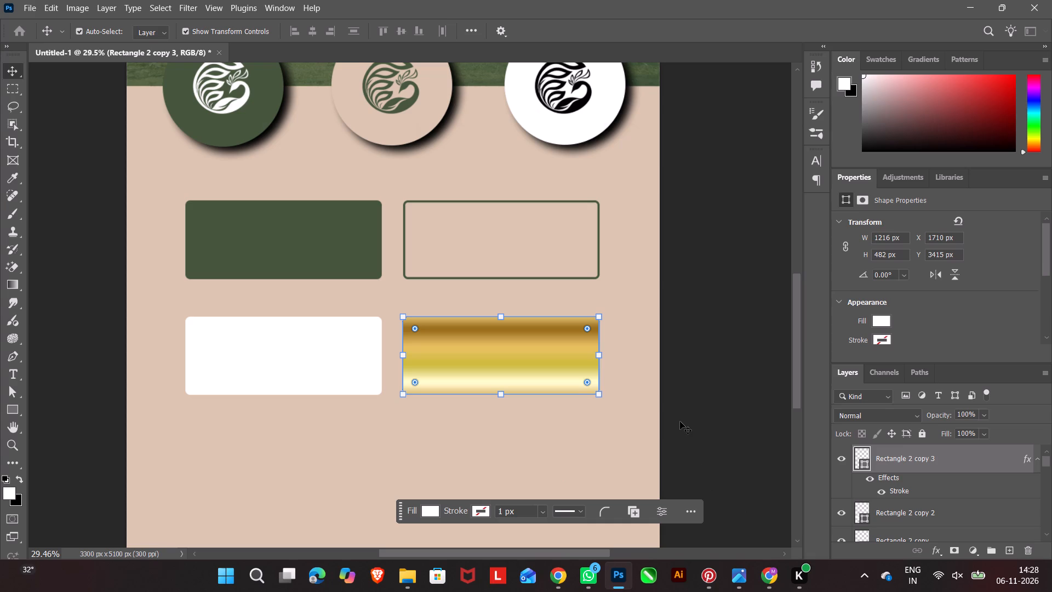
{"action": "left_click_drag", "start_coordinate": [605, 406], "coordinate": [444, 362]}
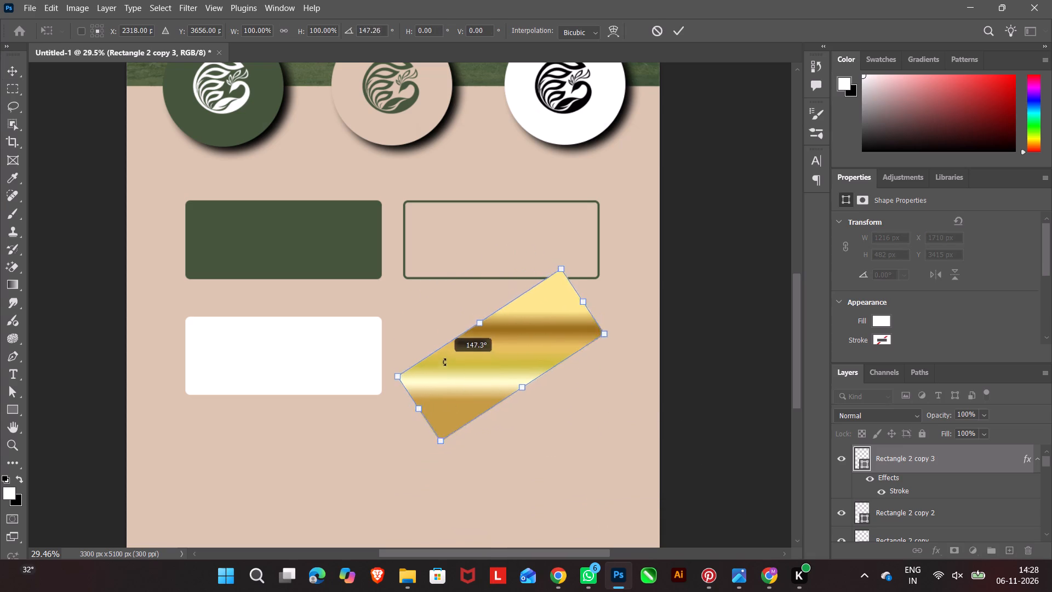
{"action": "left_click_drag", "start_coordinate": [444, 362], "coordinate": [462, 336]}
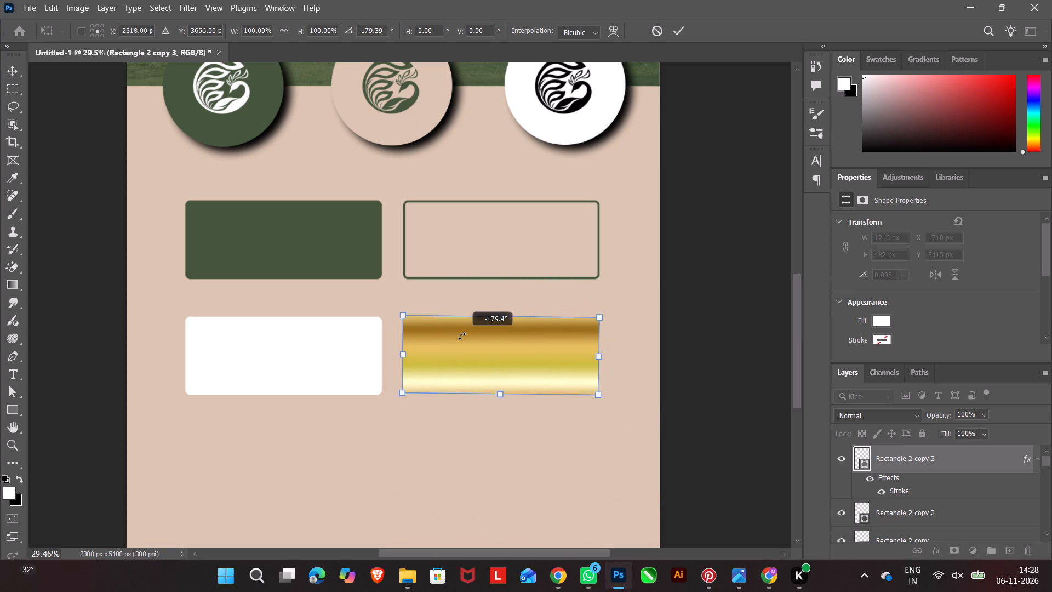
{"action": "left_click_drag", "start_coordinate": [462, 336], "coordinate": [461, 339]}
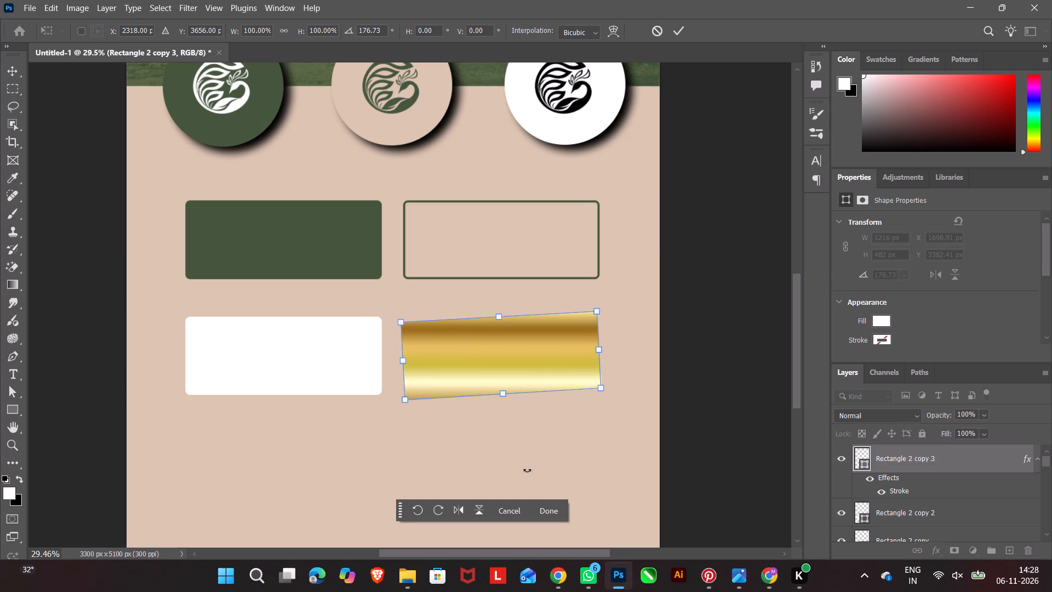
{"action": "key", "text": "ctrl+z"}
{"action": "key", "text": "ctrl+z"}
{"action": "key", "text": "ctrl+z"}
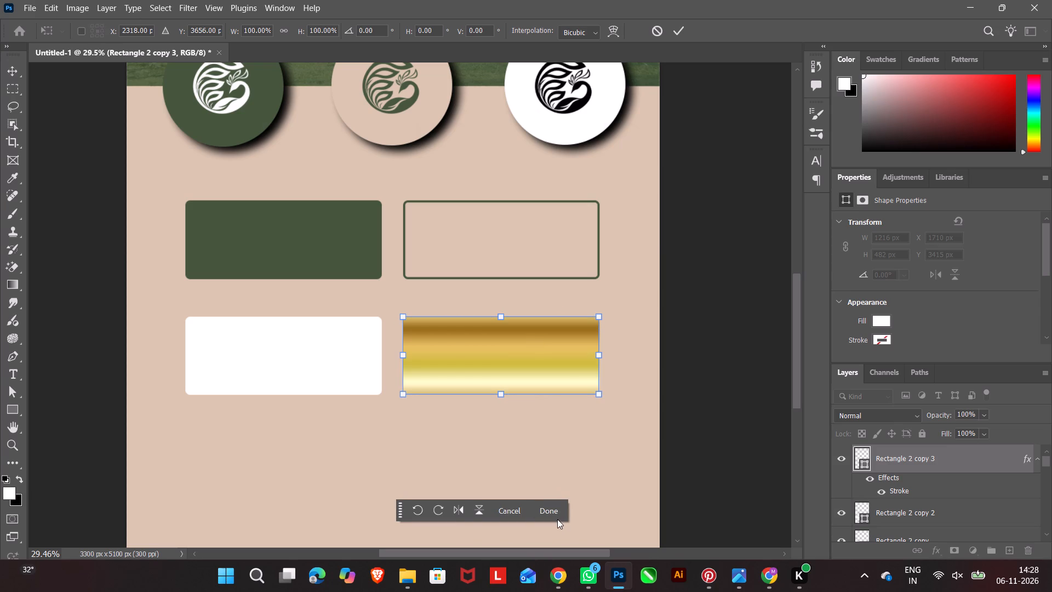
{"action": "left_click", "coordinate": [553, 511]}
Deselect the card and review the header, circle badges and four-card layout across the page.
{"action": "left_click", "coordinate": [699, 420]}
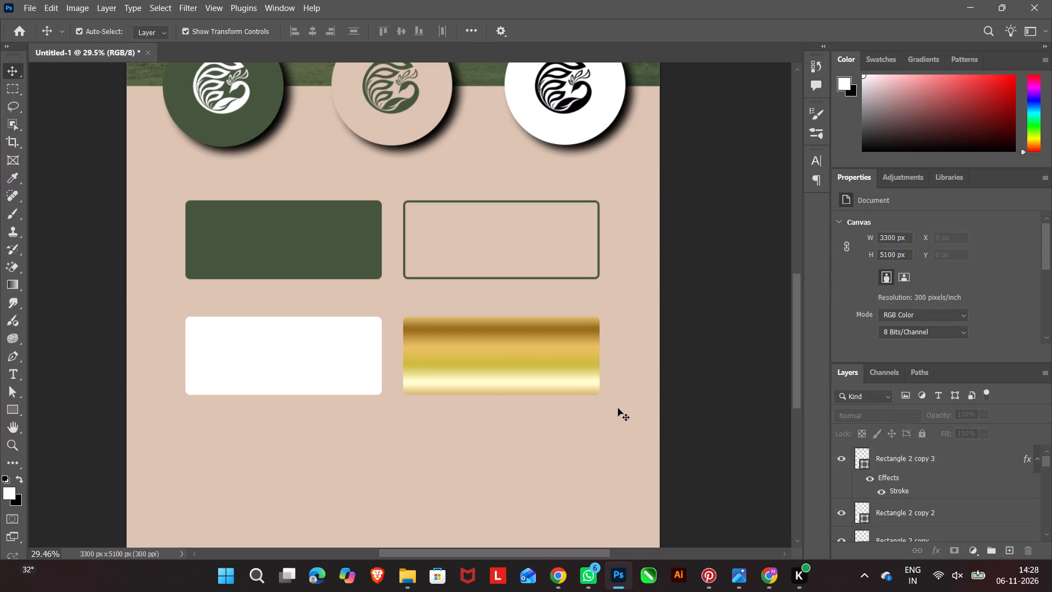
{"action": "scroll", "coordinate": [543, 431], "scroll_direction": "up", "scroll_amount": 8}
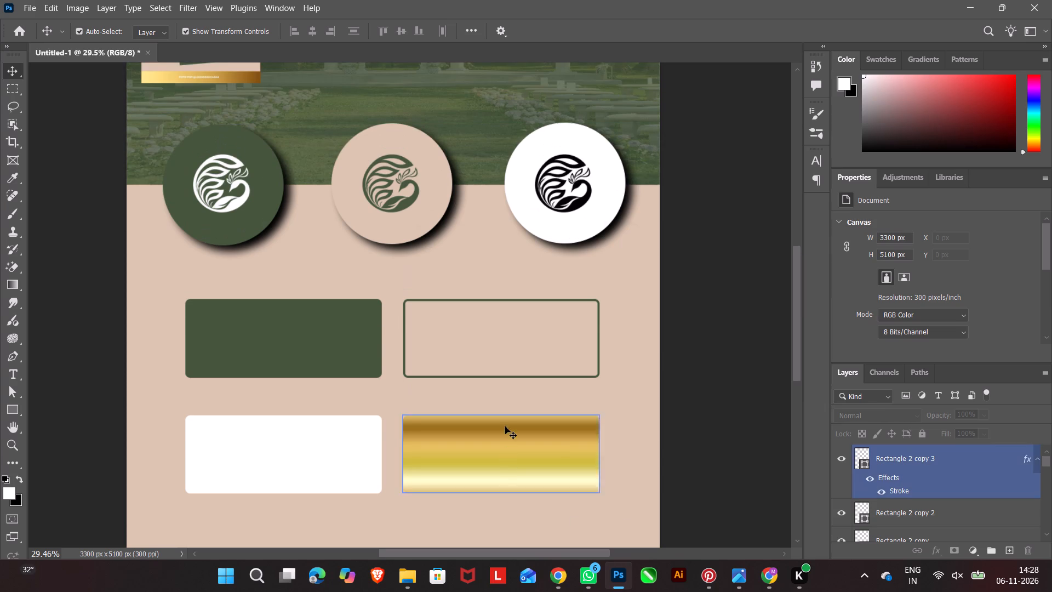
{"action": "scroll", "coordinate": [505, 426], "scroll_direction": "up", "scroll_amount": 10}
{"action": "scroll", "coordinate": [504, 426], "scroll_direction": "down", "scroll_amount": 10}
{"action": "scroll", "coordinate": [155, 456], "scroll_direction": "up", "scroll_amount": 6}
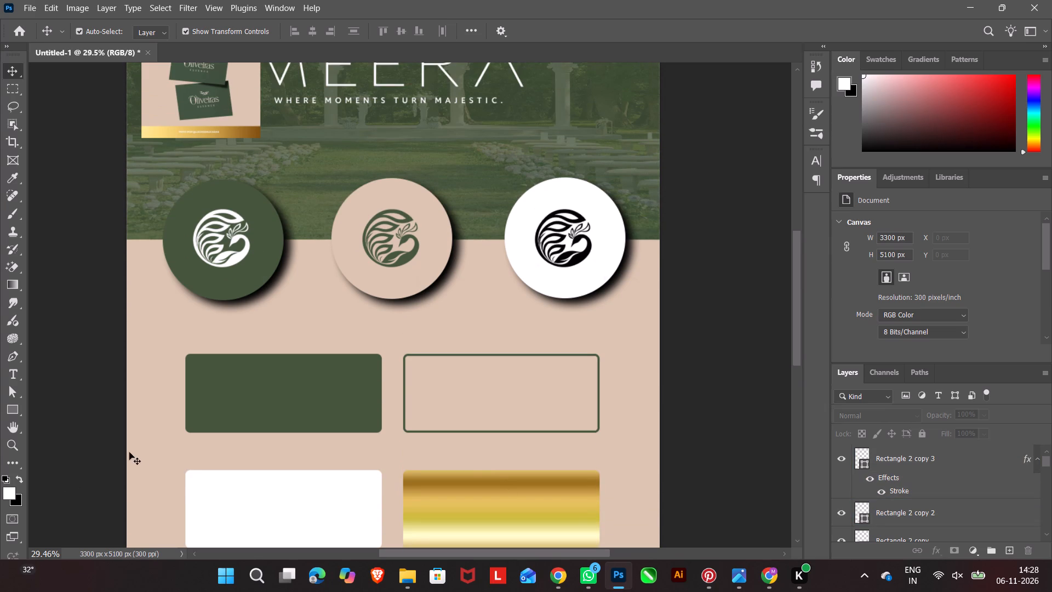
{"action": "scroll", "coordinate": [71, 447], "scroll_direction": "up", "scroll_amount": 5}
{"action": "scroll", "coordinate": [136, 431], "scroll_direction": "up", "scroll_amount": 3}
{"action": "scroll", "coordinate": [179, 417], "scroll_direction": "down", "scroll_amount": 11}
{"action": "scroll", "coordinate": [178, 420], "scroll_direction": "down", "scroll_amount": 20}
{"action": "scroll", "coordinate": [178, 420], "scroll_direction": "down", "scroll_amount": 5}
{"action": "scroll", "coordinate": [623, 373], "scroll_direction": "up", "scroll_amount": 8}
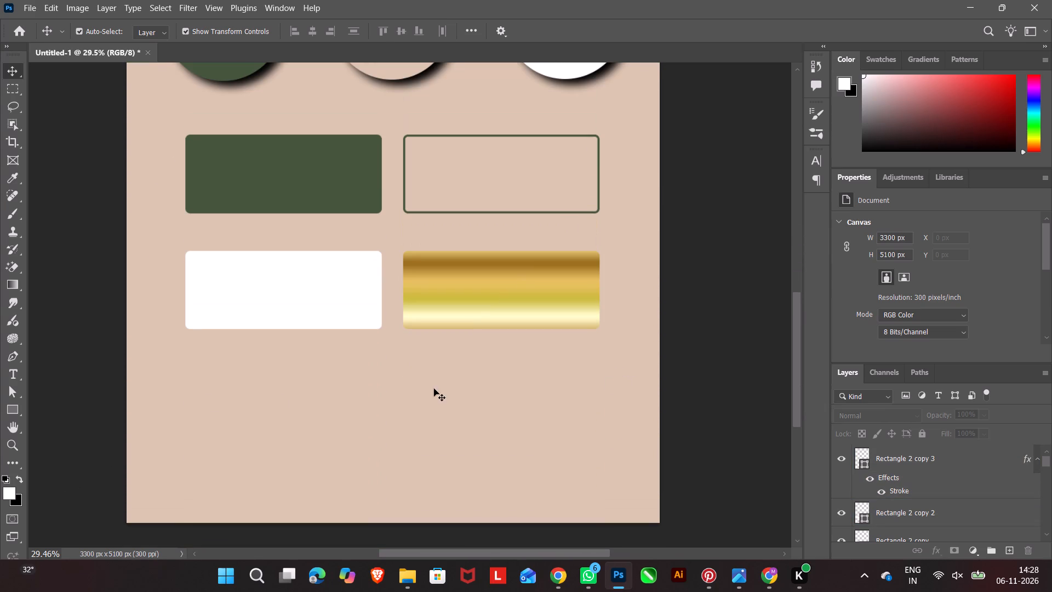
Duplicate the gold card and reshape the copy into a vertical strip of about 450 × 1588 px overlapping the original.
{"action": "left_click", "coordinate": [478, 314]}
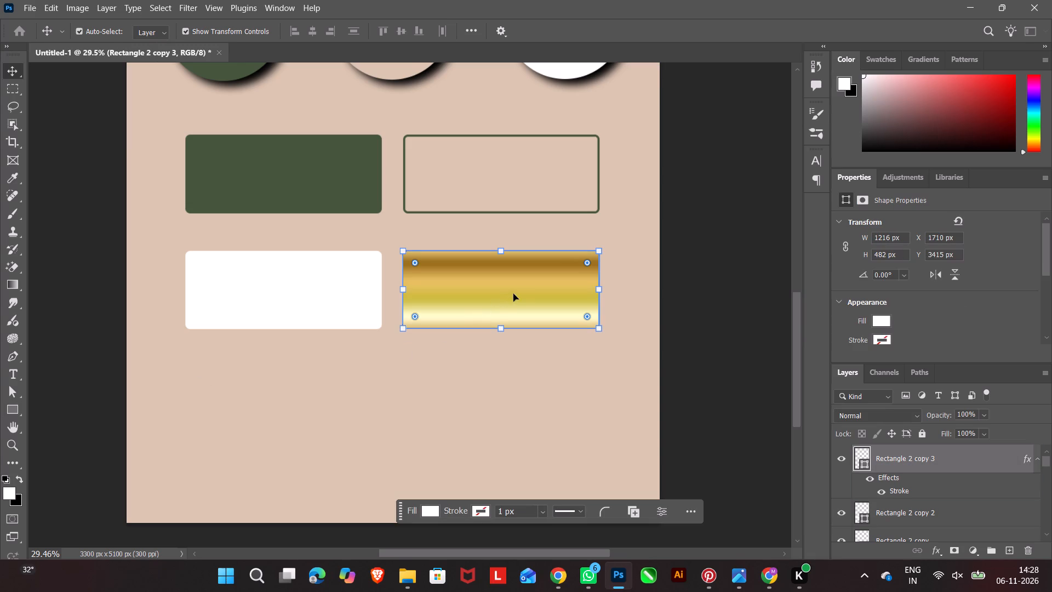
{"action": "left_click_drag", "start_coordinate": [516, 291], "coordinate": [420, 447], "text": "alt"}
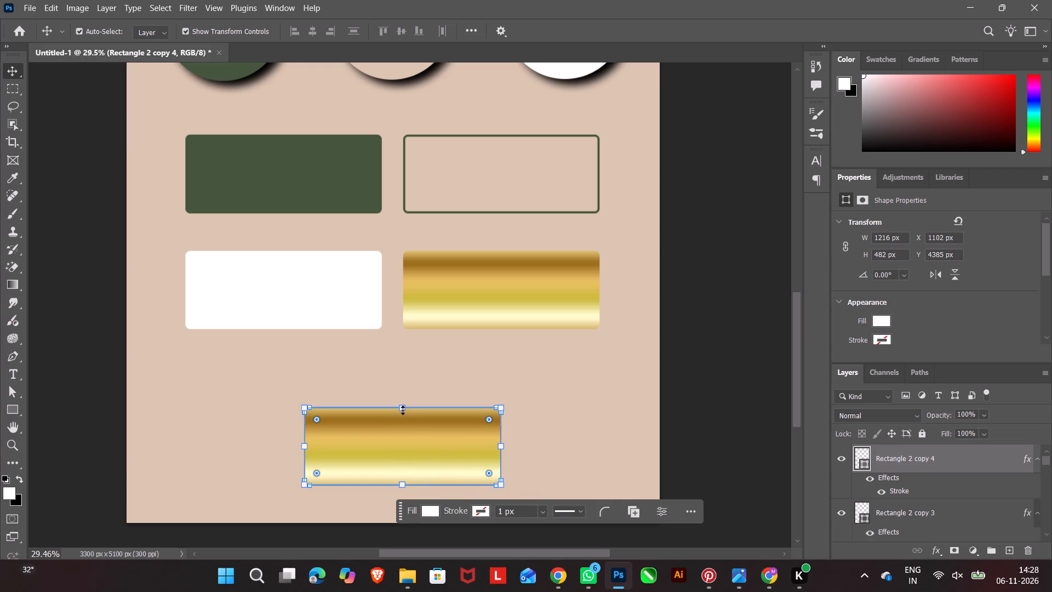
{"action": "left_click_drag", "start_coordinate": [403, 410], "coordinate": [406, 231]}
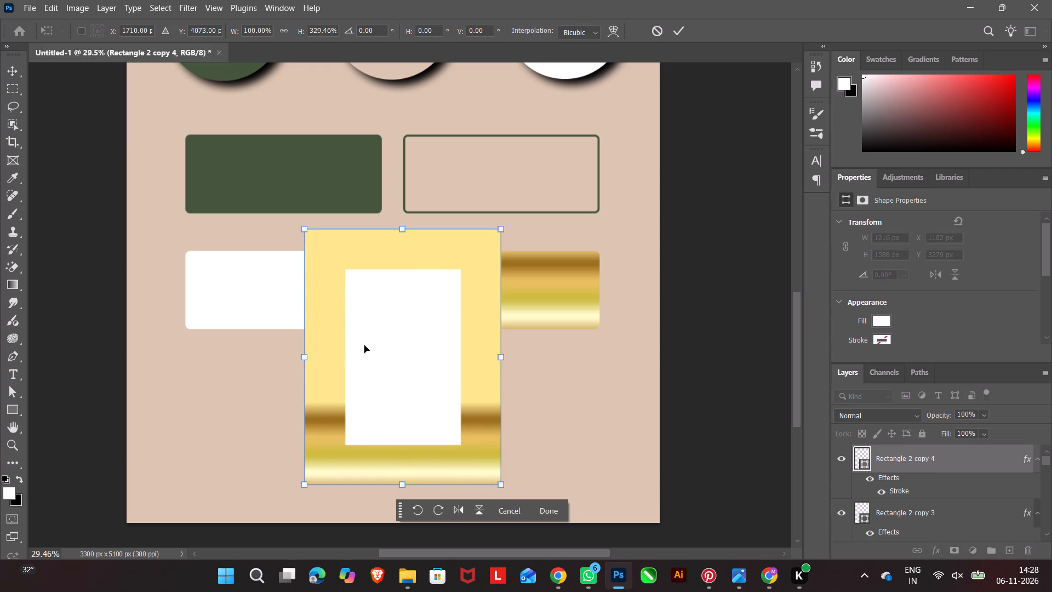
{"action": "left_click_drag", "start_coordinate": [302, 354], "coordinate": [426, 380]}
{"action": "left_click", "coordinate": [550, 509]}
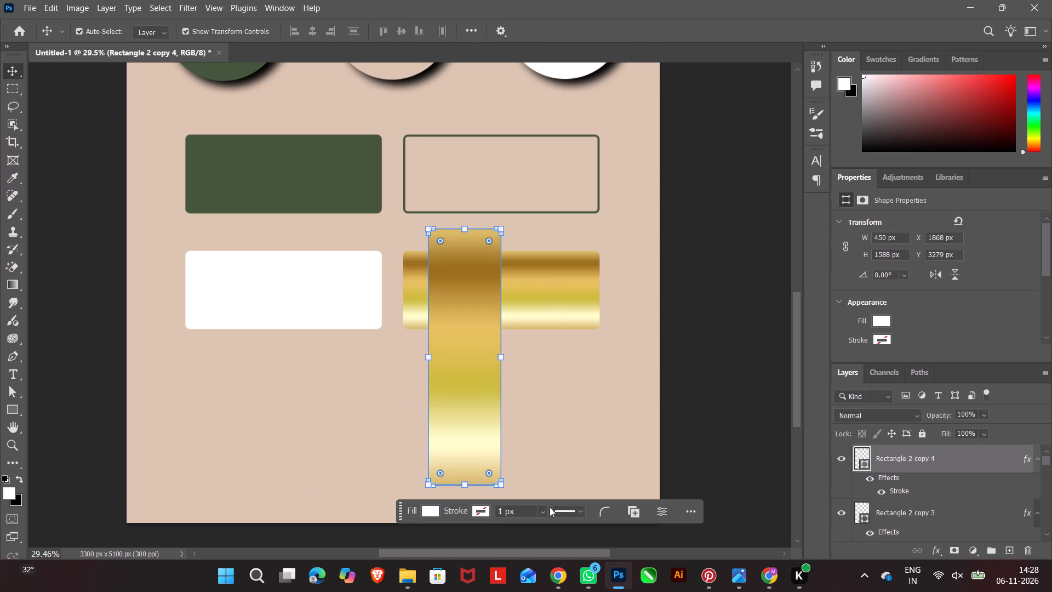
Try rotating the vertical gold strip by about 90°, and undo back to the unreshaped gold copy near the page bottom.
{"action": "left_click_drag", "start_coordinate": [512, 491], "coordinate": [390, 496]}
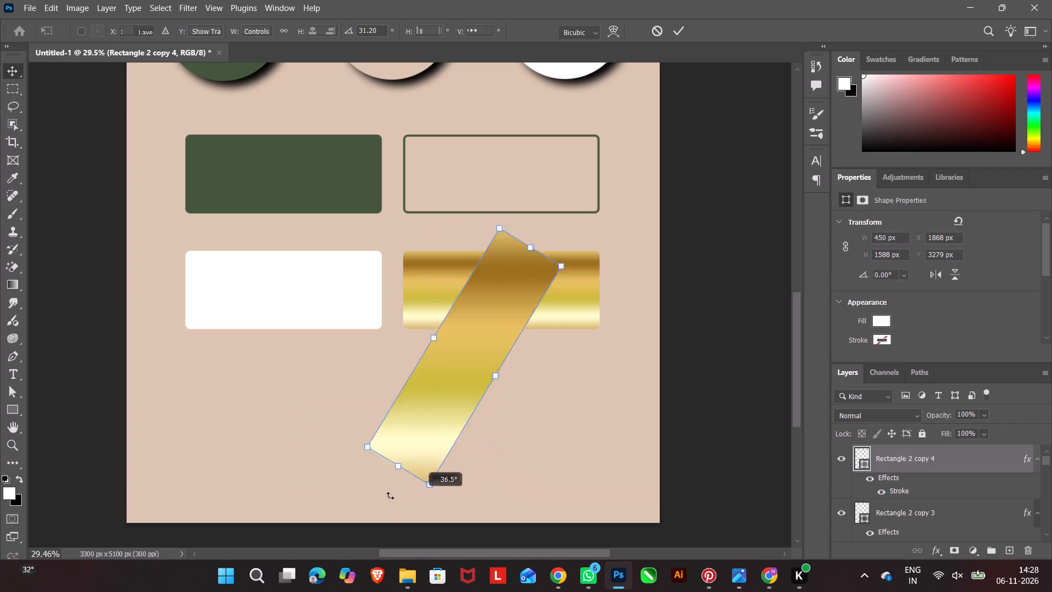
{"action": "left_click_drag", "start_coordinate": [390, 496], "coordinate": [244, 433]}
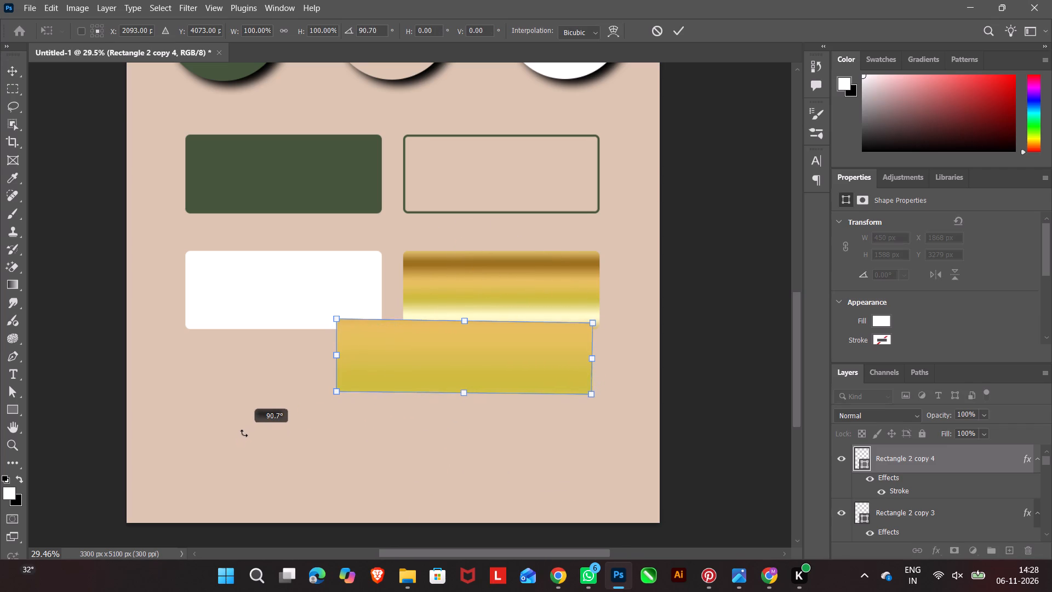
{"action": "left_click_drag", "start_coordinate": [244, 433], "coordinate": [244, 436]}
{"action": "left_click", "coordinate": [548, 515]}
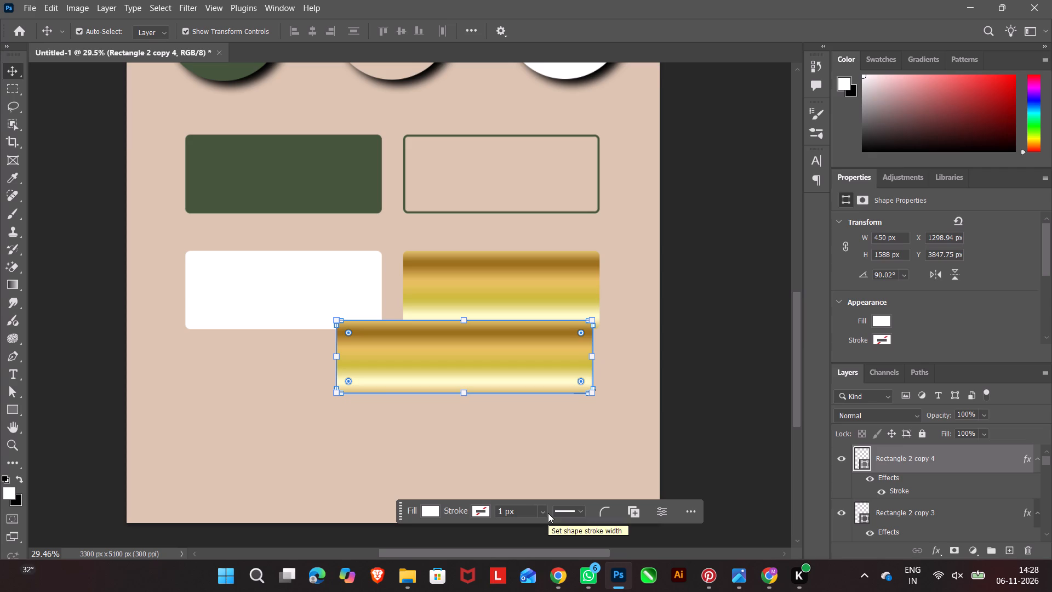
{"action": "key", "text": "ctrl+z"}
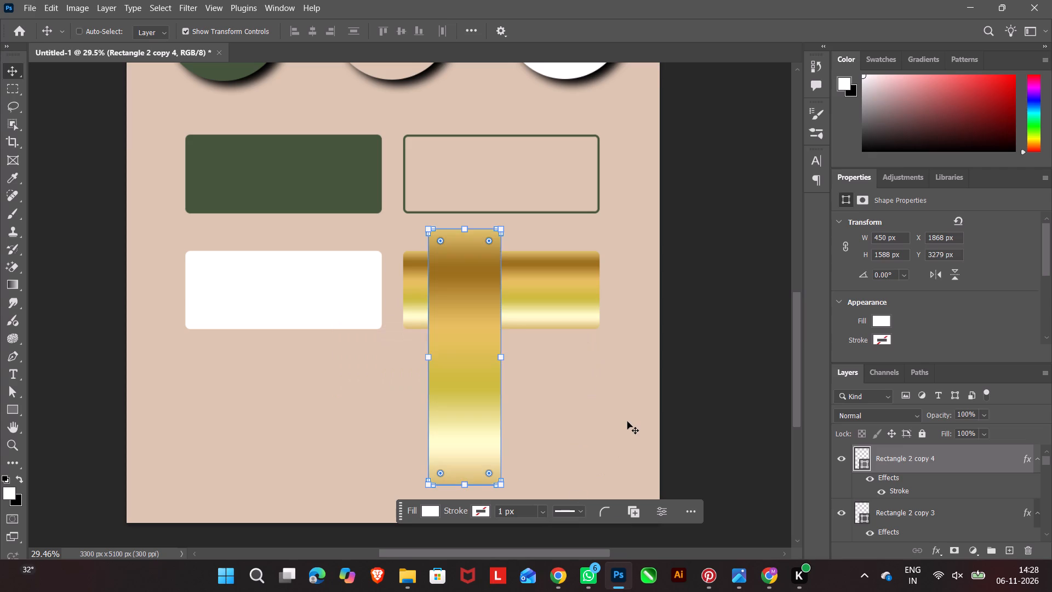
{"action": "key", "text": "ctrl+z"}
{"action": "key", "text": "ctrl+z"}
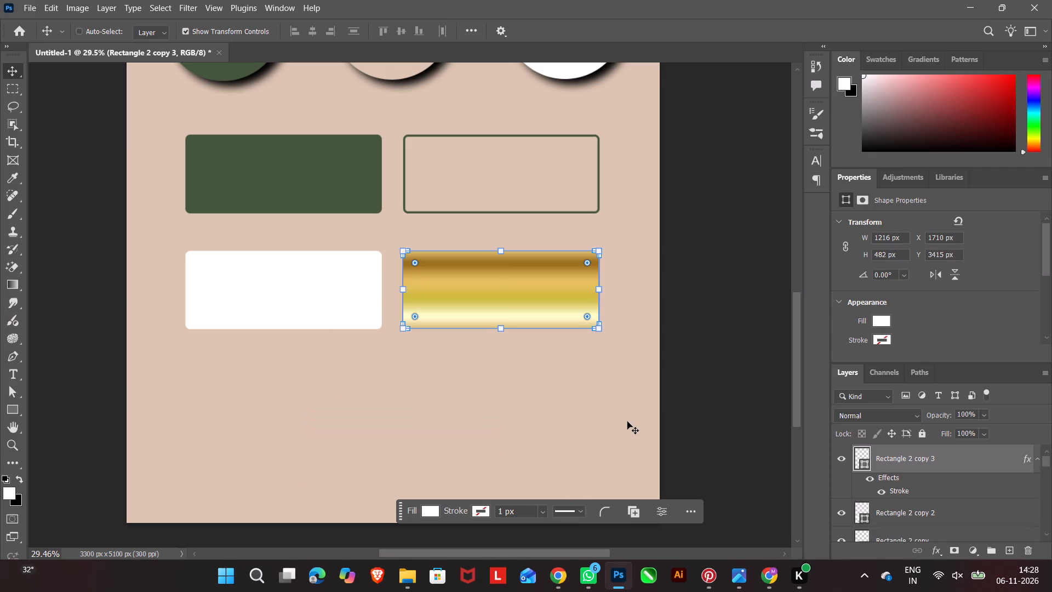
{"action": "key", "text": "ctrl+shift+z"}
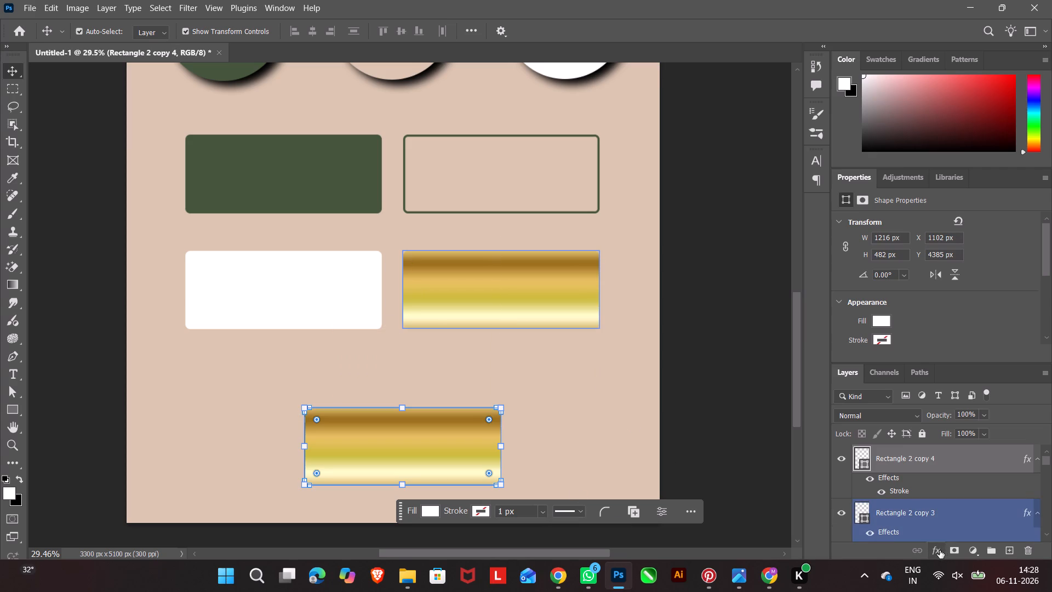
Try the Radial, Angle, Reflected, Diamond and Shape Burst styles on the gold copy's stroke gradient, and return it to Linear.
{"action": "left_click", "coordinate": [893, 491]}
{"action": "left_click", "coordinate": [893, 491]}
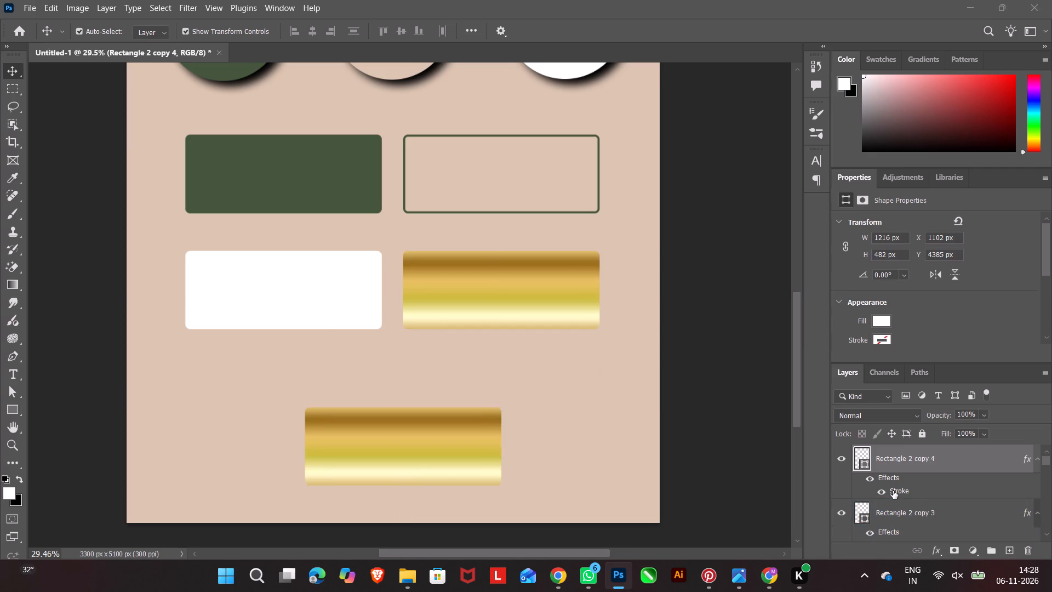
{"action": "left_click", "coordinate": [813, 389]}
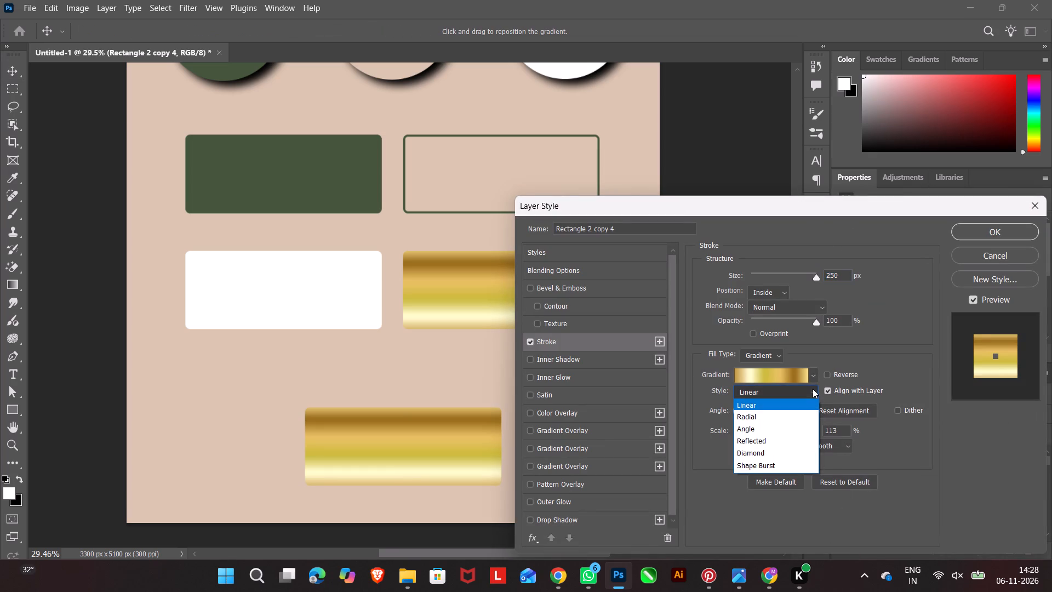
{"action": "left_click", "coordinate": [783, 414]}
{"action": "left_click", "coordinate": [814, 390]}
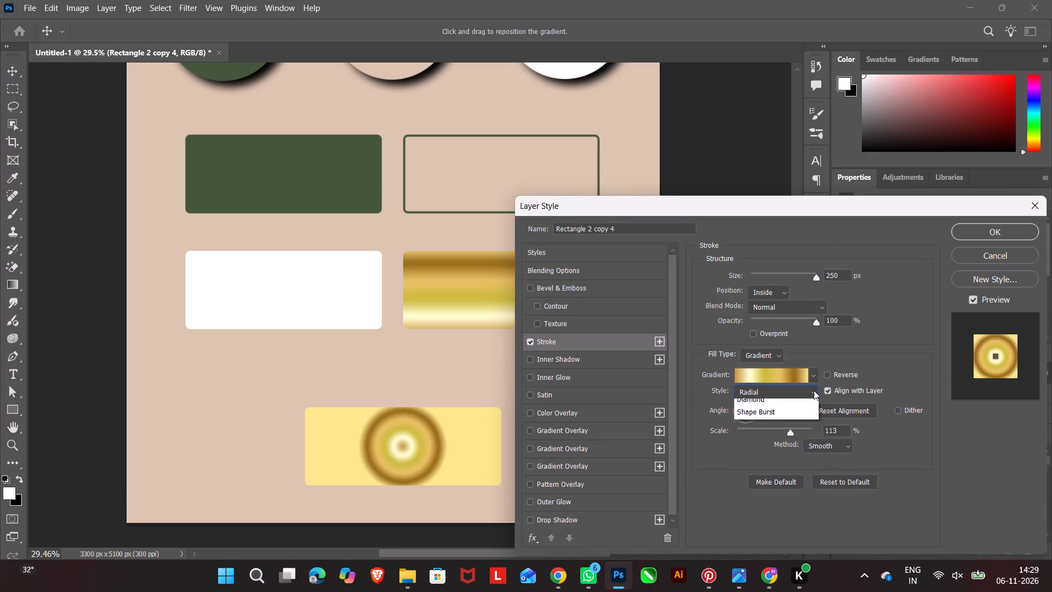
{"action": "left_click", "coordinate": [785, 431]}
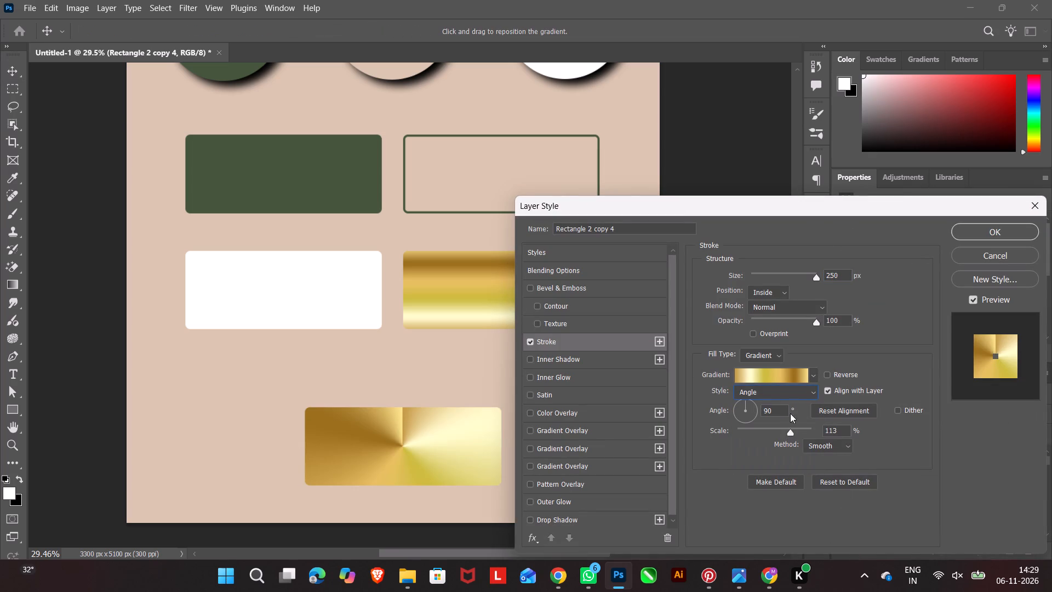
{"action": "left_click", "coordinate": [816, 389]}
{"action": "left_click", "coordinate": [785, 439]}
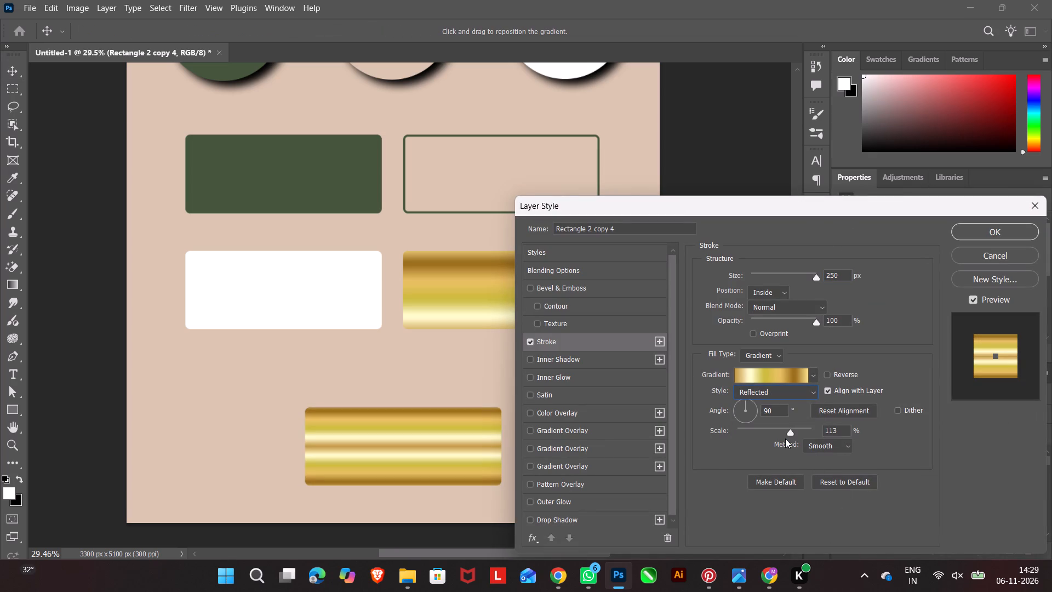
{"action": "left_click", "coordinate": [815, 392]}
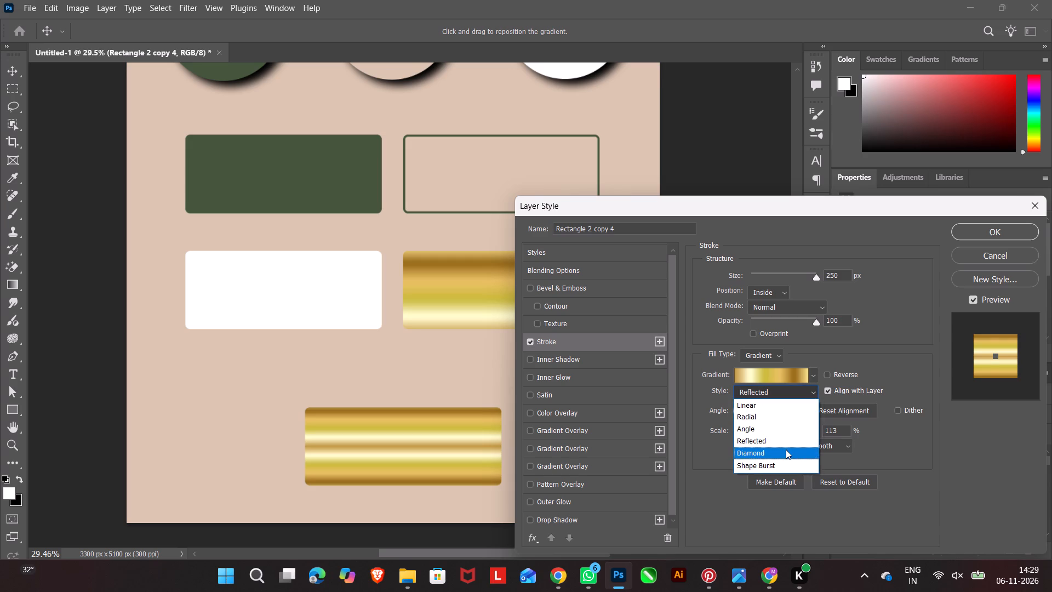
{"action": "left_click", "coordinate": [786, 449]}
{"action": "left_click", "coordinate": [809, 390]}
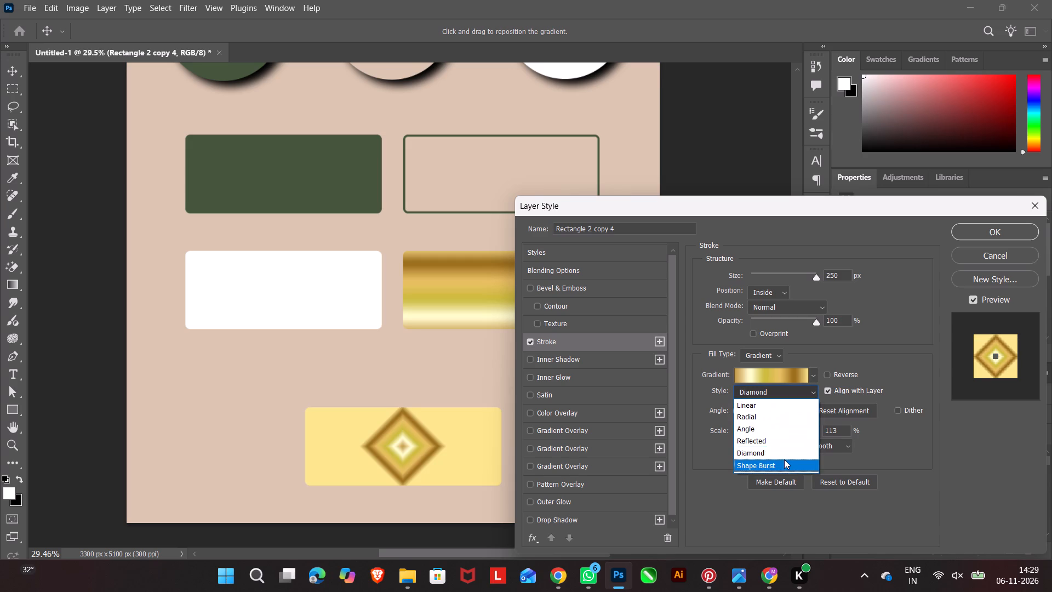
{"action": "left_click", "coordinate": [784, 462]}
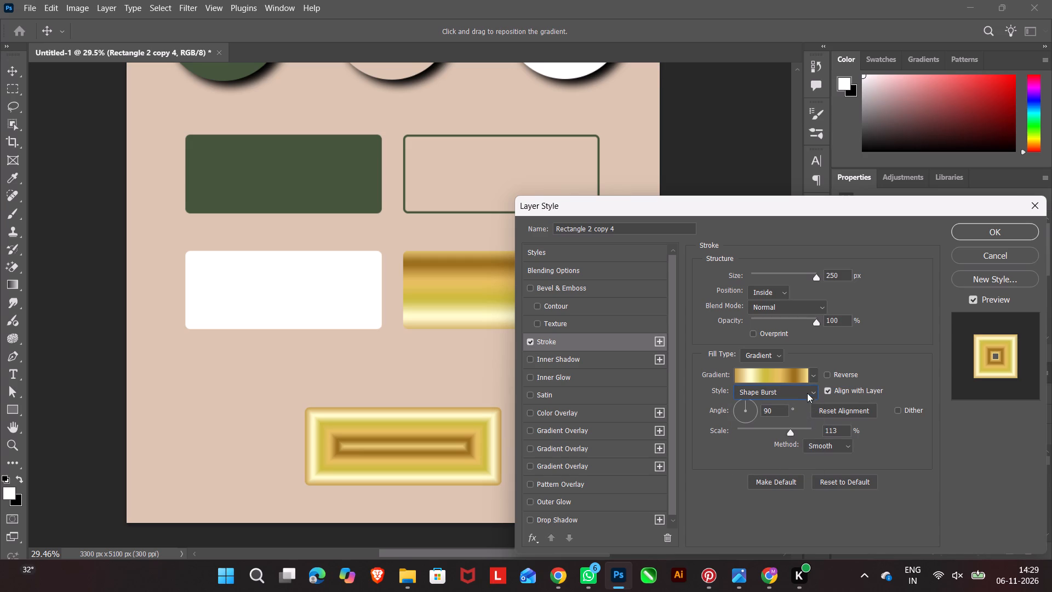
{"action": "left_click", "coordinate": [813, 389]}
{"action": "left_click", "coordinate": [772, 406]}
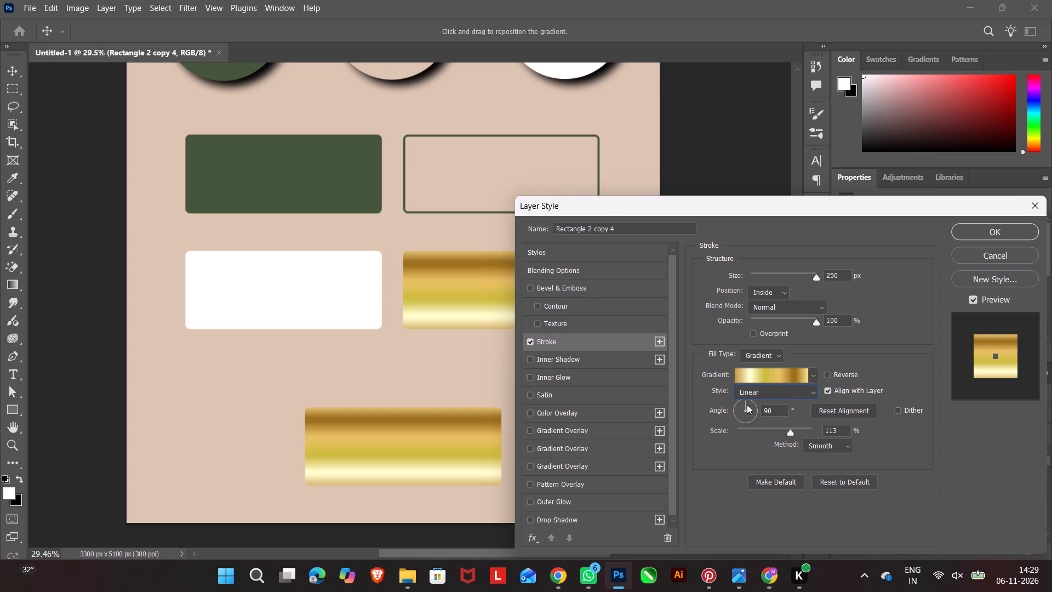
Set the gold copy's stroke gradient angle to 0° so its bands run vertically, apply it and deselect.
{"action": "left_click_drag", "start_coordinate": [739, 404], "coordinate": [732, 410]}
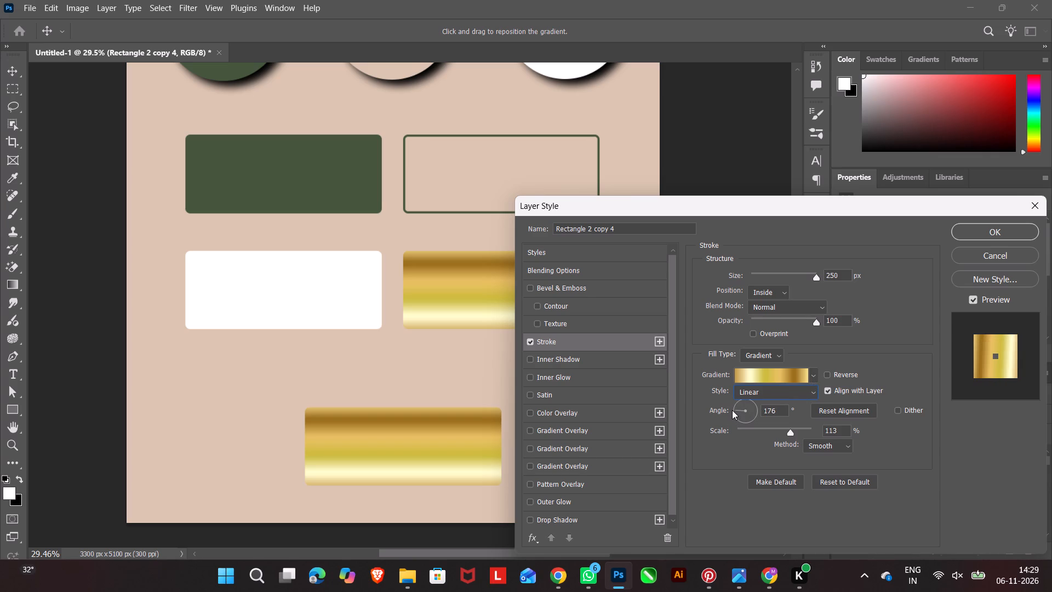
{"action": "left_click_drag", "start_coordinate": [732, 410], "coordinate": [731, 412]}
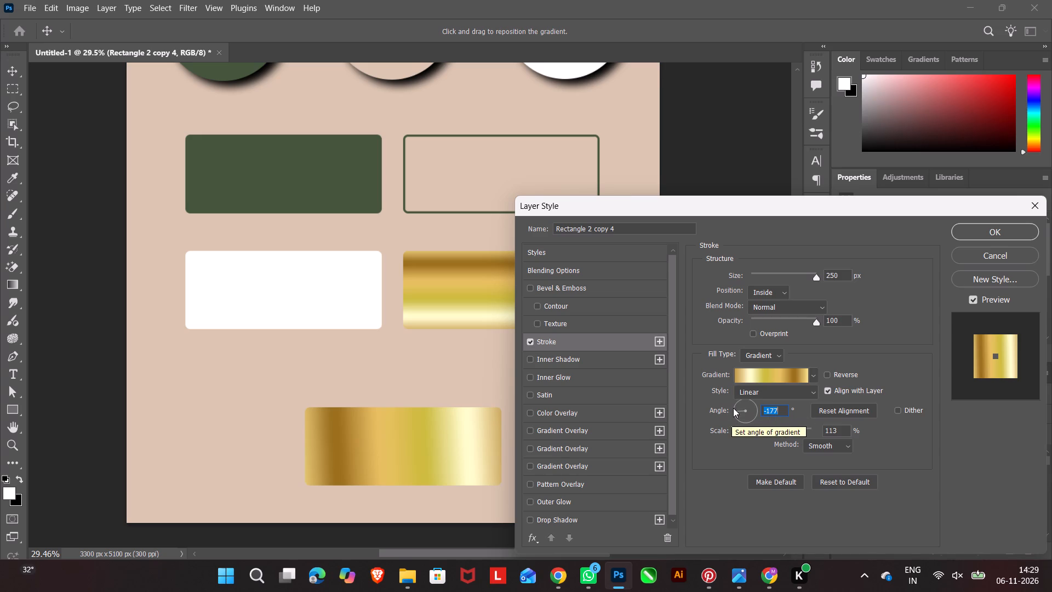
{"action": "left_click_drag", "start_coordinate": [733, 408], "coordinate": [767, 418]}
{"action": "left_click_drag", "start_coordinate": [740, 412], "coordinate": [775, 411]}
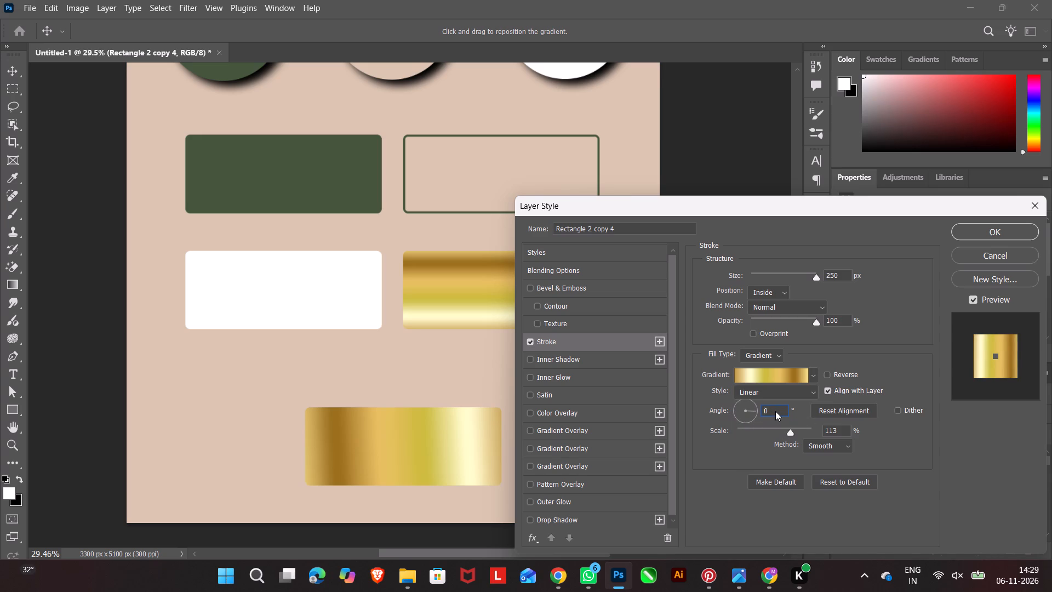
{"action": "left_click_drag", "start_coordinate": [775, 411], "coordinate": [779, 411]}
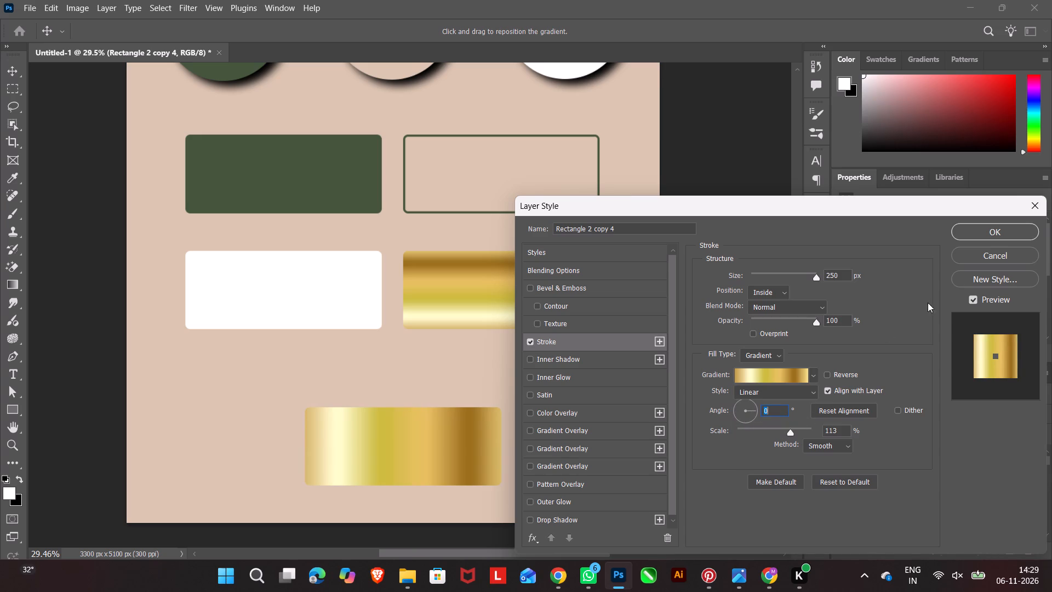
{"action": "left_click", "coordinate": [996, 230]}
{"action": "left_click", "coordinate": [707, 441]}
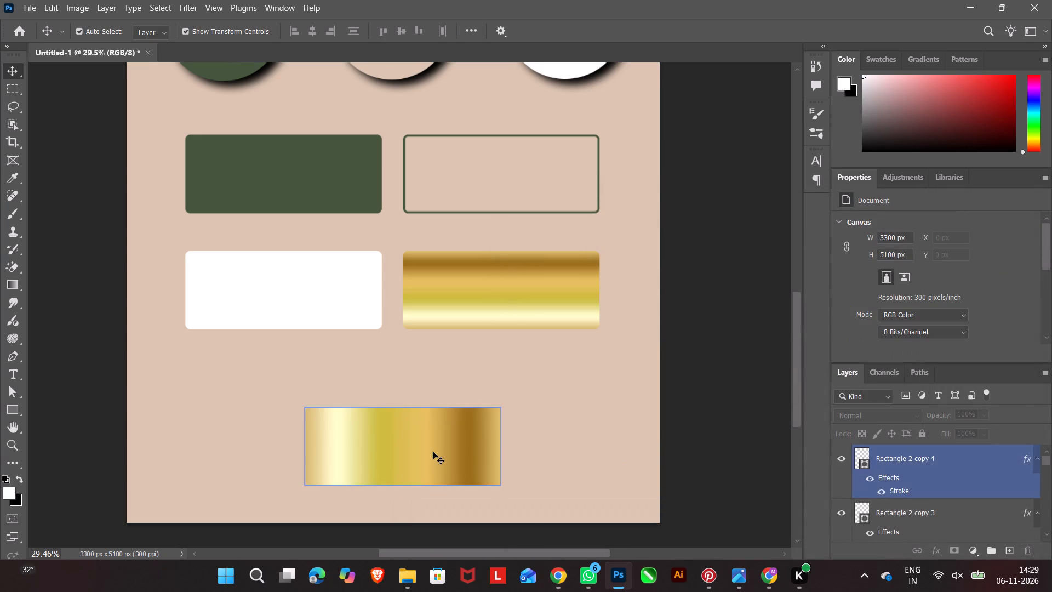
Reshape the gold copy into a full-width band of about 3391 × 244 px at about Y 4602 px near the page bottom.
{"action": "left_click", "coordinate": [433, 452]}
{"action": "left_click_drag", "start_coordinate": [501, 446], "coordinate": [638, 446]}
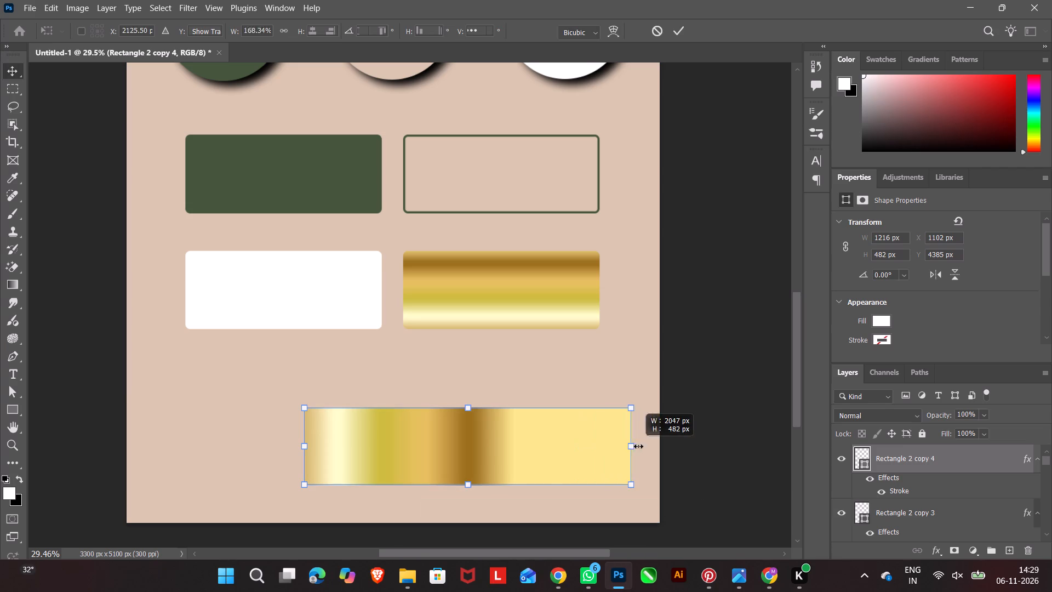
{"action": "left_click_drag", "start_coordinate": [638, 446], "coordinate": [672, 446]}
{"action": "left_click_drag", "start_coordinate": [306, 446], "coordinate": [215, 446]}
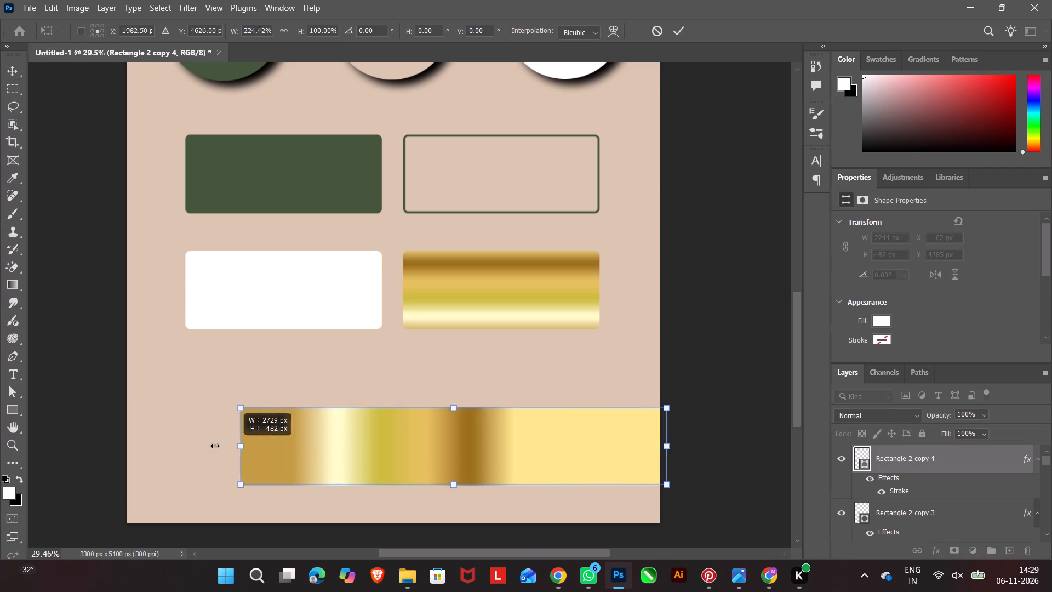
{"action": "left_click_drag", "start_coordinate": [215, 446], "coordinate": [122, 445]}
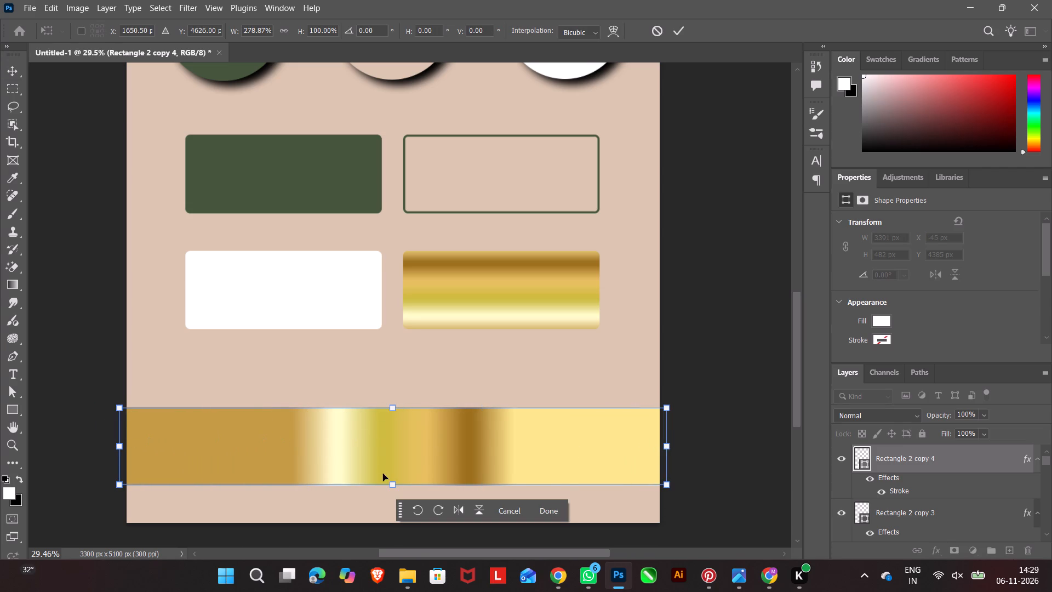
{"action": "left_click_drag", "start_coordinate": [394, 485], "coordinate": [389, 514]}
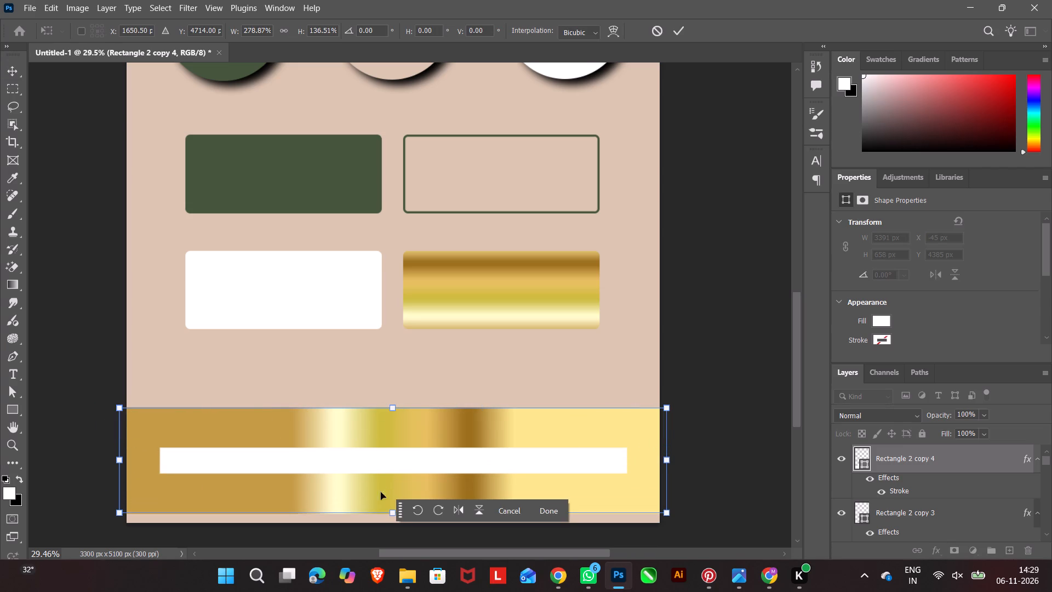
{"action": "left_click_drag", "start_coordinate": [392, 406], "coordinate": [395, 470]}
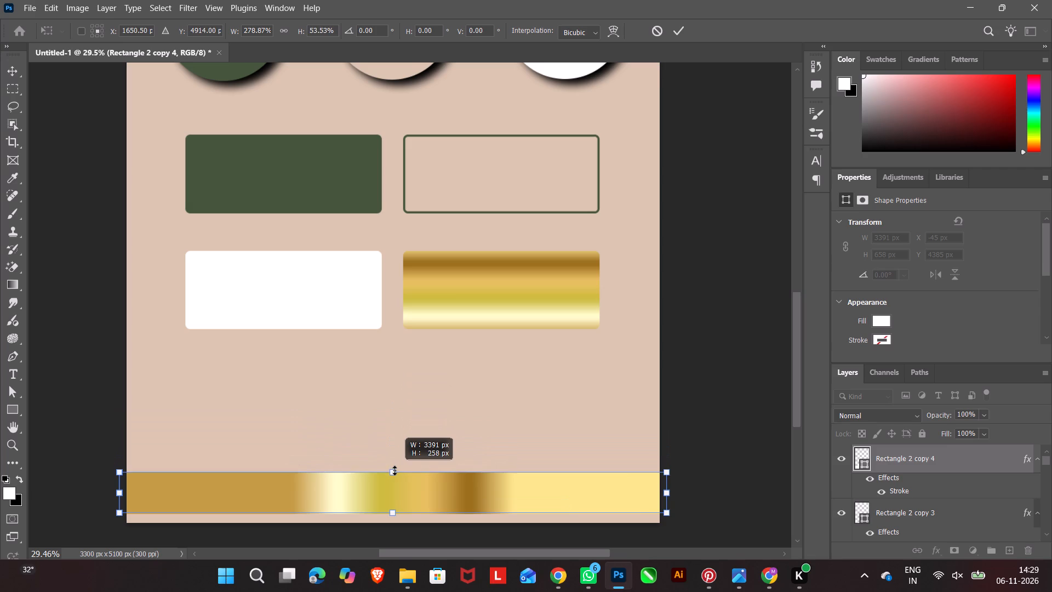
{"action": "left_click_drag", "start_coordinate": [395, 470], "coordinate": [395, 473]}
{"action": "left_click_drag", "start_coordinate": [414, 490], "coordinate": [415, 472]}
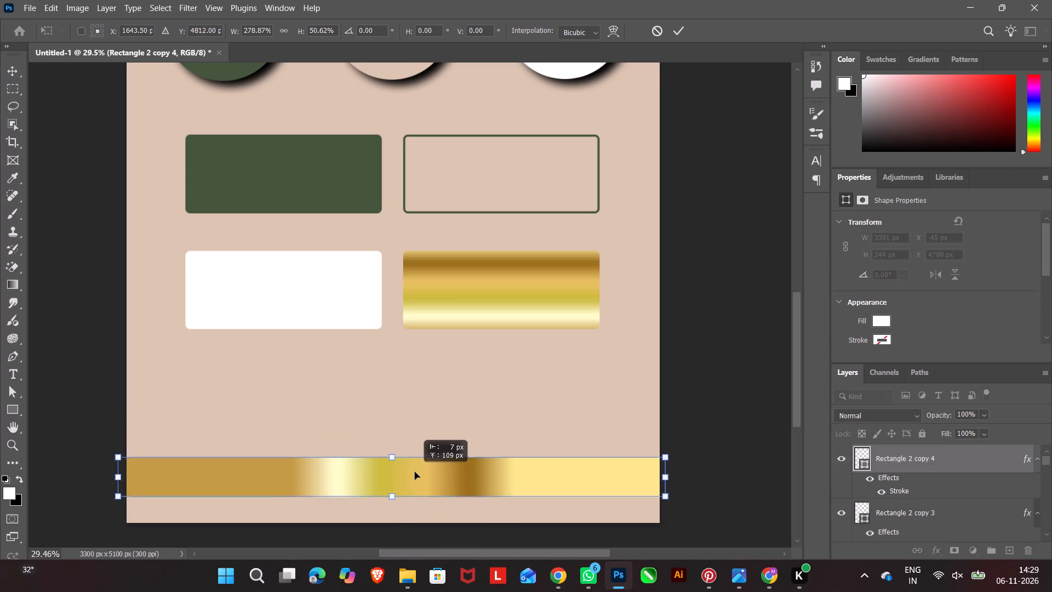
{"action": "left_click_drag", "start_coordinate": [415, 472], "coordinate": [415, 458]}
{"action": "left_click", "coordinate": [548, 513]}
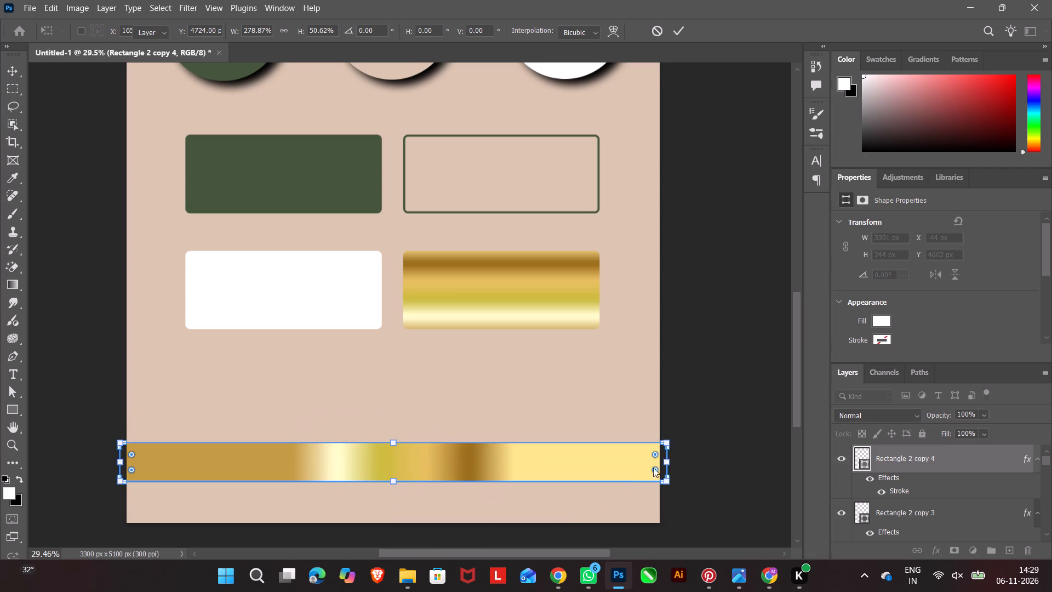
{"action": "double_click", "coordinate": [736, 415]}
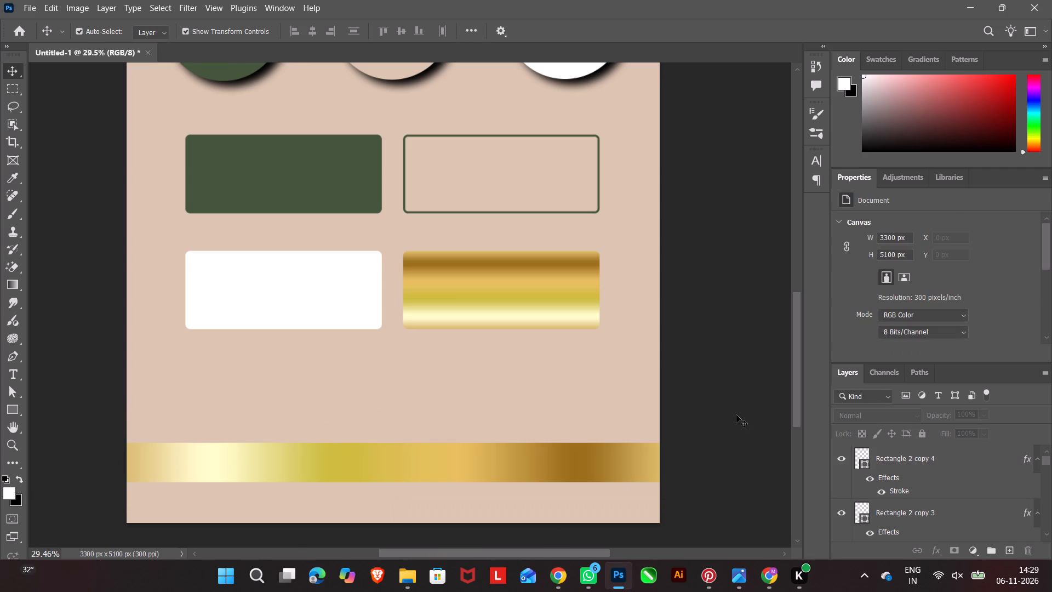
Remove the olive-yellow colour stop from the stroke gradient of the gold band near the page bottom.
{"action": "scroll", "coordinate": [367, 311], "scroll_direction": "up", "scroll_amount": 19}
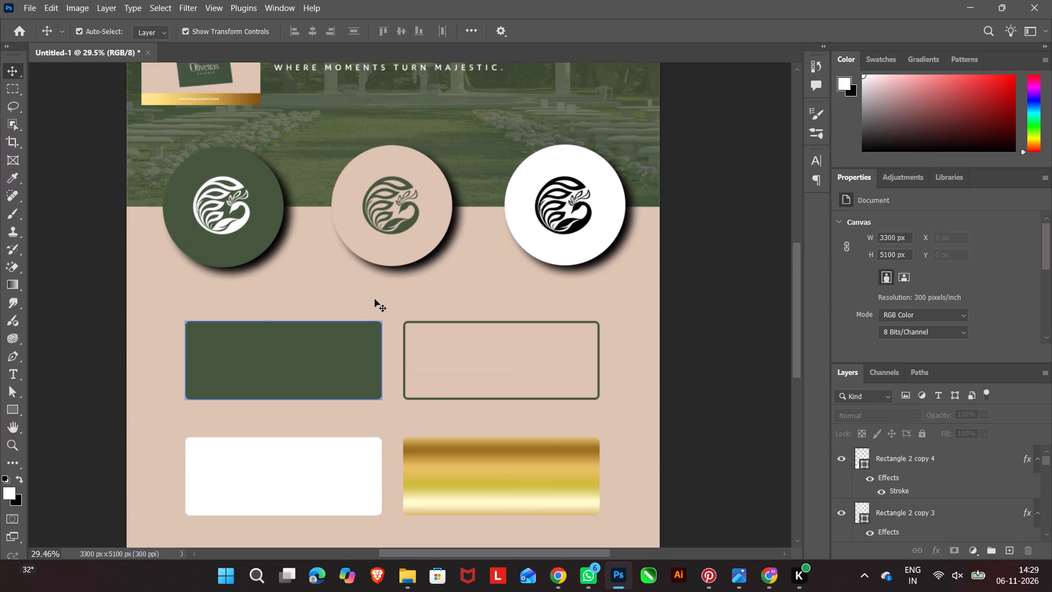
{"action": "scroll", "coordinate": [386, 280], "scroll_direction": "down", "scroll_amount": 20}
{"action": "scroll", "coordinate": [386, 280], "scroll_direction": "down", "scroll_amount": 6}
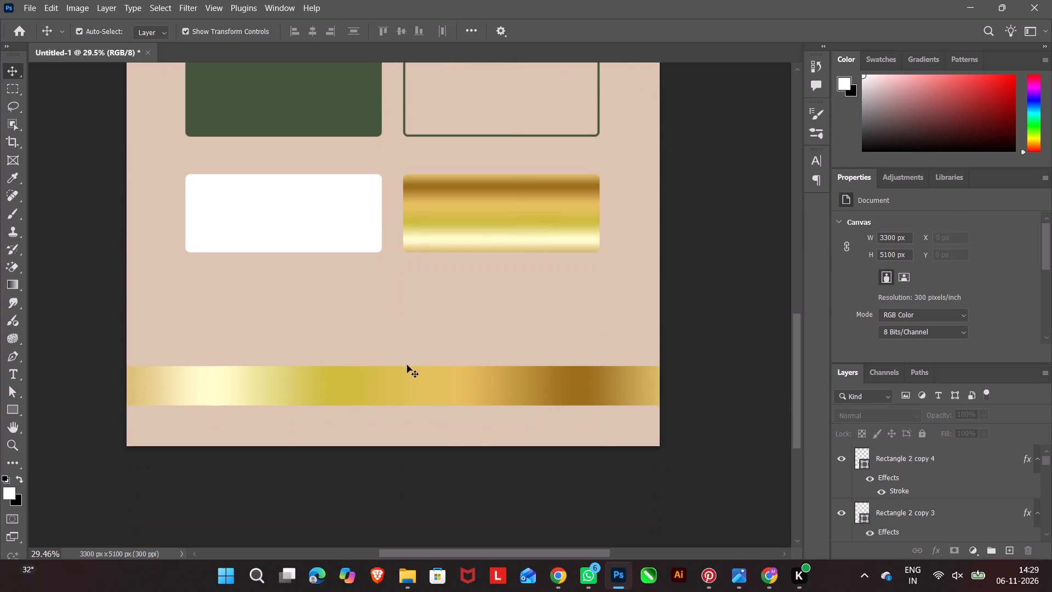
{"action": "left_click", "coordinate": [362, 395]}
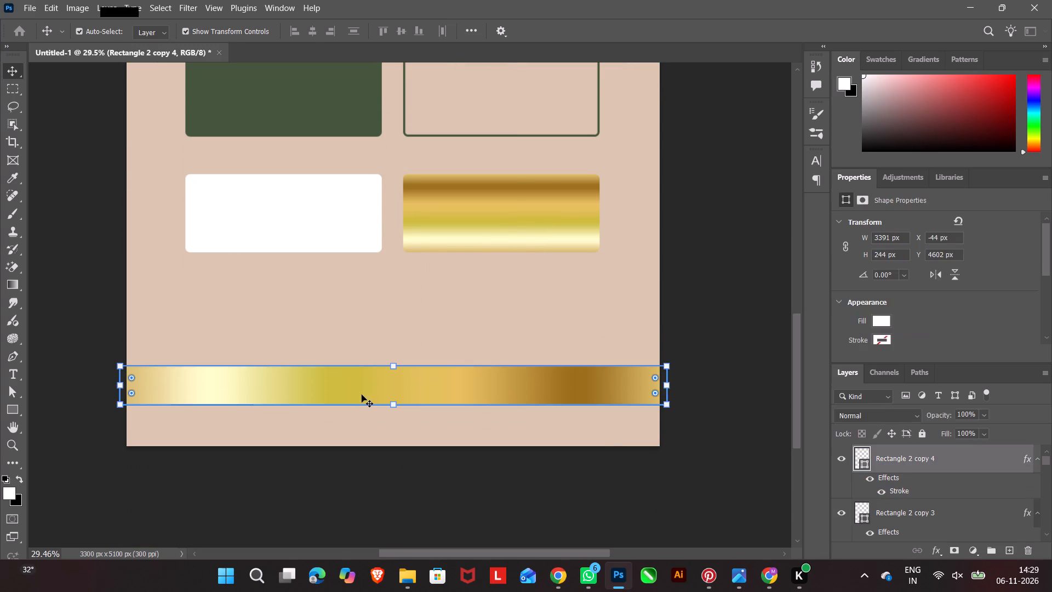
{"action": "double_click", "coordinate": [897, 493]}
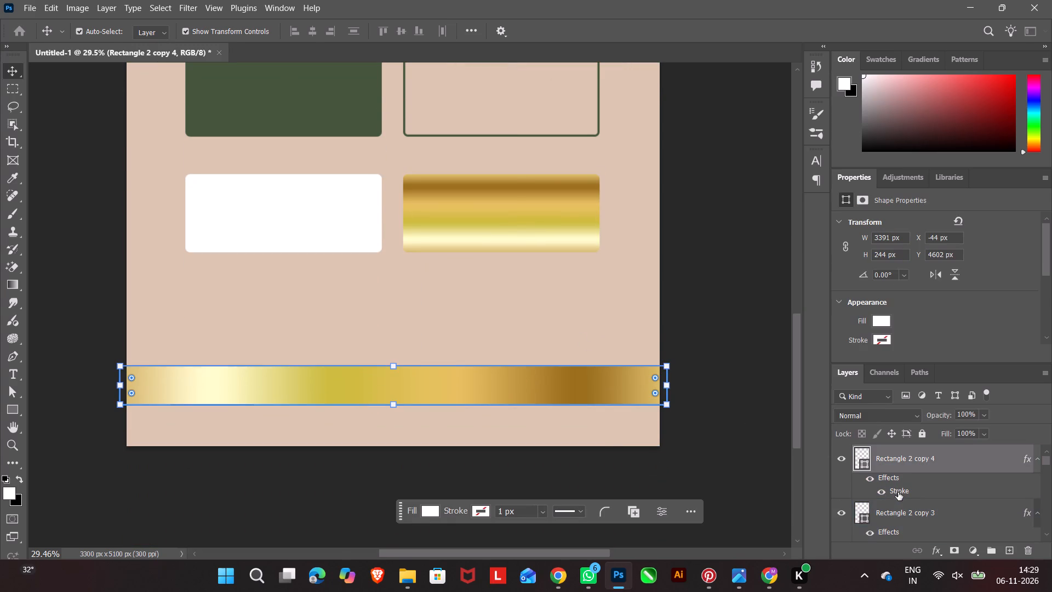
{"action": "left_click", "coordinate": [765, 382]}
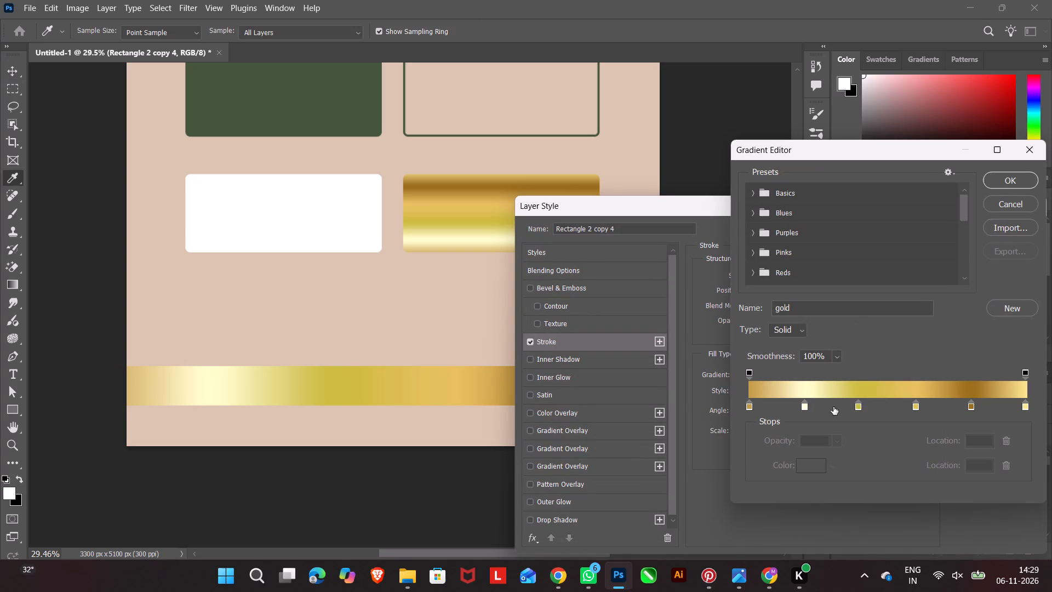
{"action": "left_click_drag", "start_coordinate": [858, 406], "coordinate": [861, 458]}
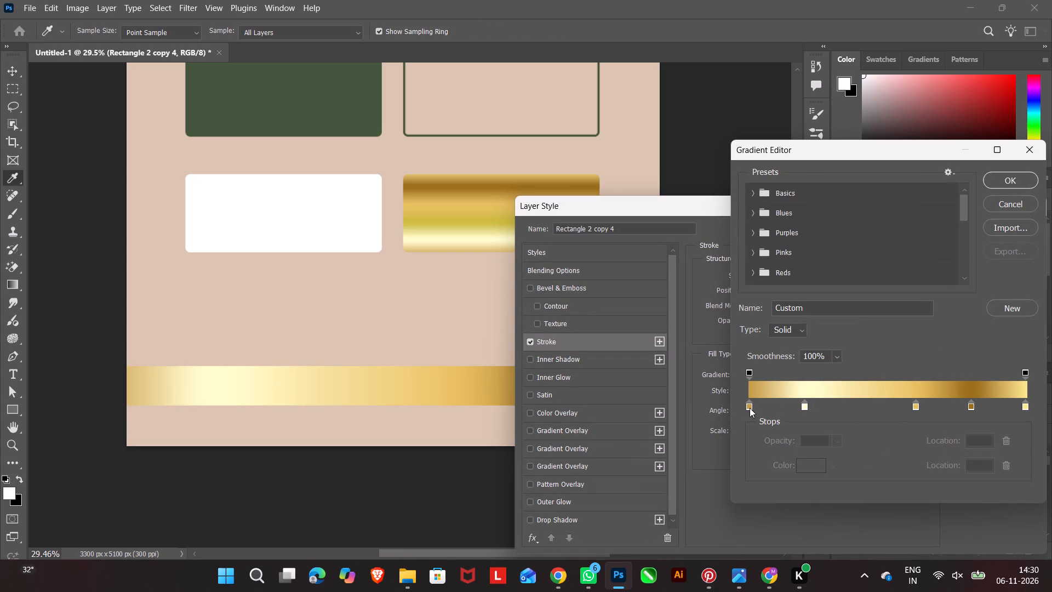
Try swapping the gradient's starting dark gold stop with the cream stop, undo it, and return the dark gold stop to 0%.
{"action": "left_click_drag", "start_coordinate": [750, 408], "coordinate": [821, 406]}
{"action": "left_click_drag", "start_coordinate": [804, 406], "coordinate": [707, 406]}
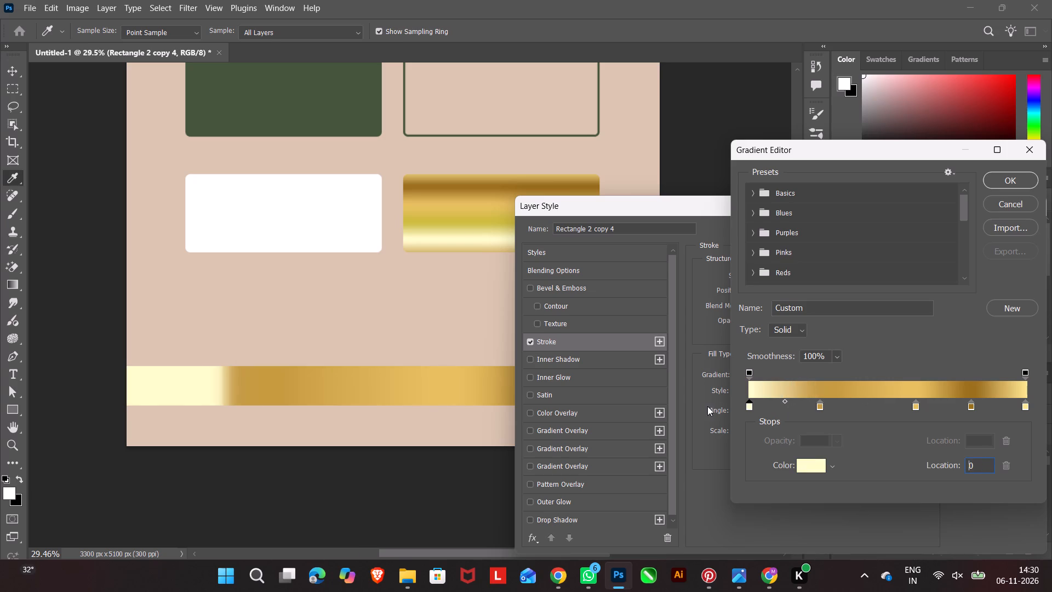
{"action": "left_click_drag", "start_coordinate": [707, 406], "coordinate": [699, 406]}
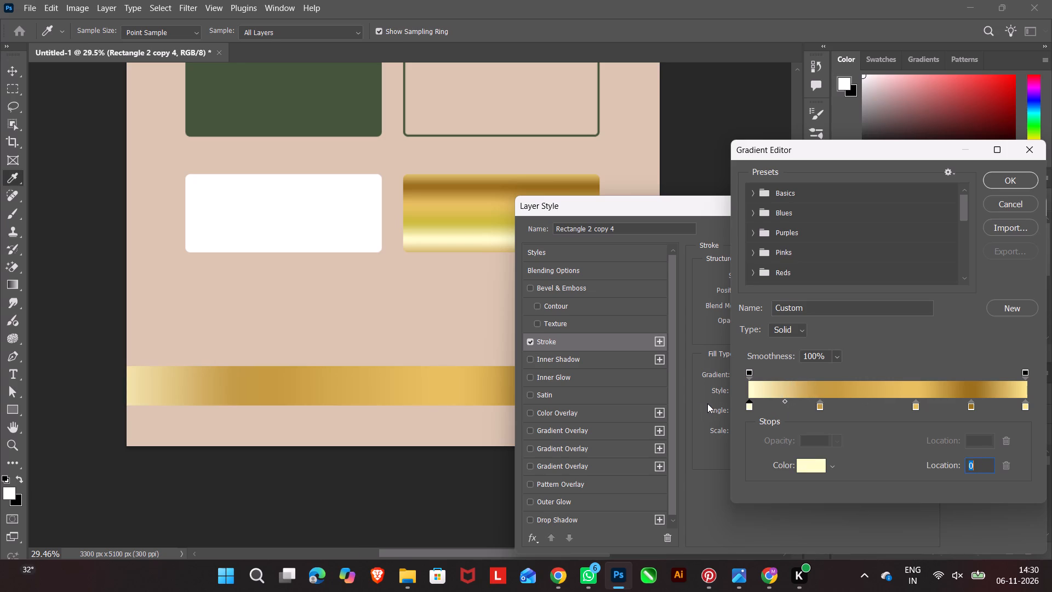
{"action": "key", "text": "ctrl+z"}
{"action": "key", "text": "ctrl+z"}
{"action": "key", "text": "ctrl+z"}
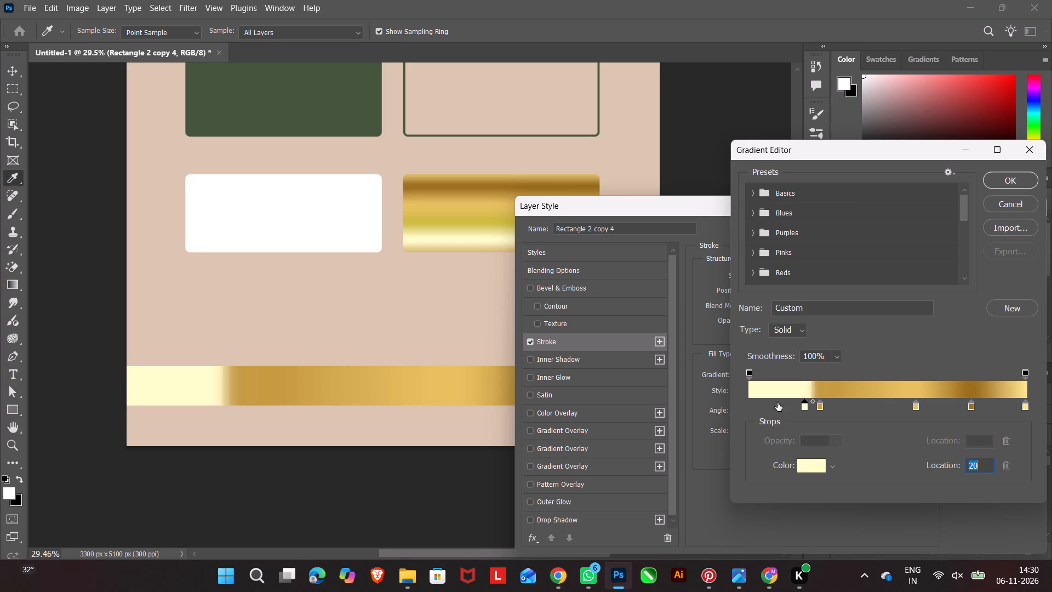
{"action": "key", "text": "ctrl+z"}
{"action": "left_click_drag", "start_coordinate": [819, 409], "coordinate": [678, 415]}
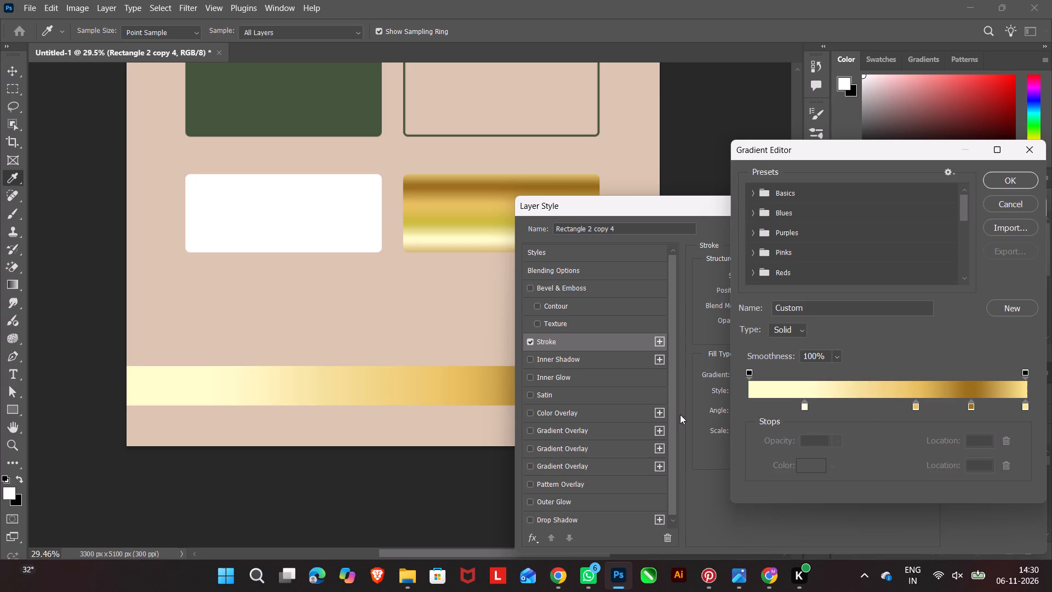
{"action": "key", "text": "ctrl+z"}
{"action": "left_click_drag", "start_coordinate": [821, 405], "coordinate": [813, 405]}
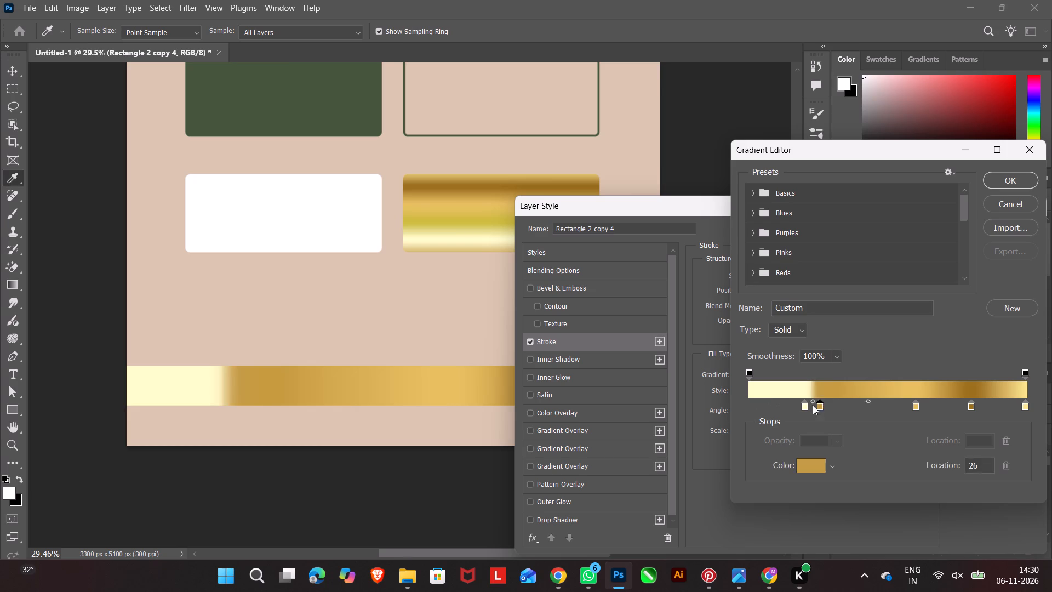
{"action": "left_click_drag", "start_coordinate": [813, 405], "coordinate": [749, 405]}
Space the band's gradient stops with cream at 33%, light gold at 55% and brown at 75%, and apply the stroke.
{"action": "left_click_drag", "start_coordinate": [804, 405], "coordinate": [805, 405]}
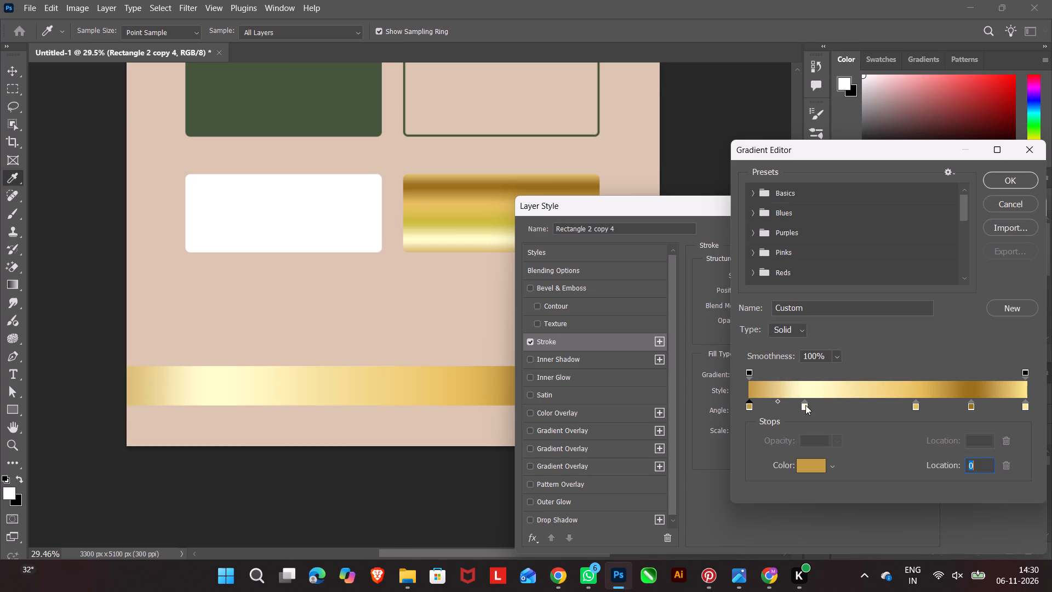
{"action": "left_click_drag", "start_coordinate": [805, 405], "coordinate": [842, 404]}
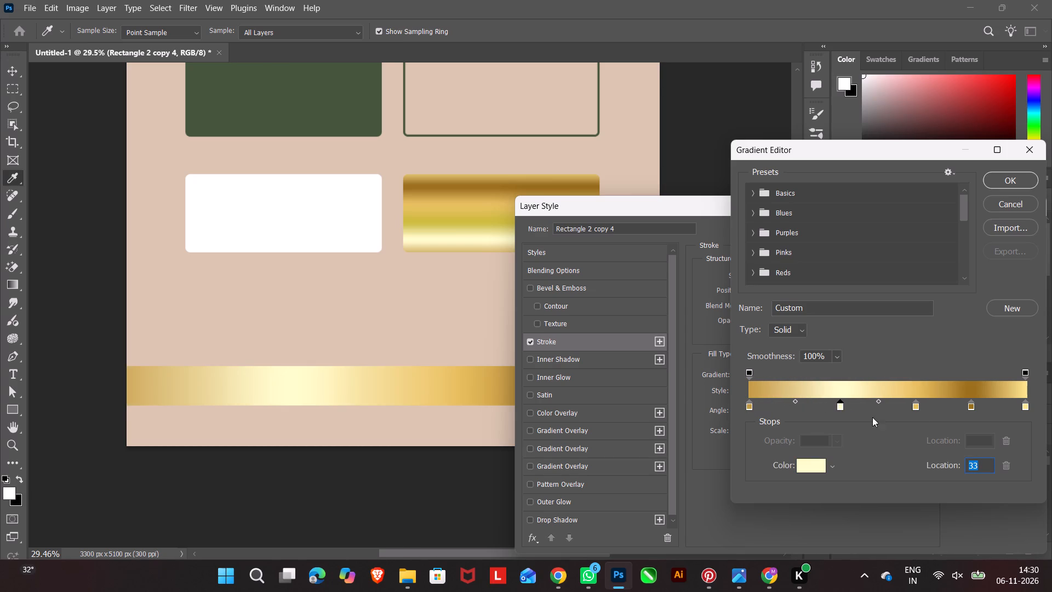
{"action": "left_click_drag", "start_coordinate": [914, 407], "coordinate": [902, 407]}
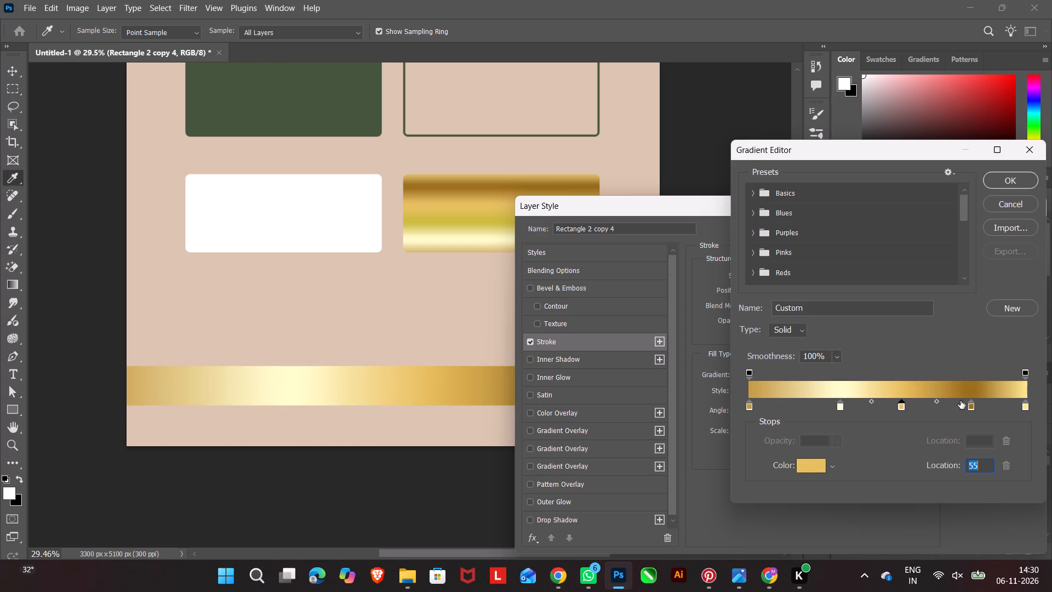
{"action": "left_click_drag", "start_coordinate": [971, 406], "coordinate": [957, 408]}
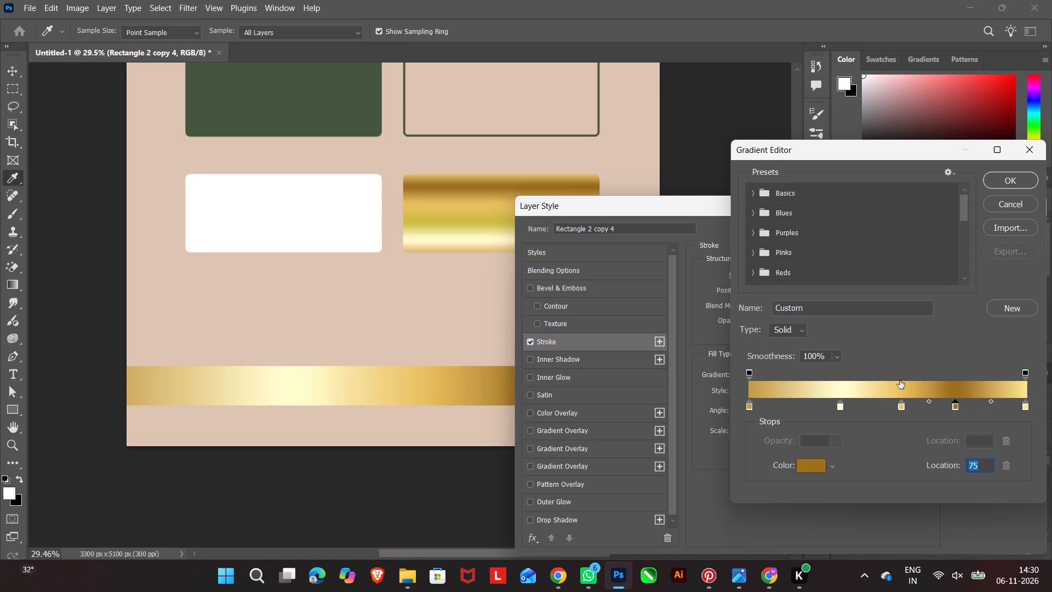
{"action": "left_click", "coordinate": [1012, 181]}
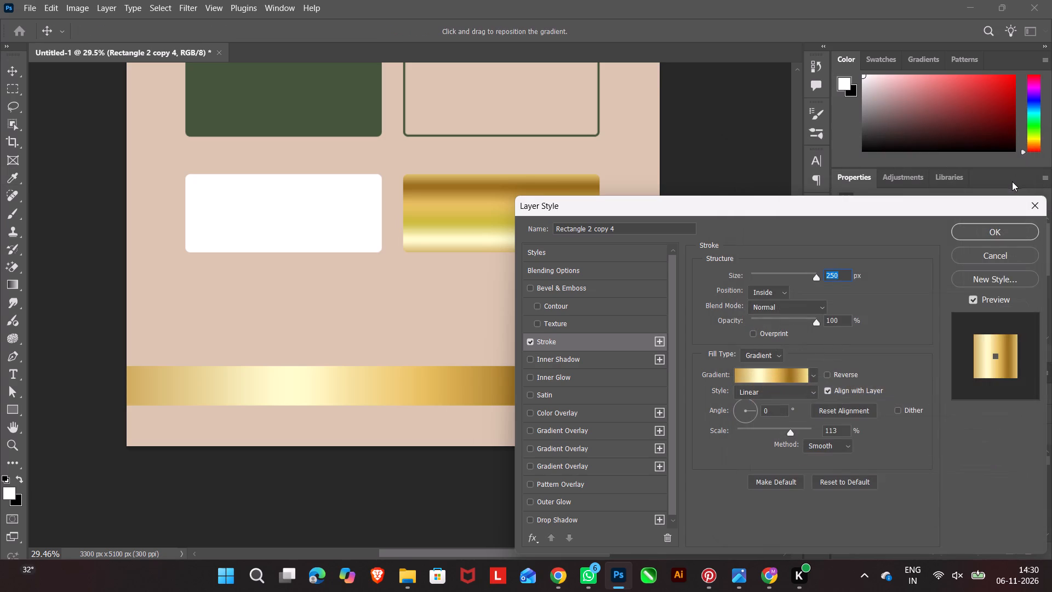
{"action": "left_click", "coordinate": [980, 232]}
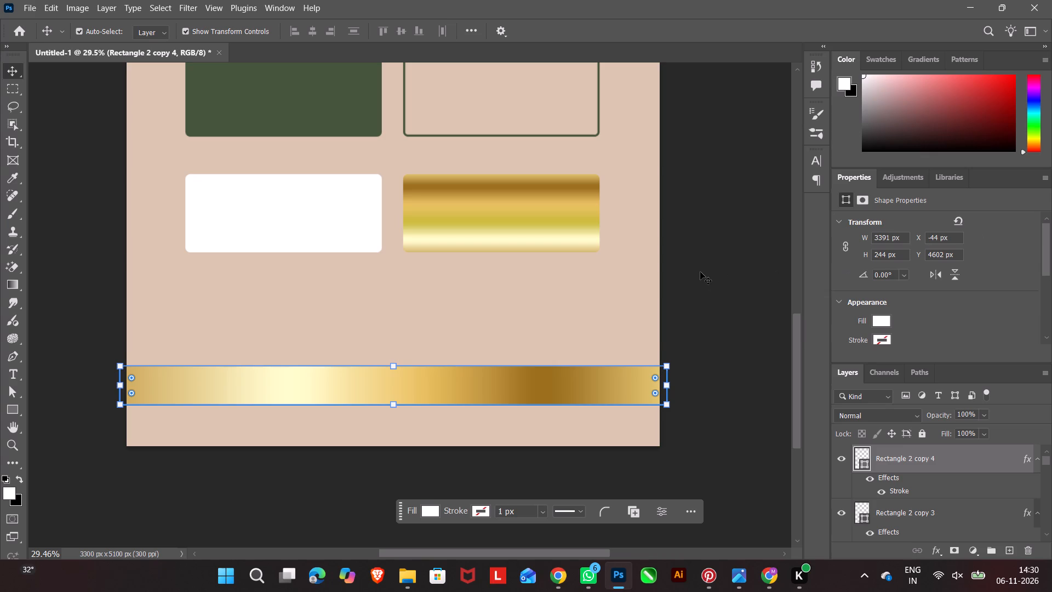
Recolour the cream stop at 33% in the band's stroke gradient to a warmer pale yellow, #fff1a6.
{"action": "double_click", "coordinate": [902, 490]}
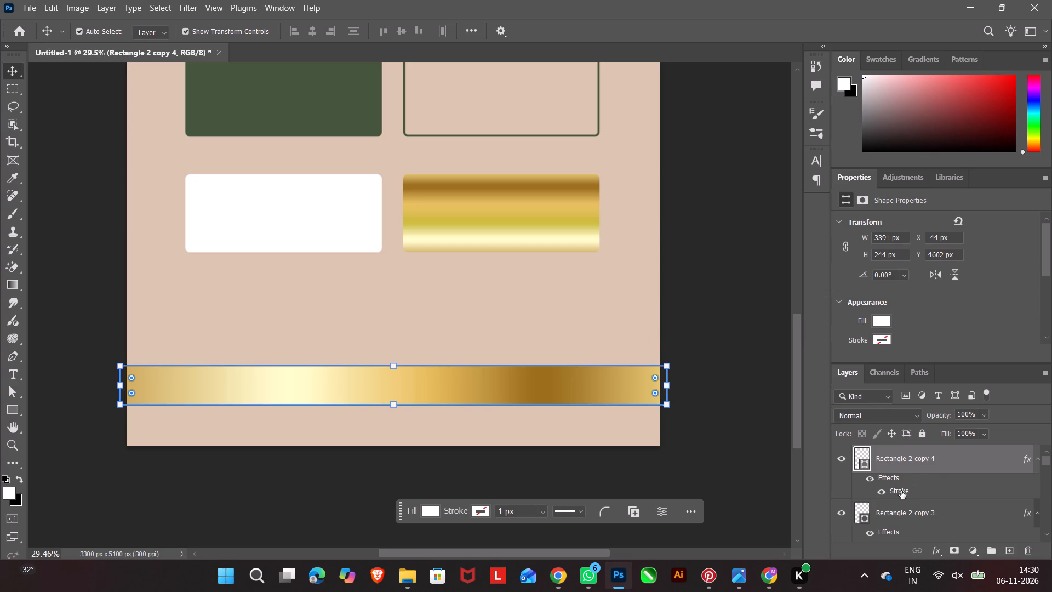
{"action": "left_click", "coordinate": [762, 384]}
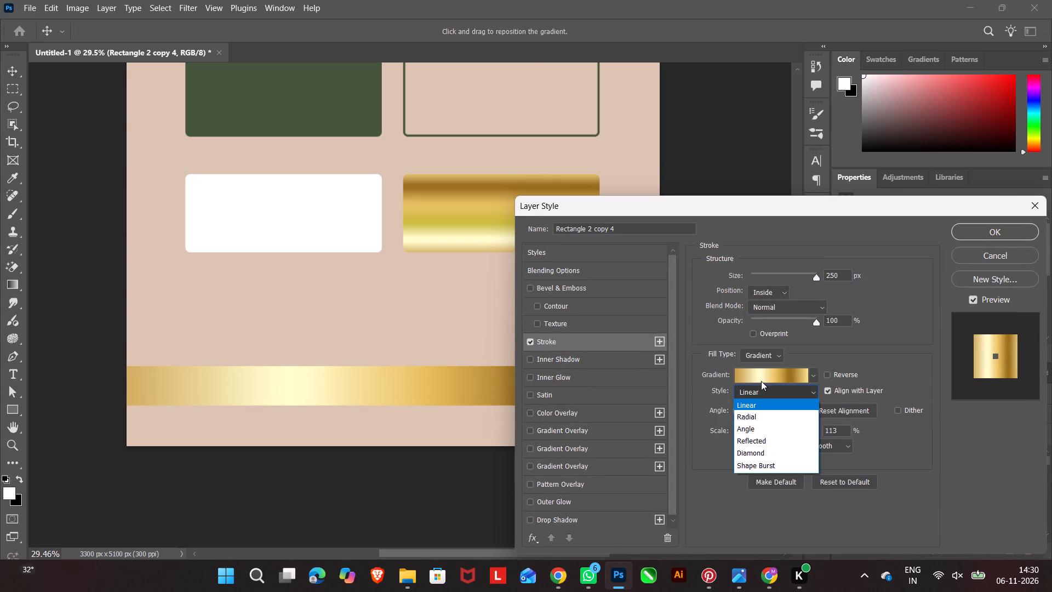
{"action": "left_click", "coordinate": [761, 378]}
{"action": "left_click", "coordinate": [764, 375]}
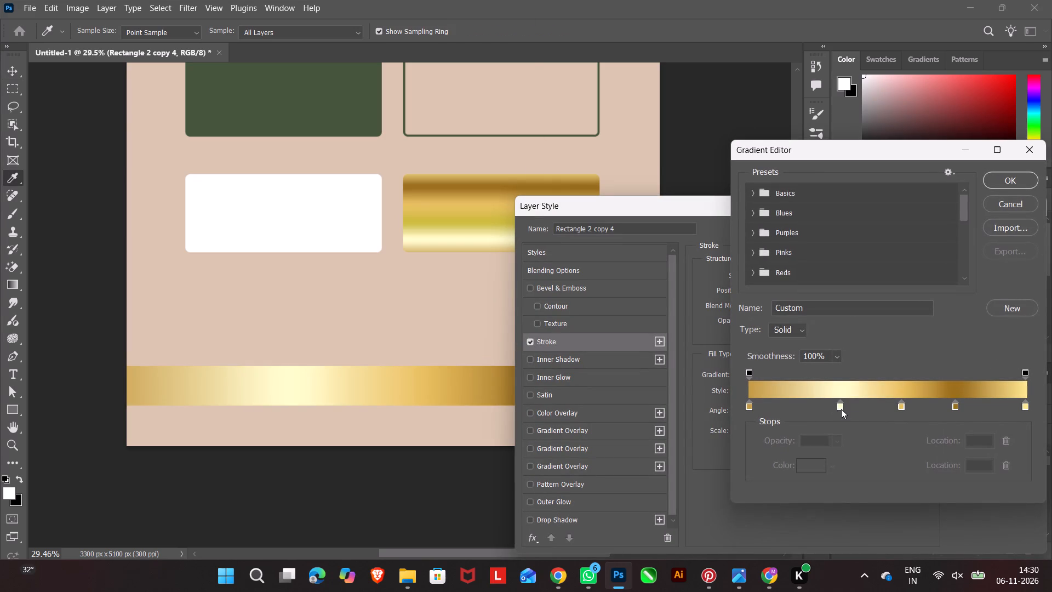
{"action": "double_click", "coordinate": [840, 407]}
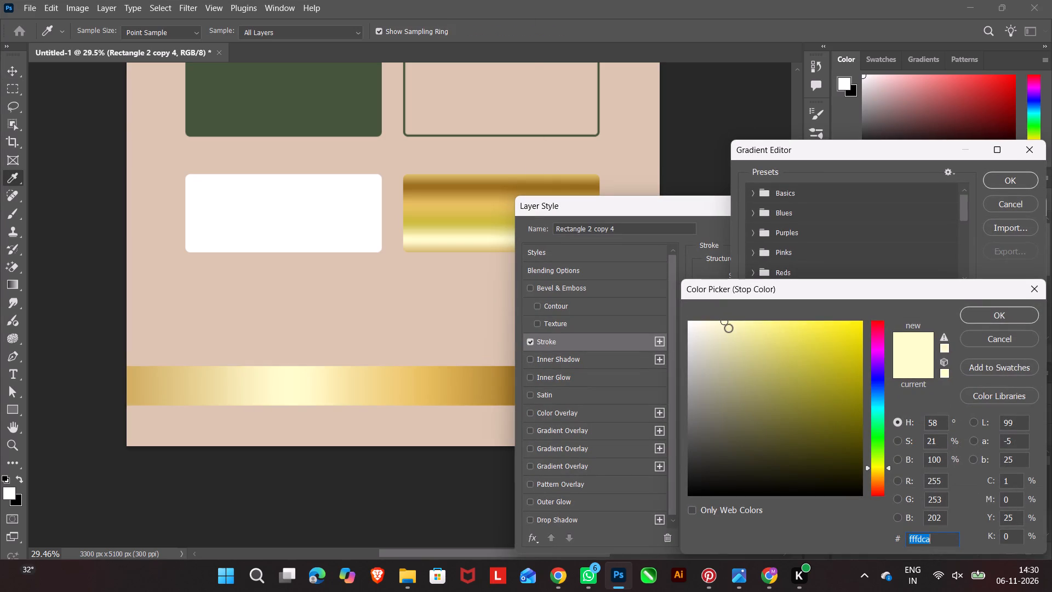
{"action": "left_click_drag", "start_coordinate": [867, 465], "coordinate": [867, 470]}
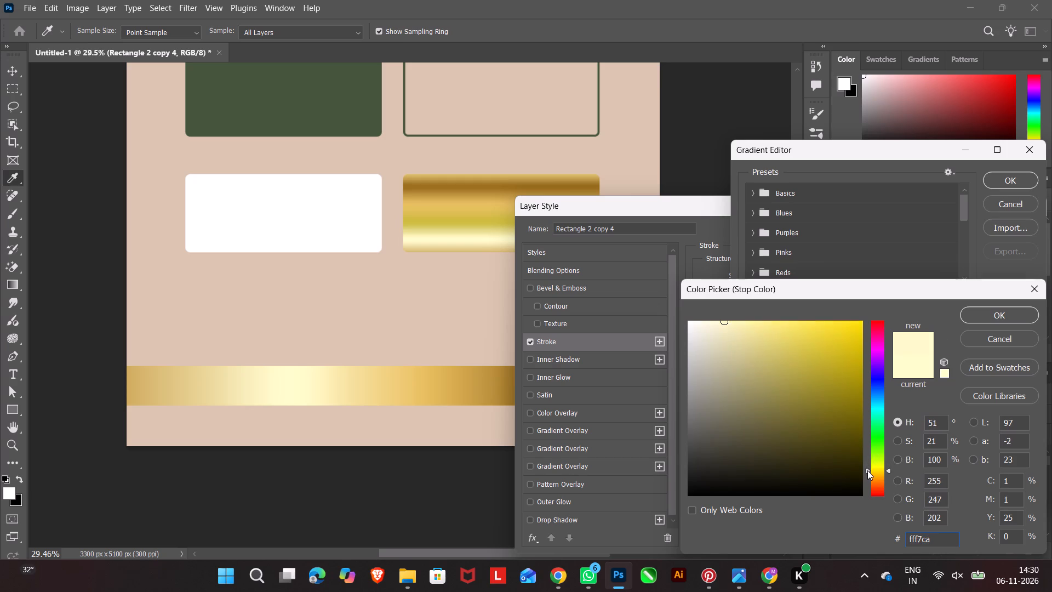
{"action": "left_click_drag", "start_coordinate": [867, 470], "coordinate": [867, 479]}
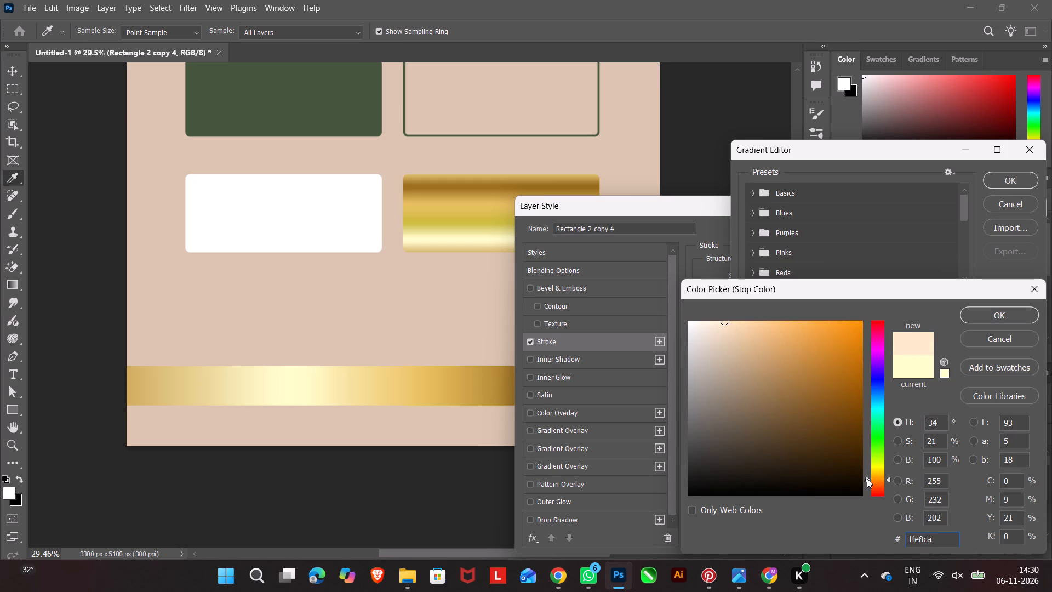
{"action": "left_click_drag", "start_coordinate": [867, 479], "coordinate": [865, 471]}
{"action": "left_click_drag", "start_coordinate": [723, 326], "coordinate": [746, 323]}
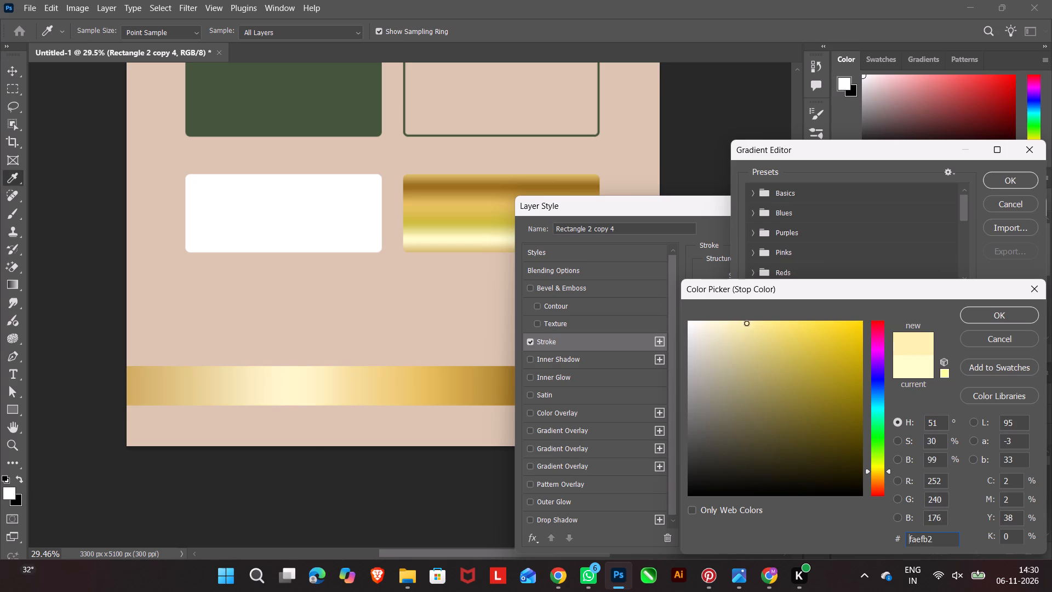
{"action": "left_click_drag", "start_coordinate": [746, 323], "coordinate": [777, 316]}
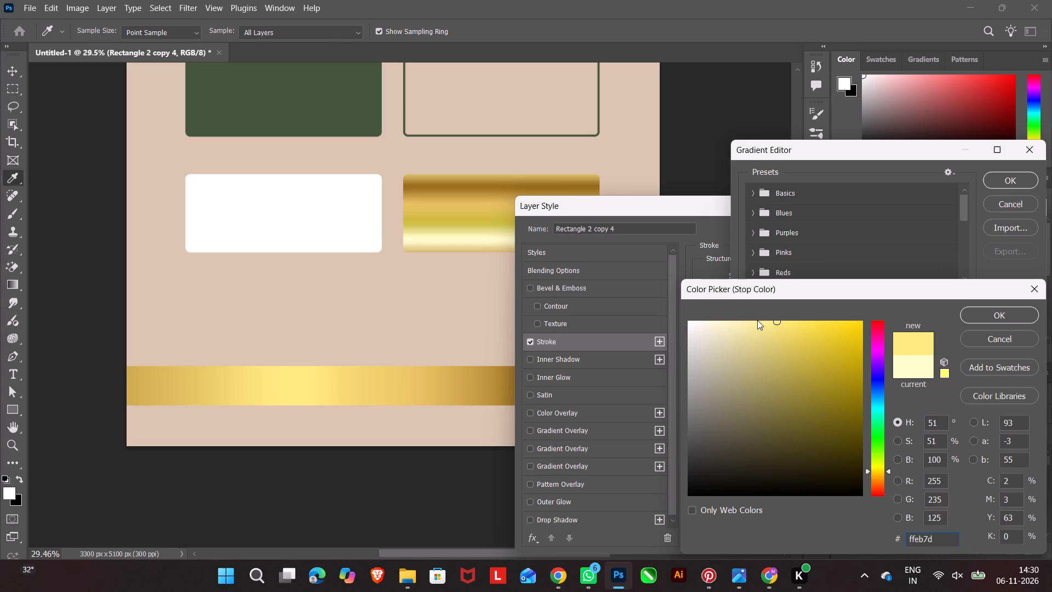
{"action": "left_click_drag", "start_coordinate": [757, 320], "coordinate": [757, 312]}
{"action": "left_click_drag", "start_coordinate": [752, 326], "coordinate": [754, 315]}
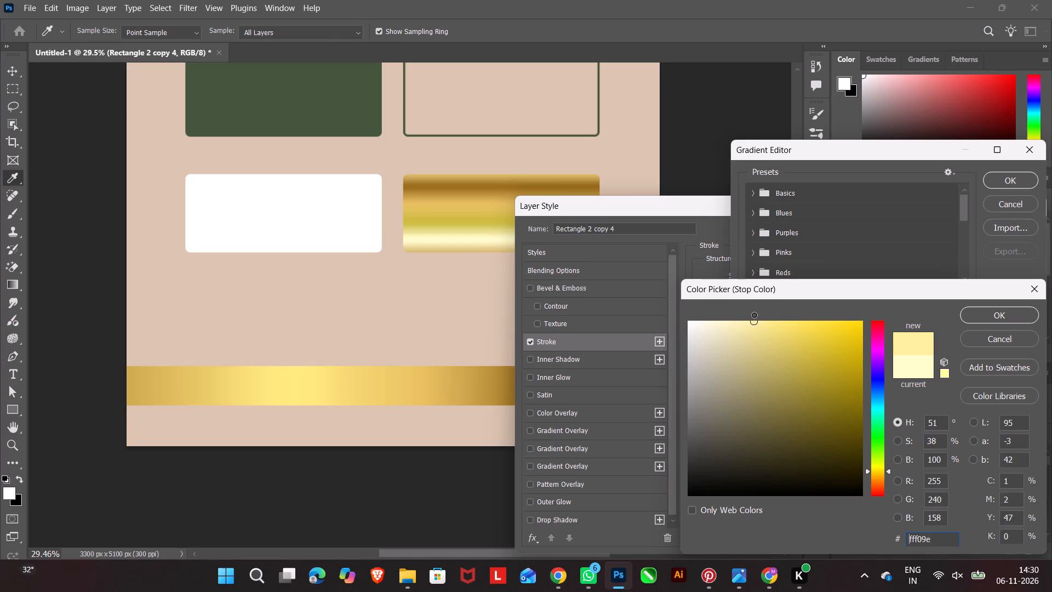
{"action": "left_click_drag", "start_coordinate": [754, 315], "coordinate": [749, 314]}
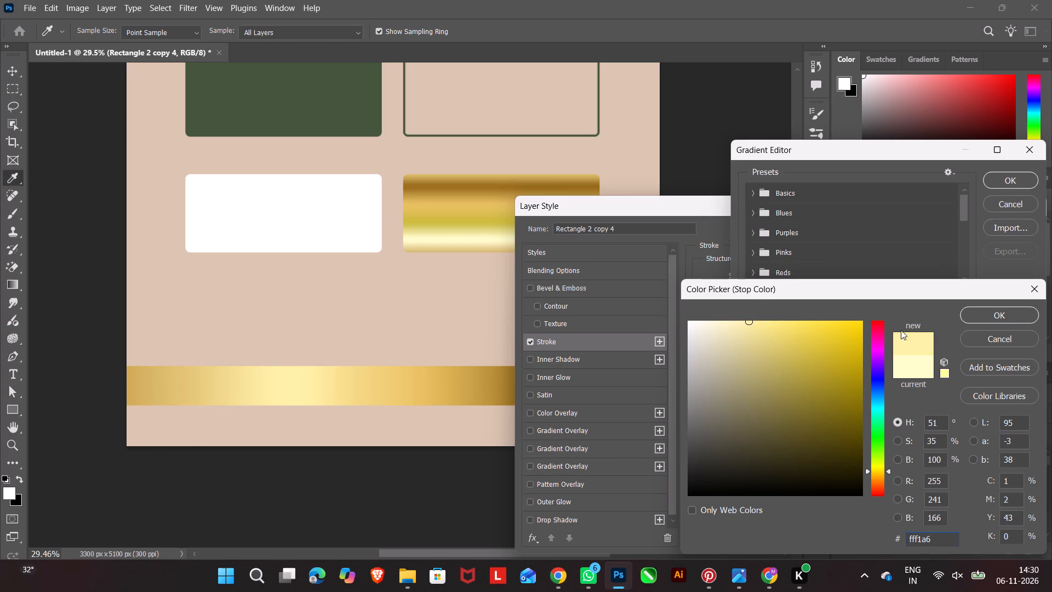
{"action": "left_click", "coordinate": [1006, 315]}
Save the edited gold gradient as a new preset and apply it to the band's stroke.
{"action": "left_click", "coordinate": [1011, 311]}
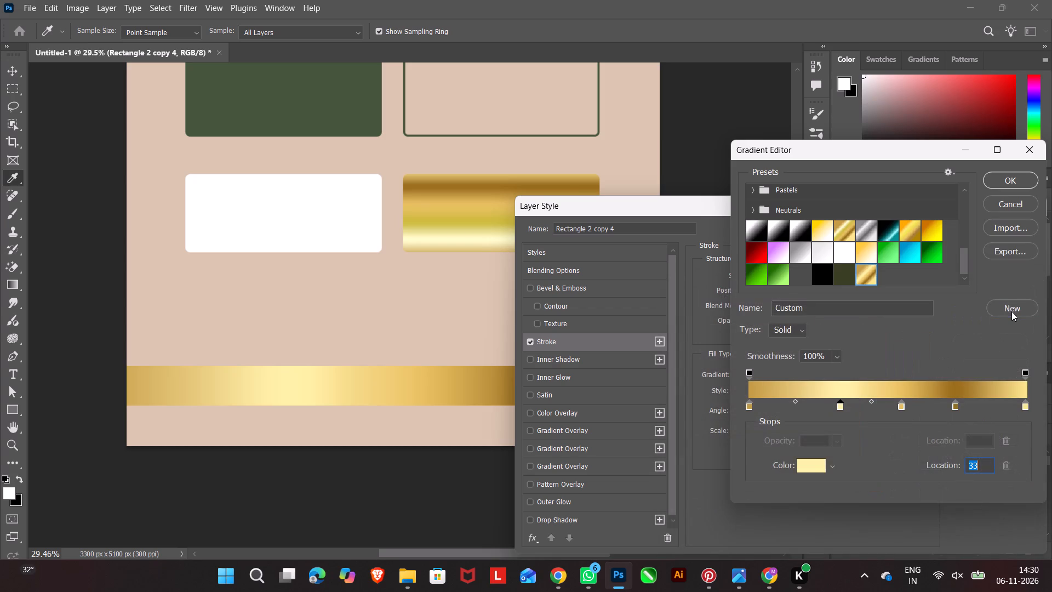
{"action": "left_click", "coordinate": [1013, 178]}
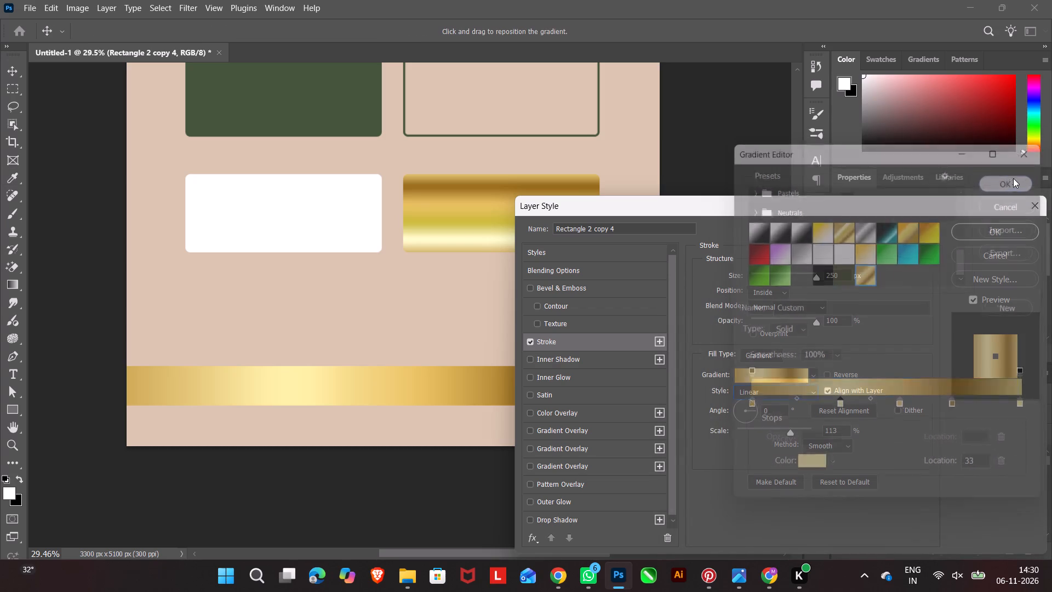
{"action": "left_click", "coordinate": [1007, 228]}
Apply the newly saved gold gradient preset to the gold card's stroke in the four-card grid, and deselect.
{"action": "left_click", "coordinate": [562, 206]}
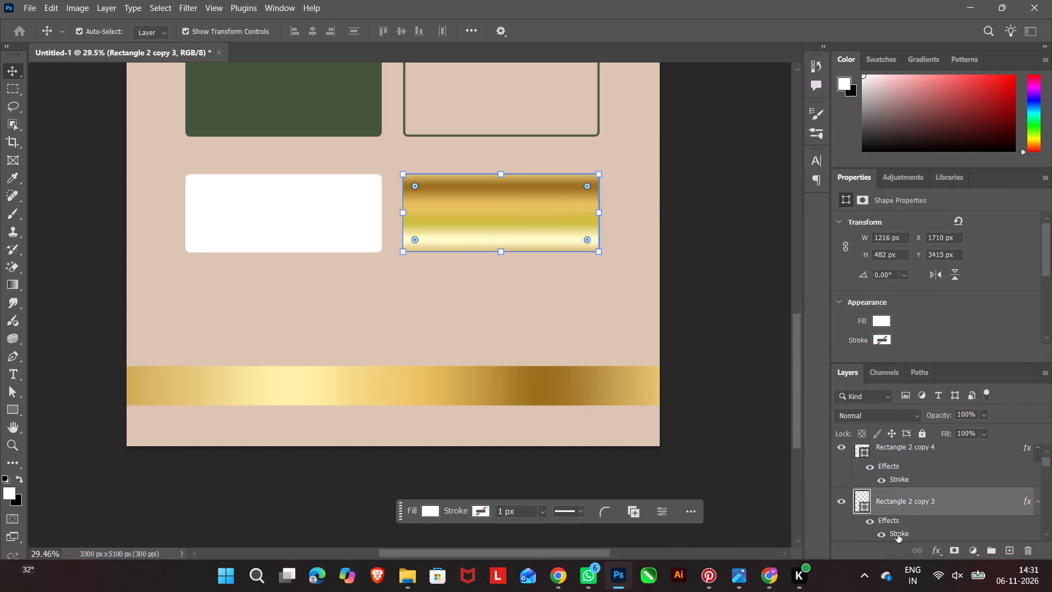
{"action": "double_click", "coordinate": [897, 534]}
{"action": "left_click", "coordinate": [811, 372]}
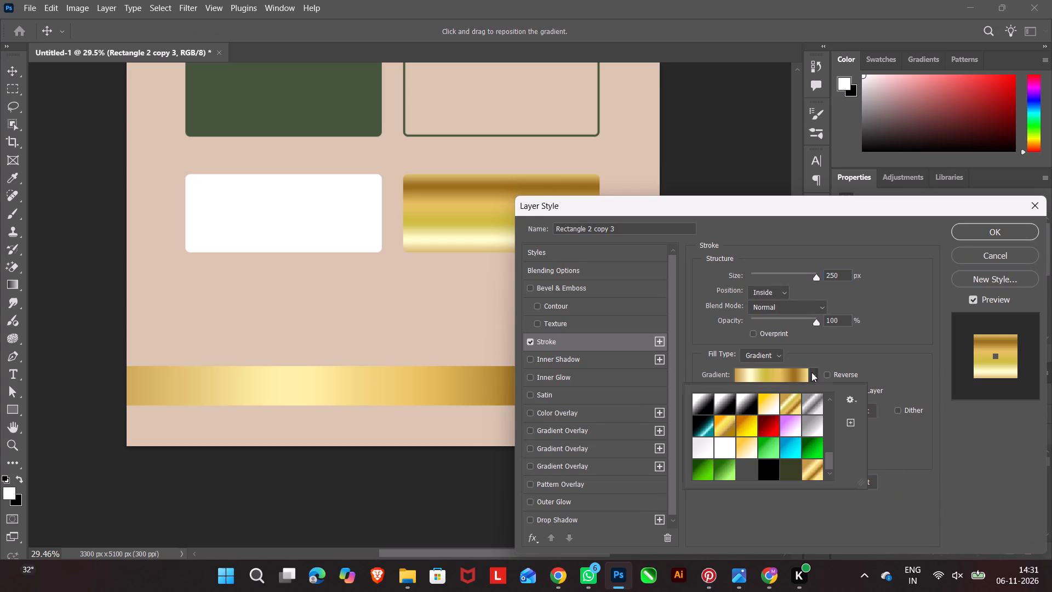
{"action": "left_click", "coordinate": [809, 474]}
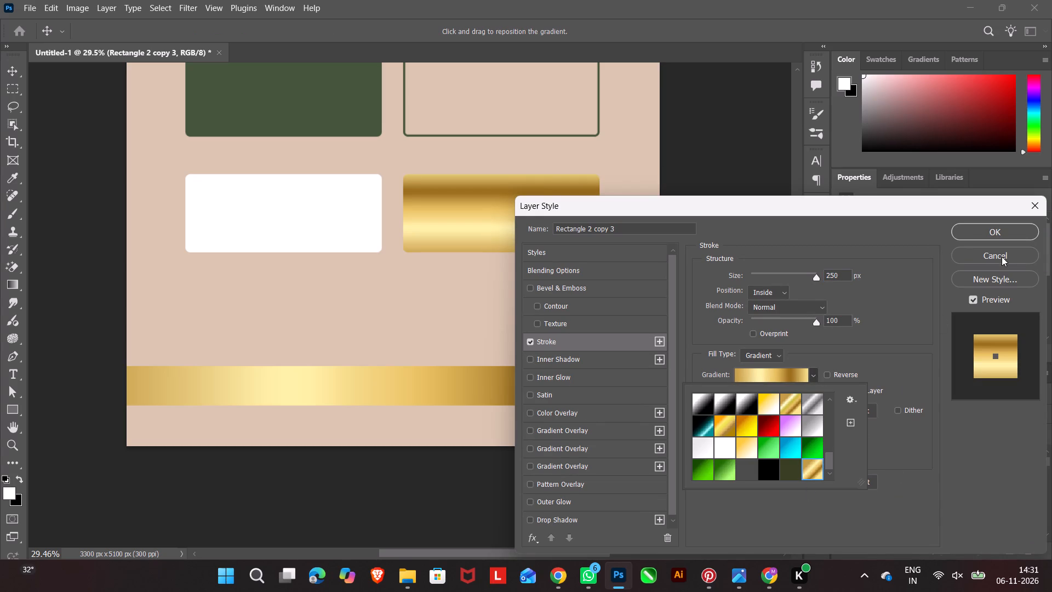
{"action": "left_click", "coordinate": [1011, 232]}
{"action": "double_click", "coordinate": [735, 348]}
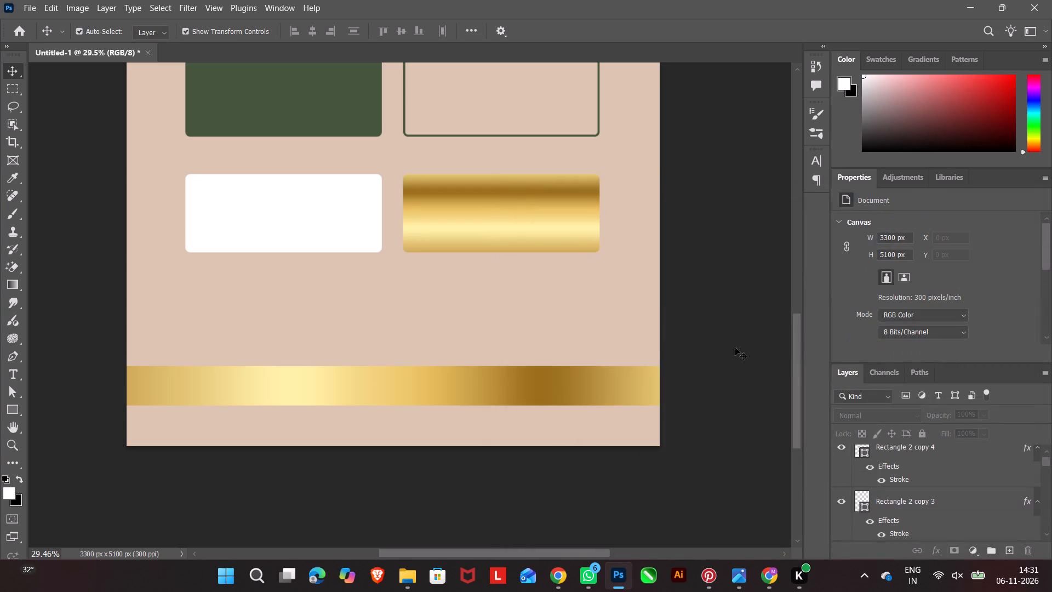
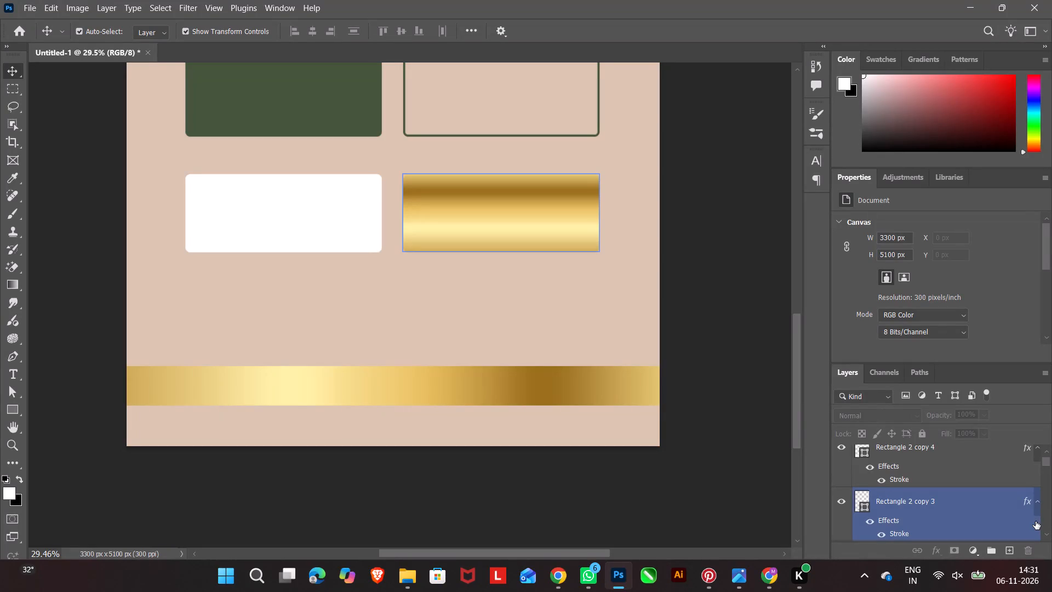
Stretch the gold gradient band down to the canvas's bottom edge, making it about 474 px tall, and deselect it.
{"action": "left_click", "coordinate": [100, 411]}
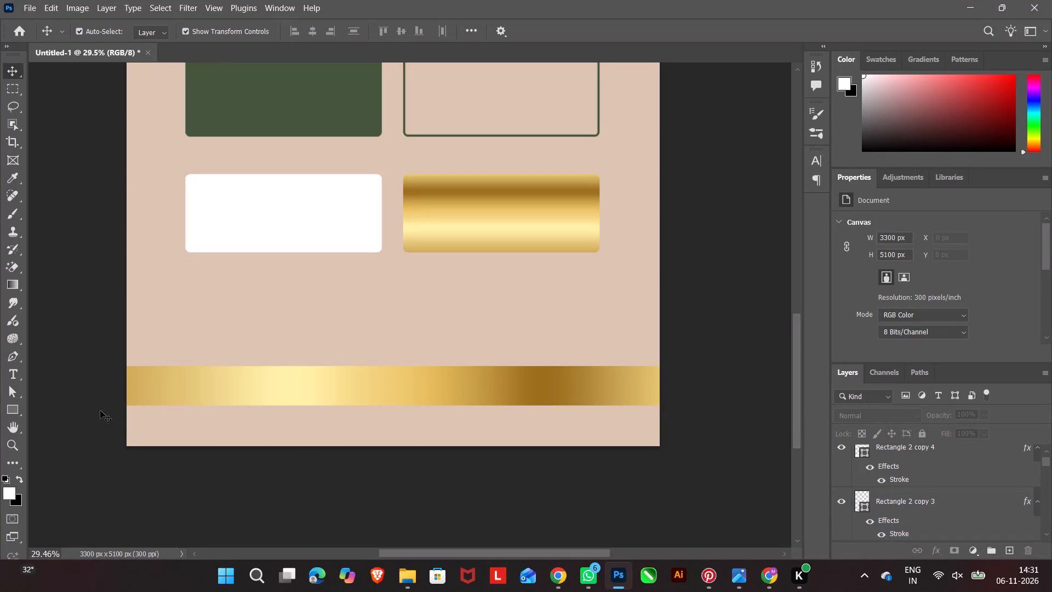
{"action": "left_click", "coordinate": [335, 400]}
{"action": "left_click_drag", "start_coordinate": [391, 405], "coordinate": [393, 410]}
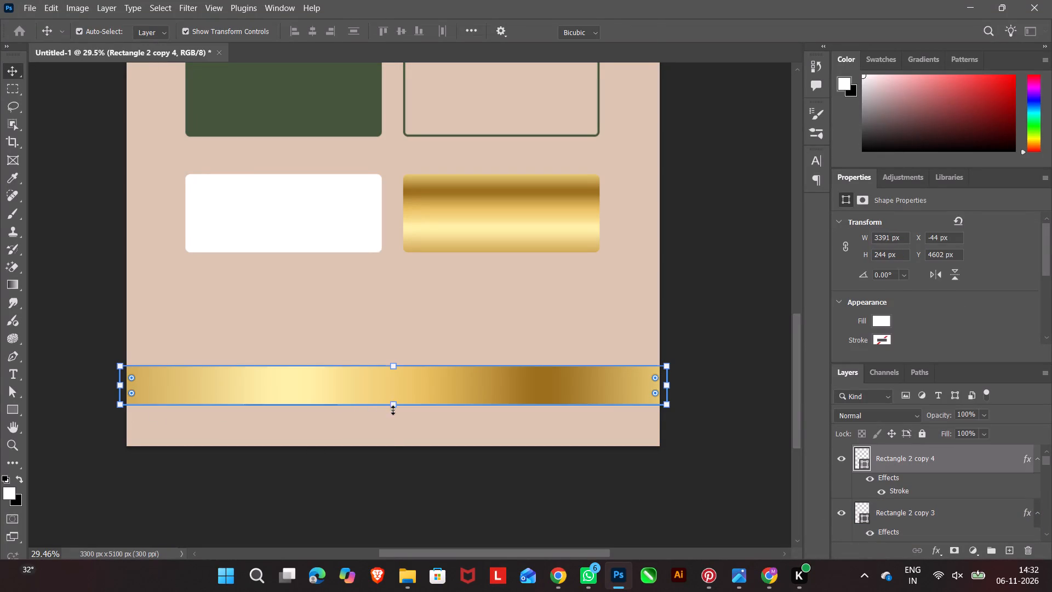
{"action": "left_click_drag", "start_coordinate": [393, 410], "coordinate": [394, 435]}
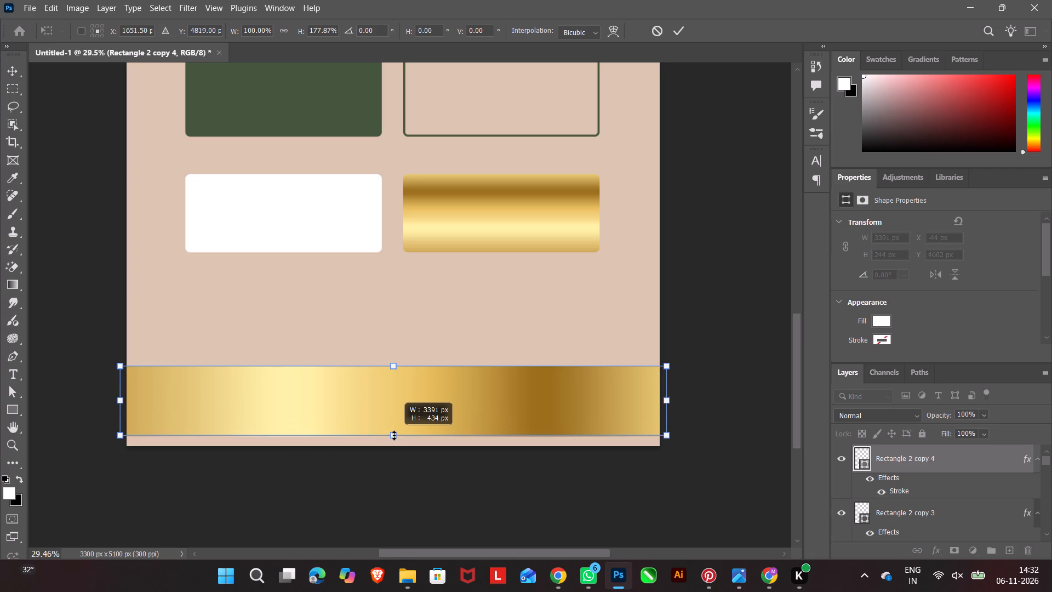
{"action": "left_click_drag", "start_coordinate": [394, 435], "coordinate": [394, 446]}
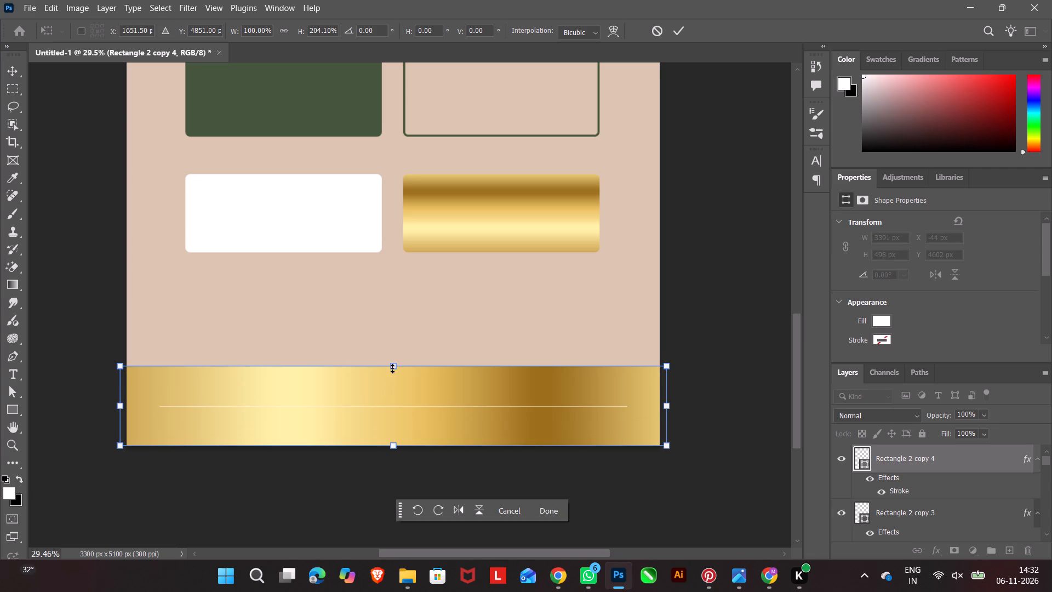
{"action": "left_click", "coordinate": [393, 367]}
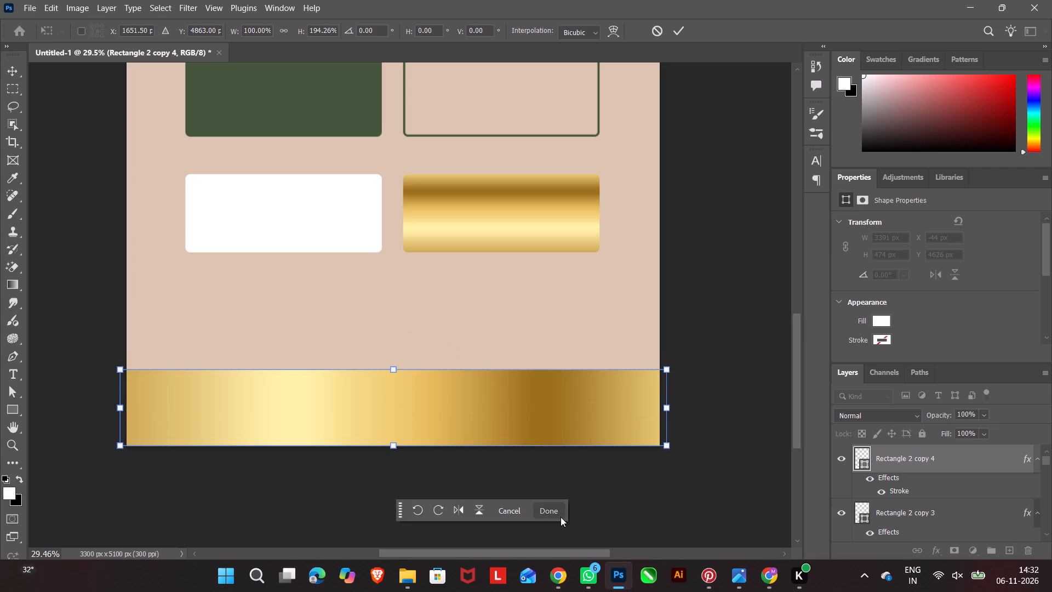
{"action": "left_click", "coordinate": [556, 515]}
{"action": "left_click", "coordinate": [715, 494]}
Review the circle badges, four-card grid and resized gold band together.
{"action": "scroll", "coordinate": [671, 477], "scroll_direction": "up", "scroll_amount": 6}
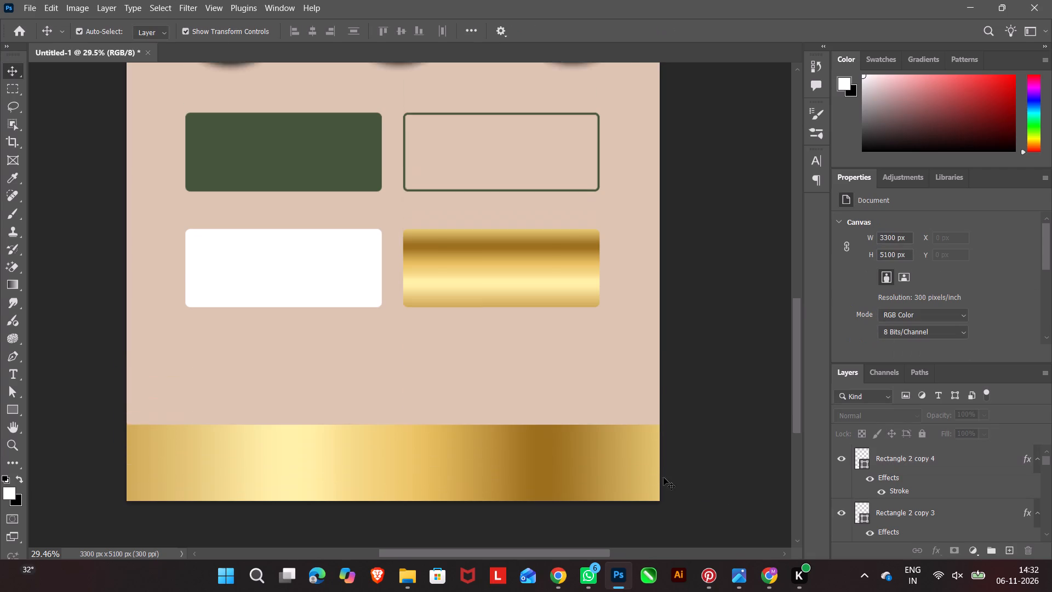
{"action": "scroll", "coordinate": [664, 477], "scroll_direction": "up", "scroll_amount": 11}
{"action": "scroll", "coordinate": [661, 479], "scroll_direction": "down", "scroll_amount": 4}
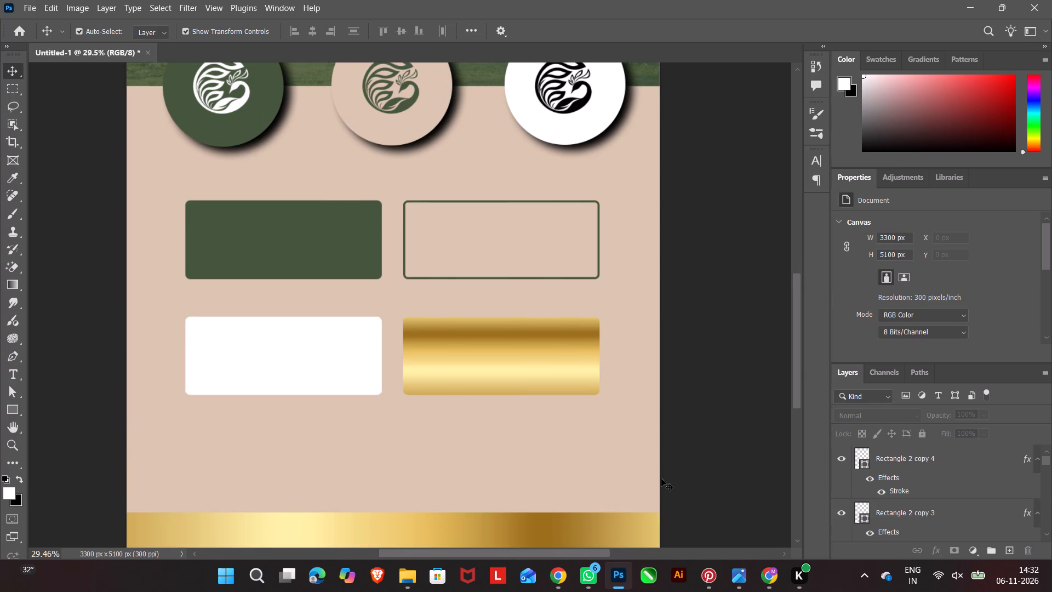
{"action": "scroll", "coordinate": [661, 479], "scroll_direction": "down", "scroll_amount": 3}
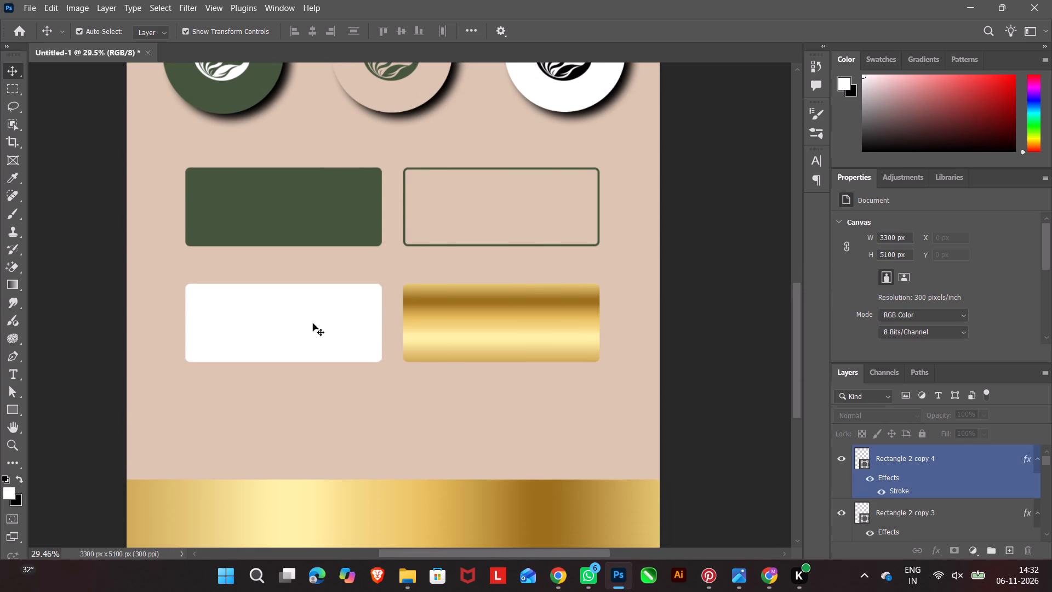
{"action": "scroll", "coordinate": [333, 379], "scroll_direction": "up", "scroll_amount": 13}
{"action": "scroll", "coordinate": [339, 427], "scroll_direction": "down", "scroll_amount": 3}
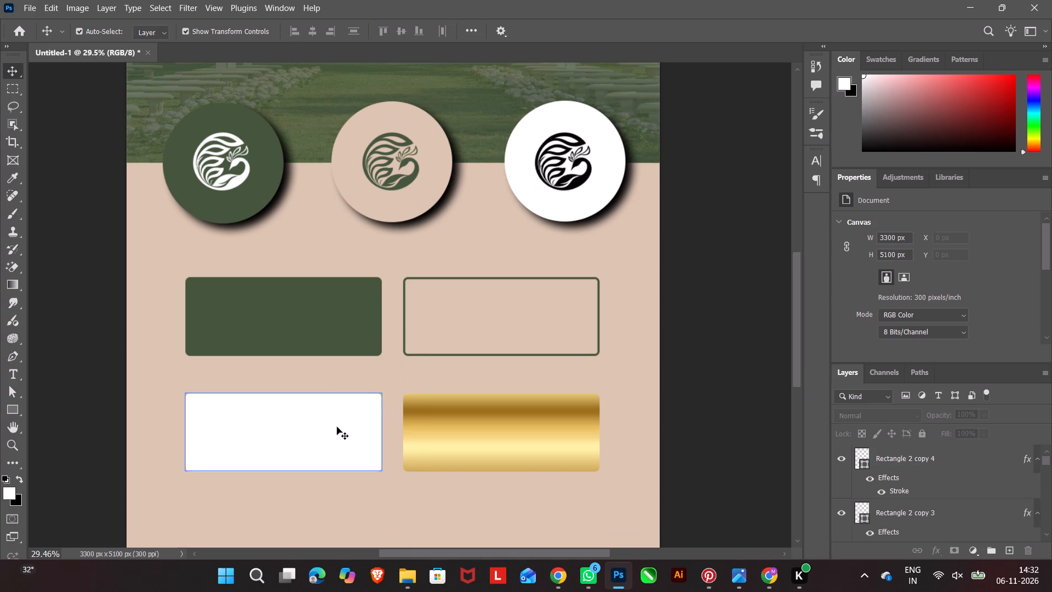
{"action": "scroll", "coordinate": [367, 416], "scroll_direction": "down", "scroll_amount": 12}
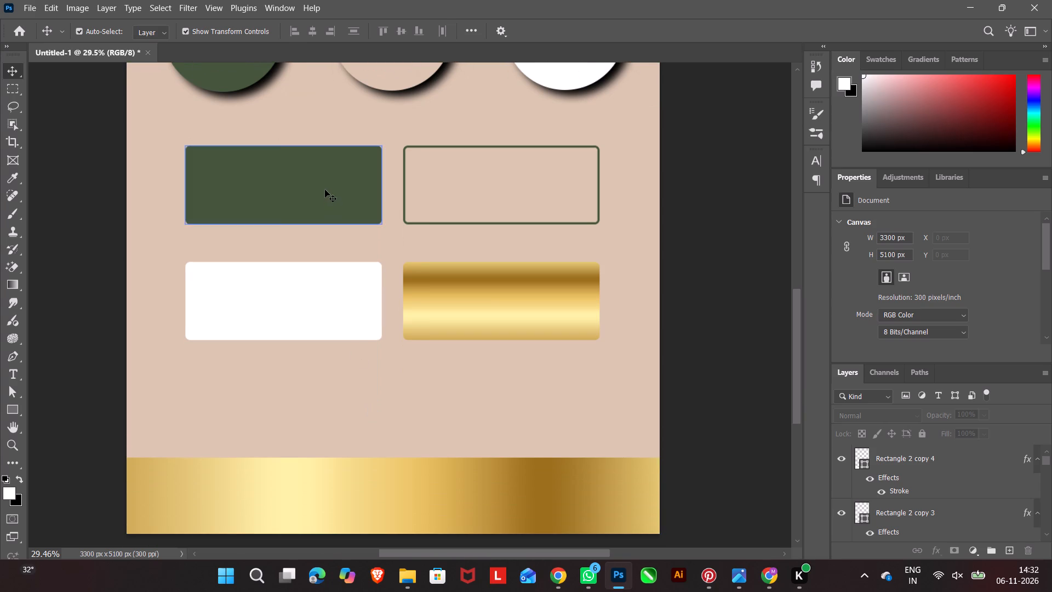
Copy the hex code 44563c from the green card's fill colour, keeping the fill as is.
{"action": "left_click", "coordinate": [325, 190]}
{"action": "left_click", "coordinate": [436, 509]}
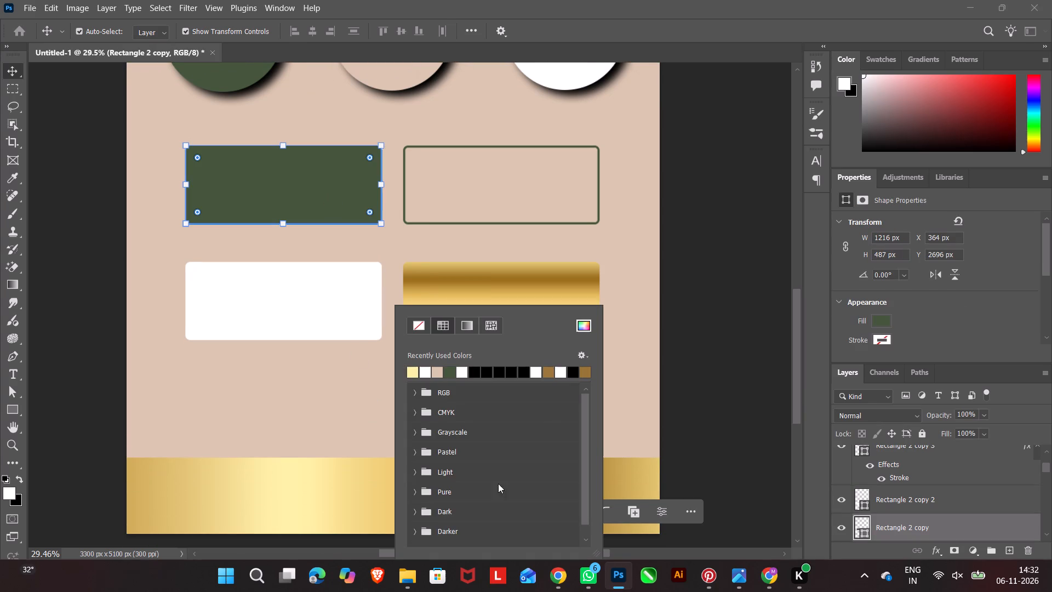
{"action": "left_click", "coordinate": [577, 326]}
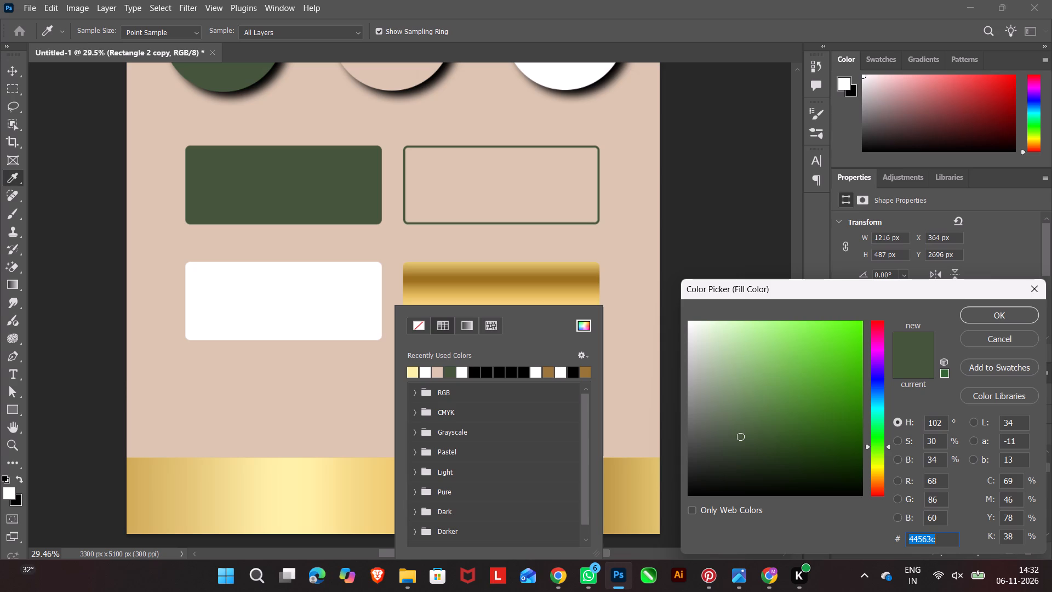
{"action": "key", "text": "ctrl+c"}
{"action": "left_click", "coordinate": [1017, 315]}
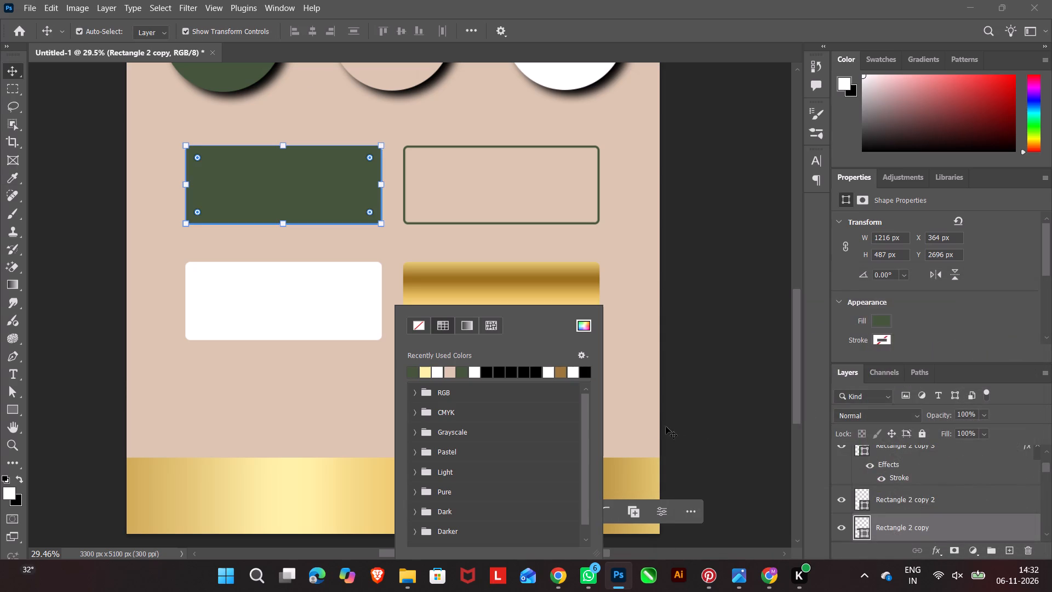
{"action": "left_click", "coordinate": [639, 409]}
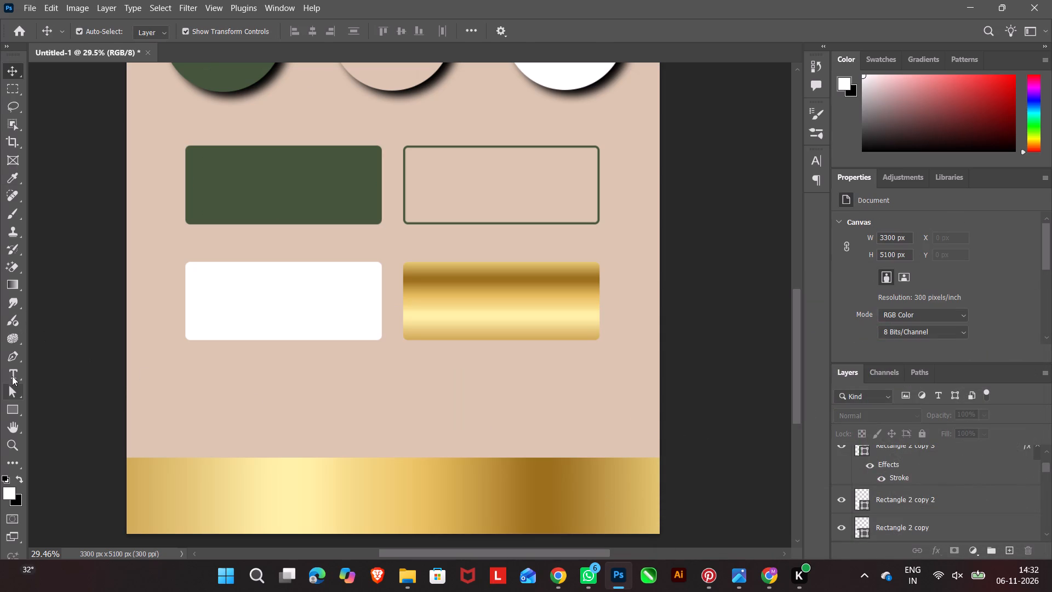
Add a text label below the white card with the copied hex code, prefixed with a hash: #44563c.
{"action": "left_click", "coordinate": [12, 374]}
{"action": "left_click", "coordinate": [350, 379]}
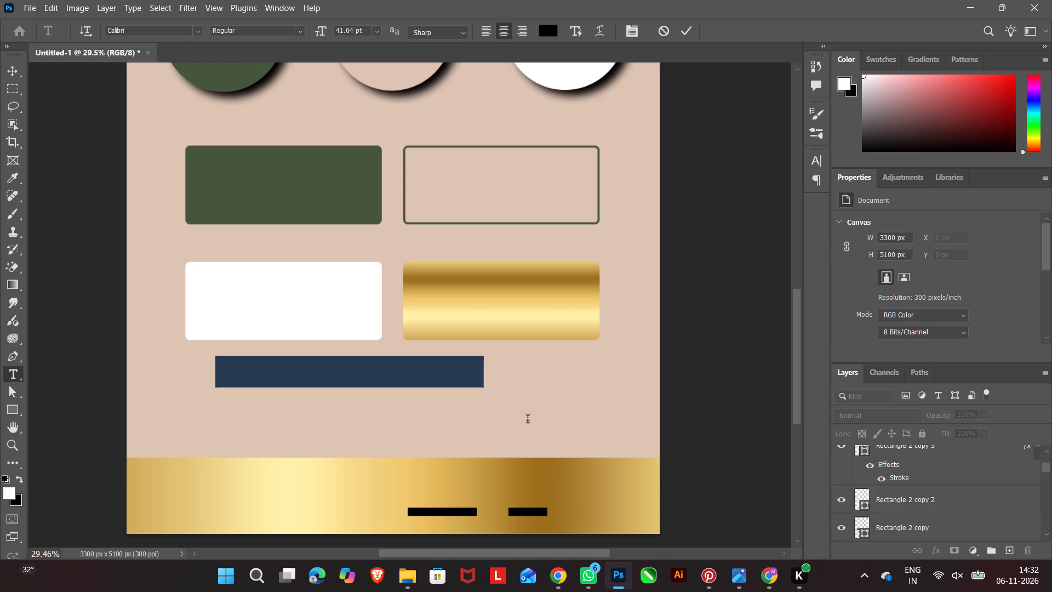
{"action": "key", "text": "ctrl+v"}
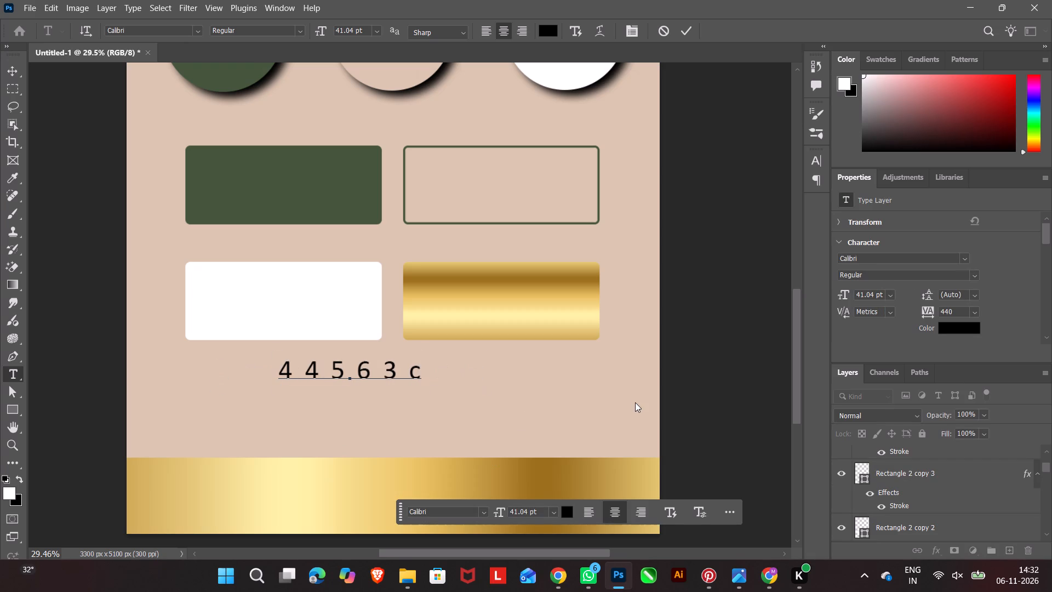
{"action": "key", "text": "Left"}
{"action": "key", "text": "Left"}
{"action": "key", "text": "Left"}
{"action": "key", "text": "Left"}
{"action": "key", "text": "Left"}
{"action": "key", "text": "Left"}
{"action": "key", "text": "Left"}
{"action": "key", "text": "Left"}
{"action": "key", "text": "Left"}
{"action": "key", "text": "Left"}
{"action": "key", "text": "Left"}
{"action": "key", "text": "Left"}
{"action": "key", "text": "Left"}
{"action": "key", "text": "shift+numbersign"}
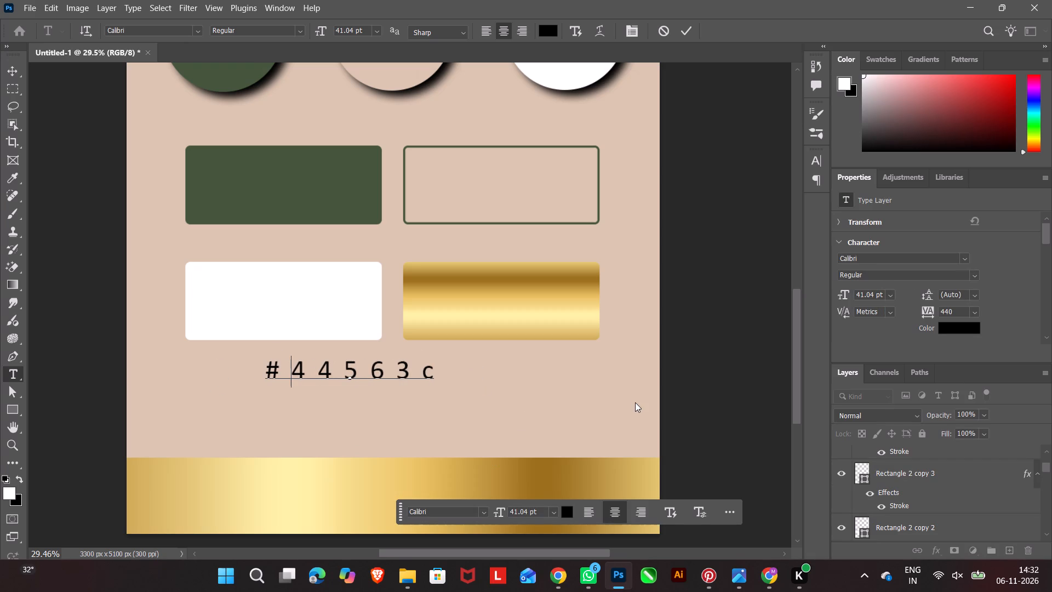
Set the tracking of the whole #44563c label to 0.
{"action": "left_click", "coordinate": [975, 313]}
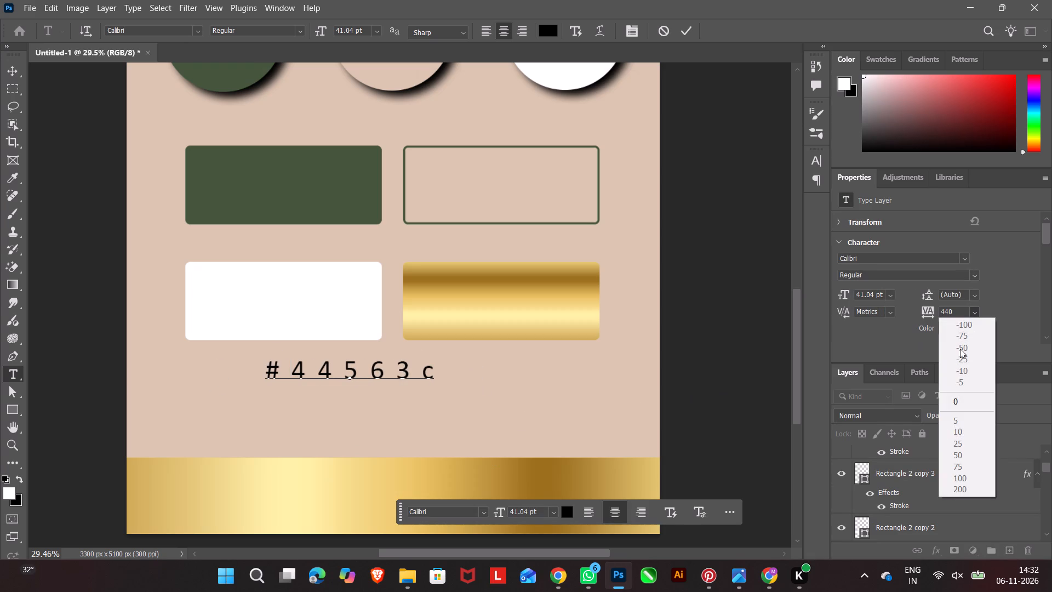
{"action": "left_click", "coordinate": [951, 405]}
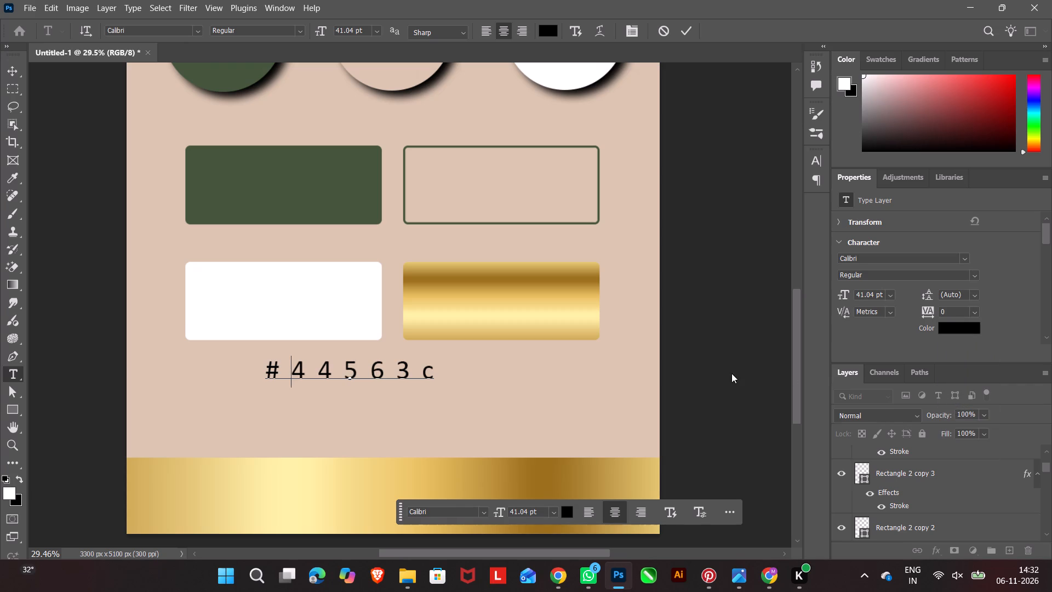
{"action": "left_click", "coordinate": [731, 373]}
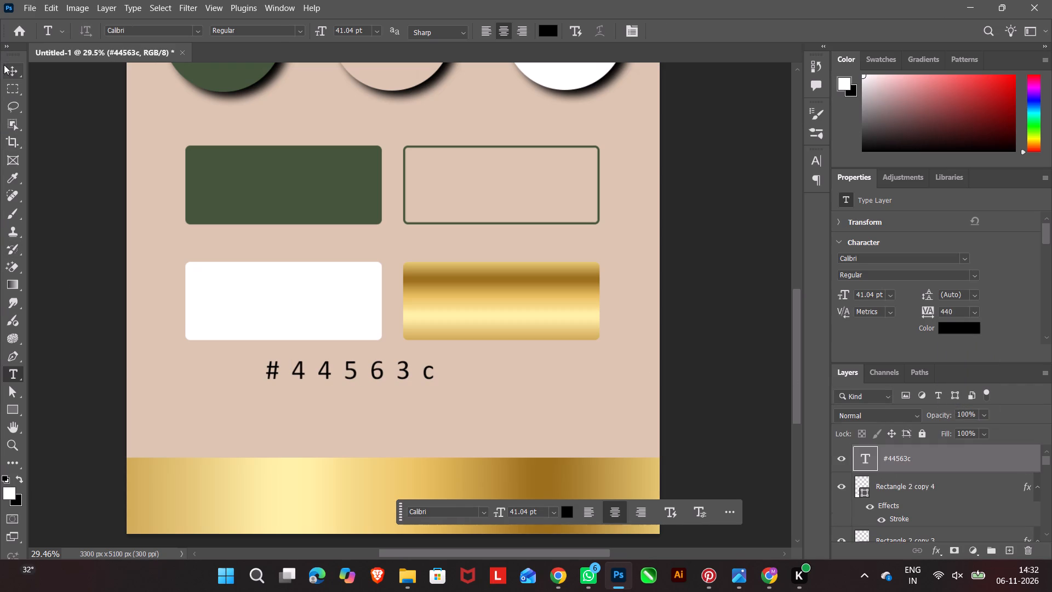
{"action": "left_click", "coordinate": [4, 65]}
{"action": "left_click", "coordinate": [973, 310]}
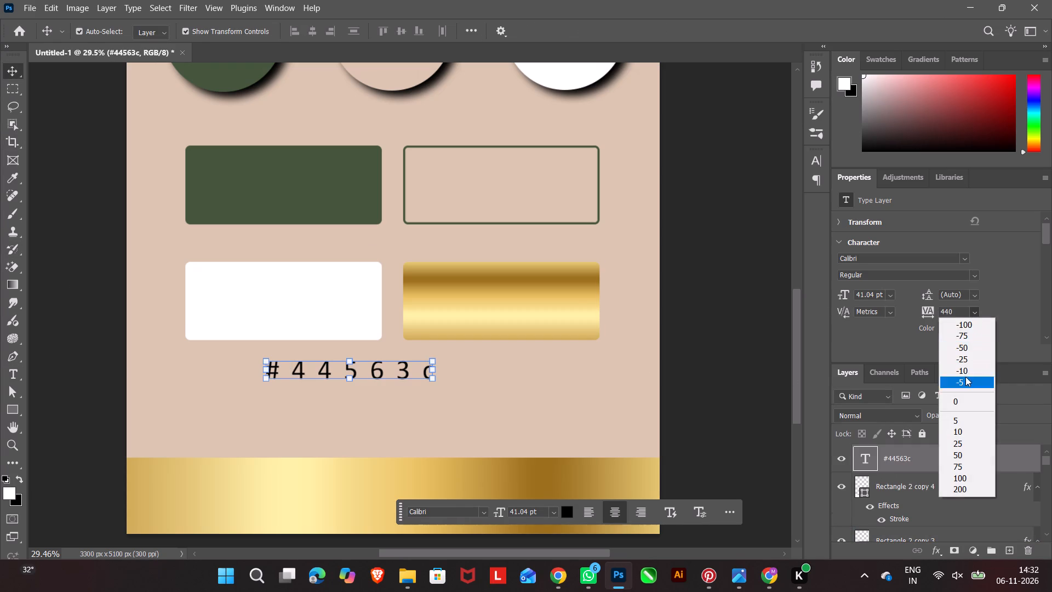
{"action": "left_click", "coordinate": [963, 400]}
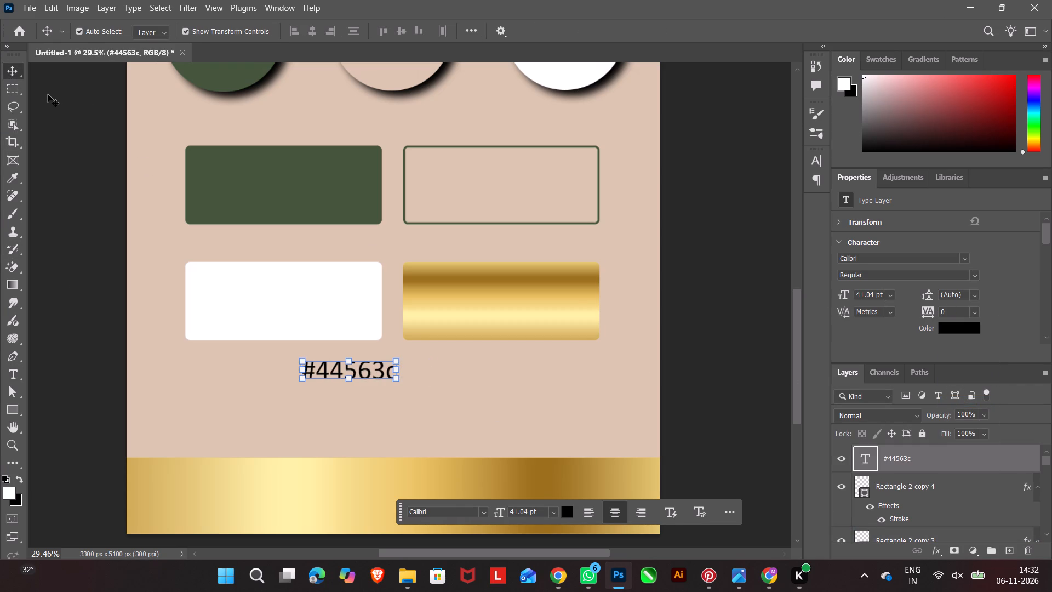
{"action": "left_click", "coordinate": [48, 94]}
Recolour the hex label with the green sampled from the green card, #44563c, and deselect.
{"action": "left_click", "coordinate": [374, 378]}
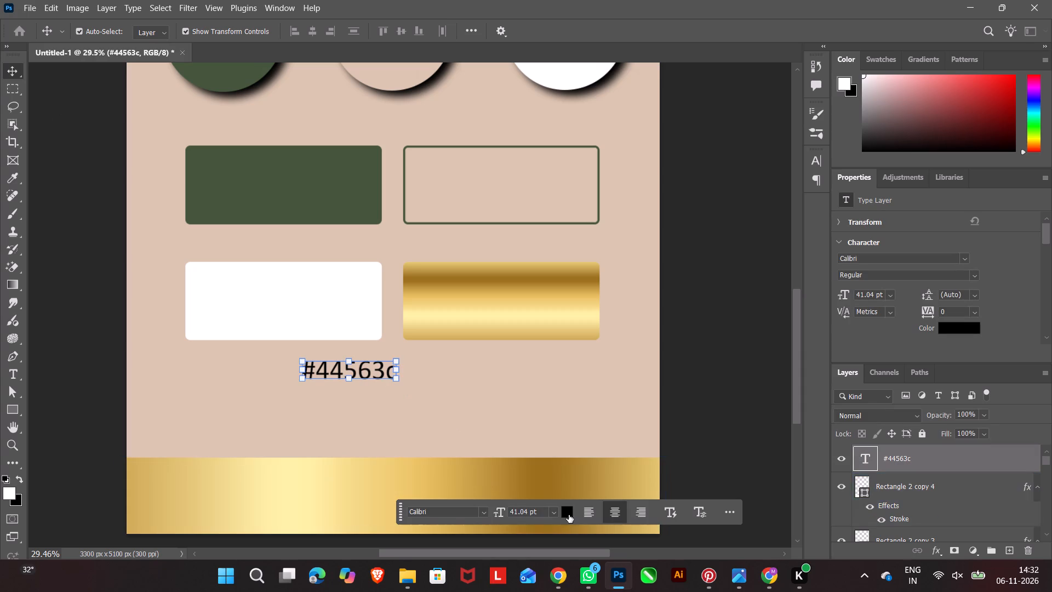
{"action": "left_click", "coordinate": [569, 515]}
{"action": "left_click", "coordinate": [299, 190]}
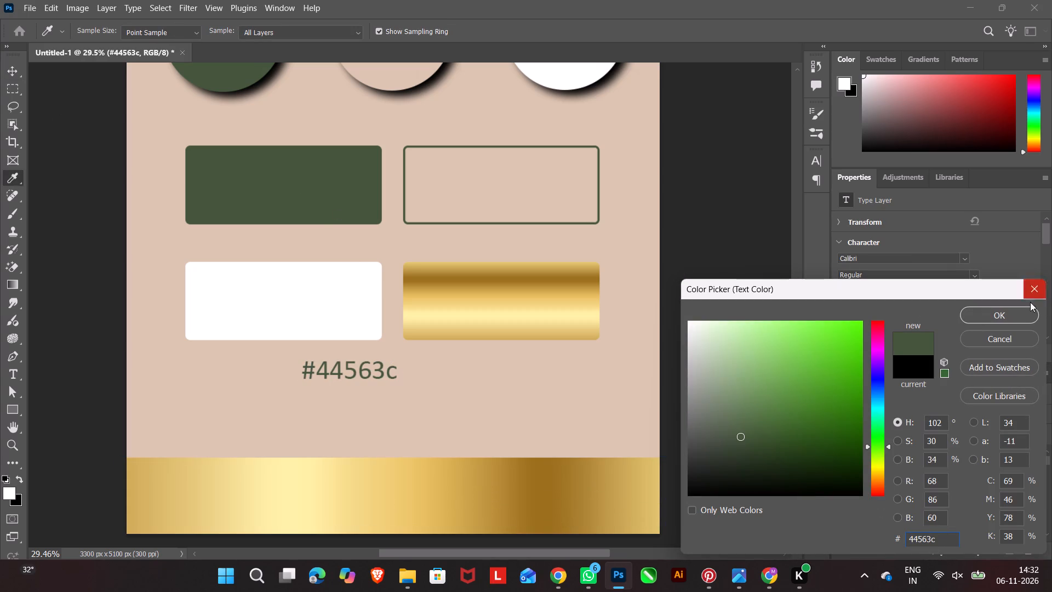
{"action": "left_click", "coordinate": [1000, 312]}
{"action": "left_click", "coordinate": [727, 310]}
Move the #44563c label into the gap beneath the green card, centred roughly under it.
{"action": "left_click", "coordinate": [369, 367]}
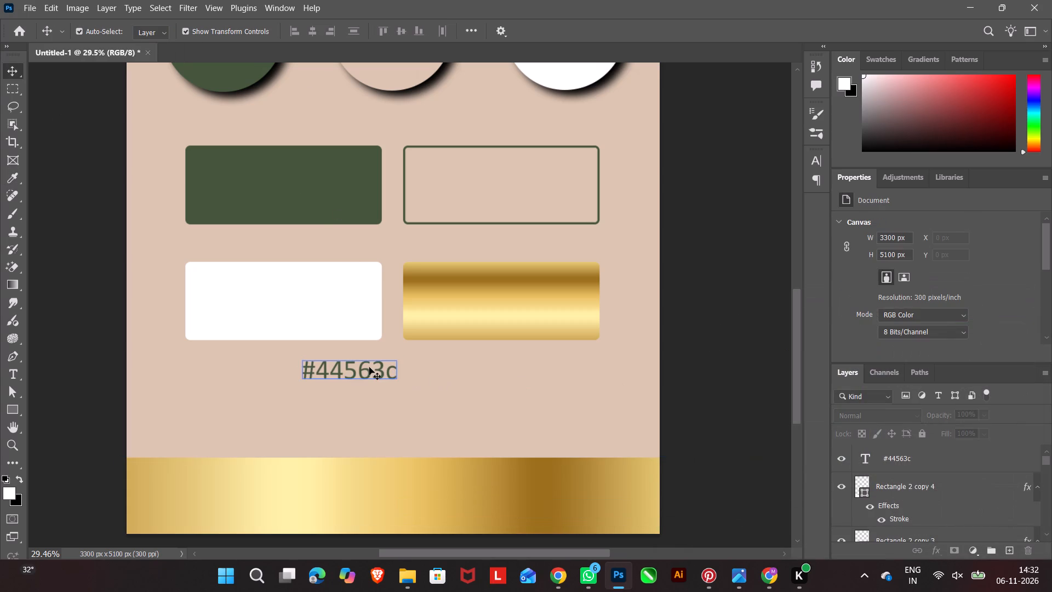
{"action": "left_click_drag", "start_coordinate": [368, 371], "coordinate": [295, 242]}
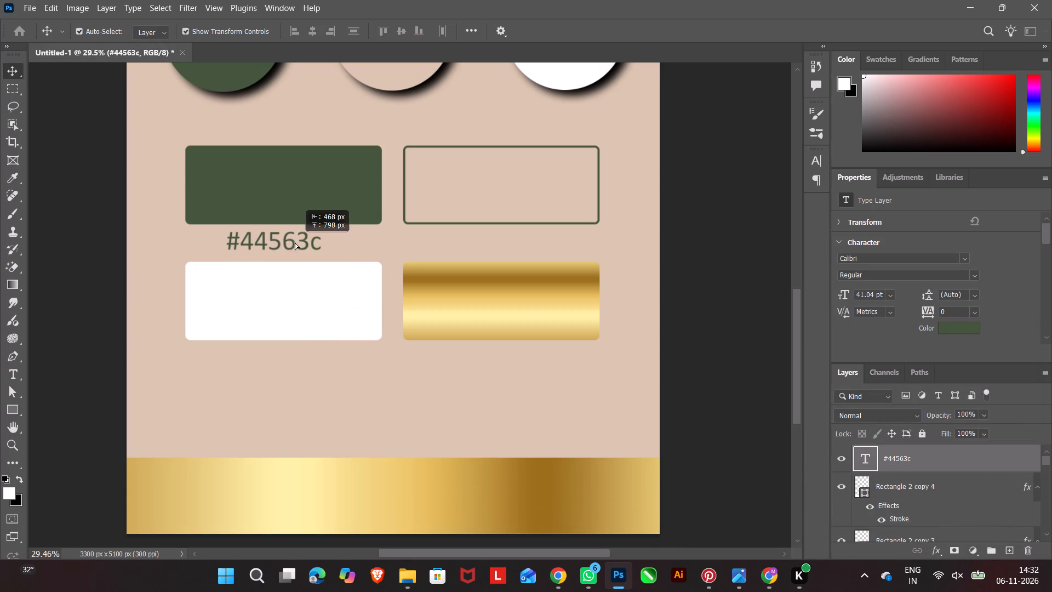
{"action": "left_click_drag", "start_coordinate": [295, 242], "coordinate": [294, 242]}
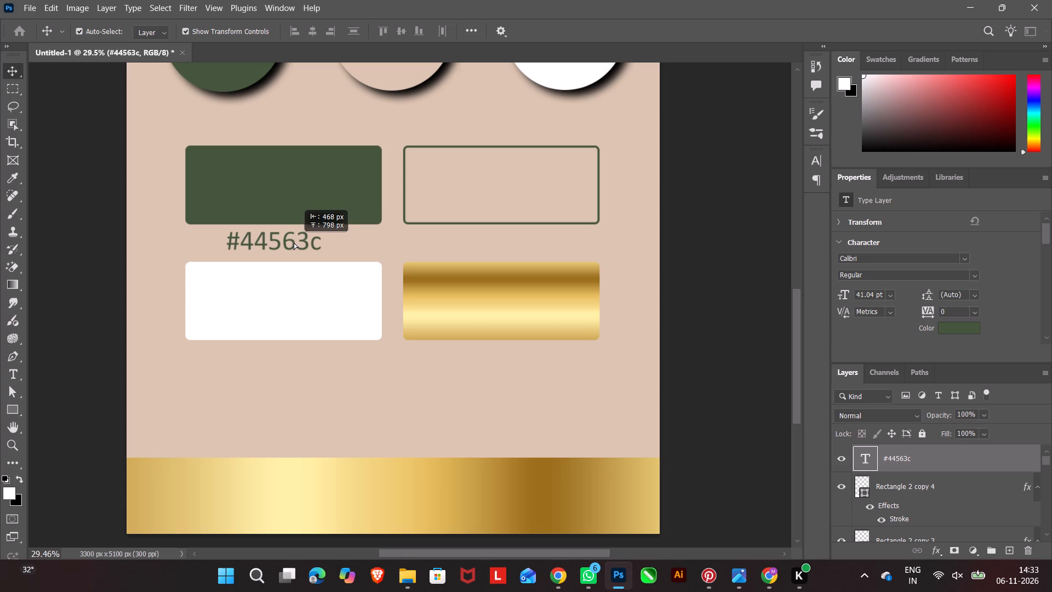
{"action": "left_click_drag", "start_coordinate": [294, 242], "coordinate": [295, 242]}
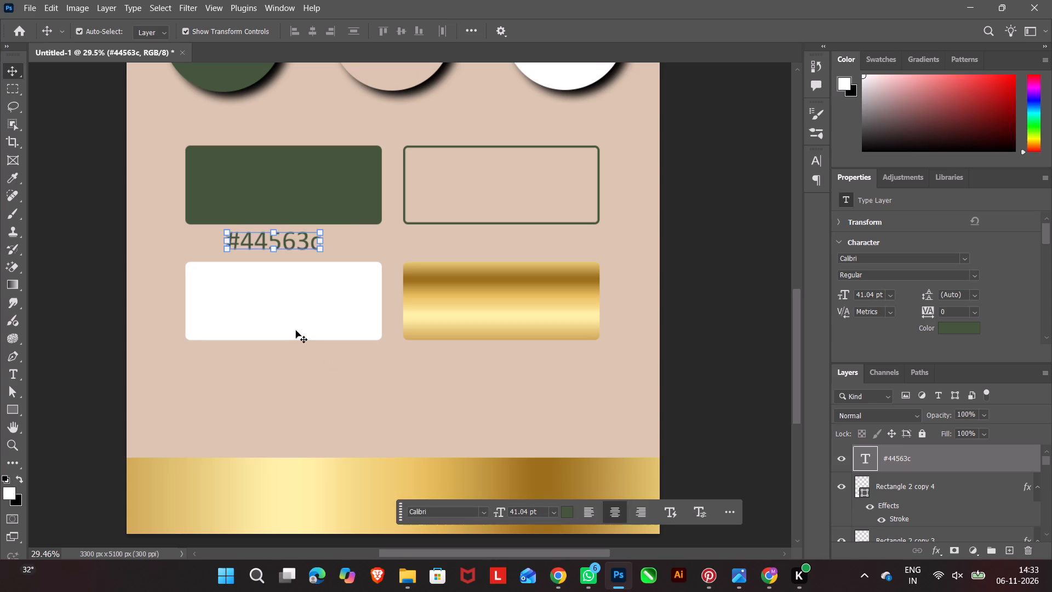
Duplicate the #44563c label beneath the outlined card, the gold card and the white card, aligned with the existing labels.
{"action": "left_click_drag", "start_coordinate": [281, 241], "coordinate": [433, 240], "text": "alt"}
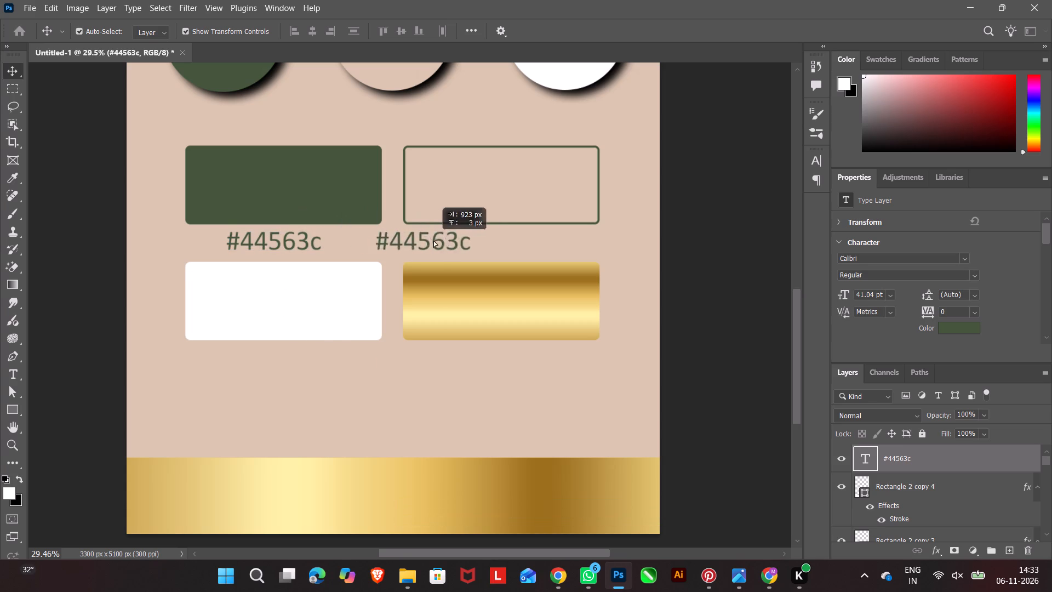
{"action": "left_click_drag", "start_coordinate": [433, 240], "coordinate": [503, 238], "text": "alt"}
{"action": "left_click_drag", "start_coordinate": [511, 238], "coordinate": [513, 333], "text": "alt"}
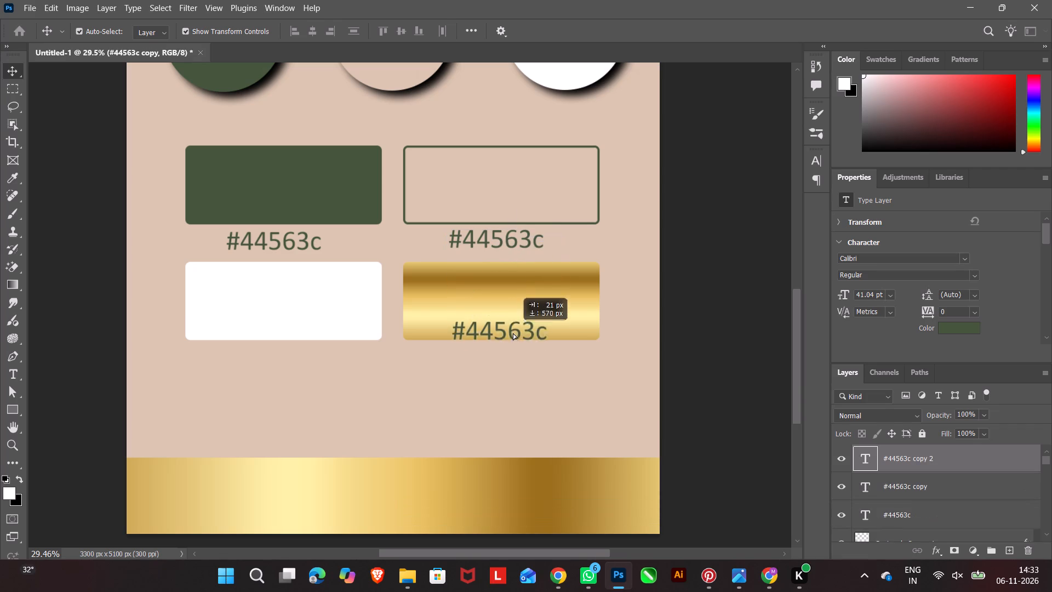
{"action": "left_click_drag", "start_coordinate": [513, 333], "coordinate": [511, 358], "text": "alt"}
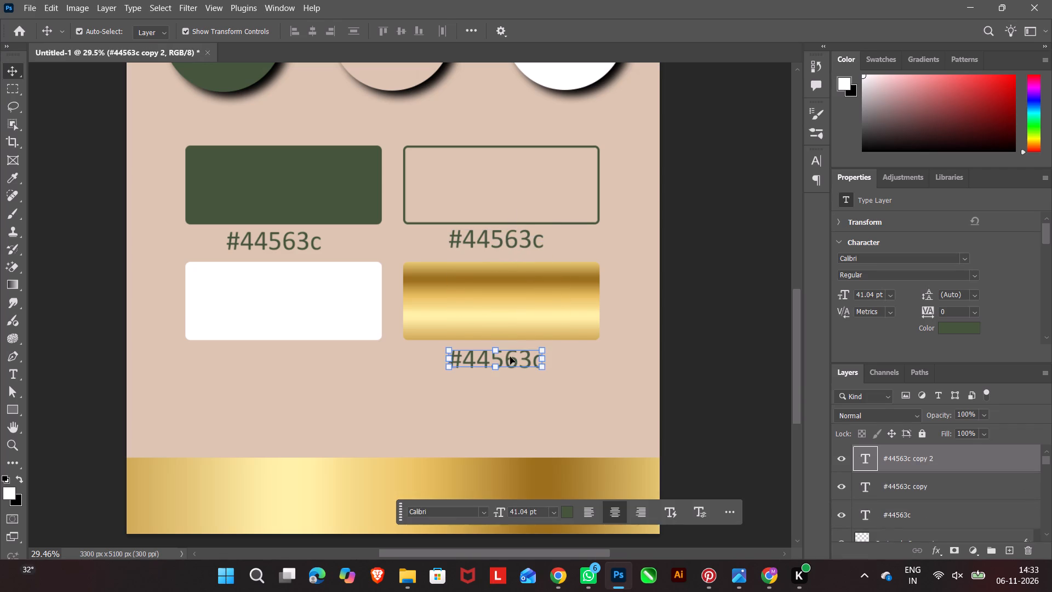
{"action": "left_click_drag", "start_coordinate": [516, 360], "coordinate": [310, 358], "text": "alt"}
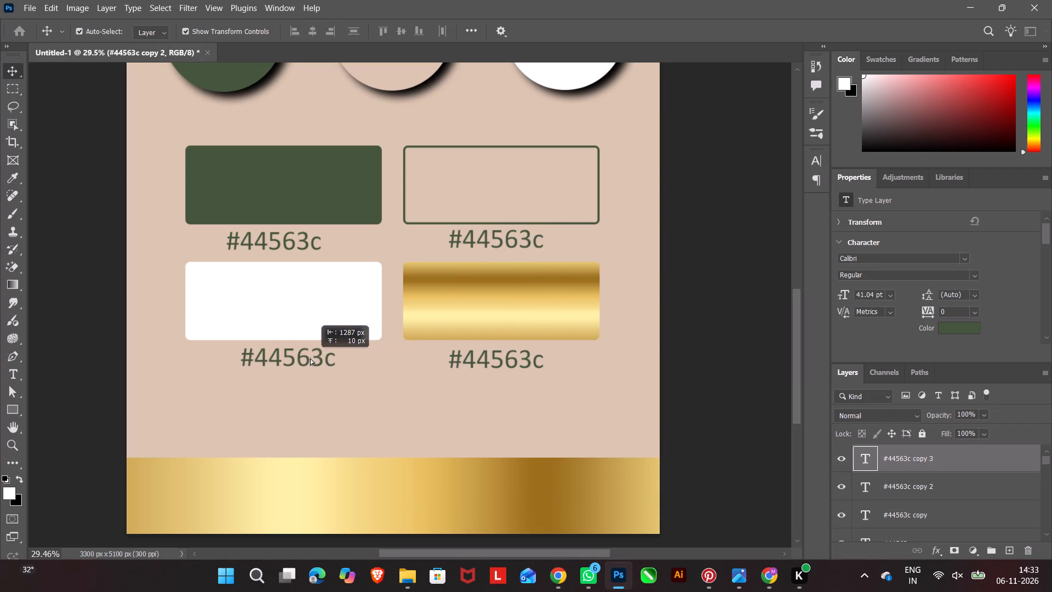
{"action": "left_click_drag", "start_coordinate": [310, 358], "coordinate": [298, 360], "text": "alt"}
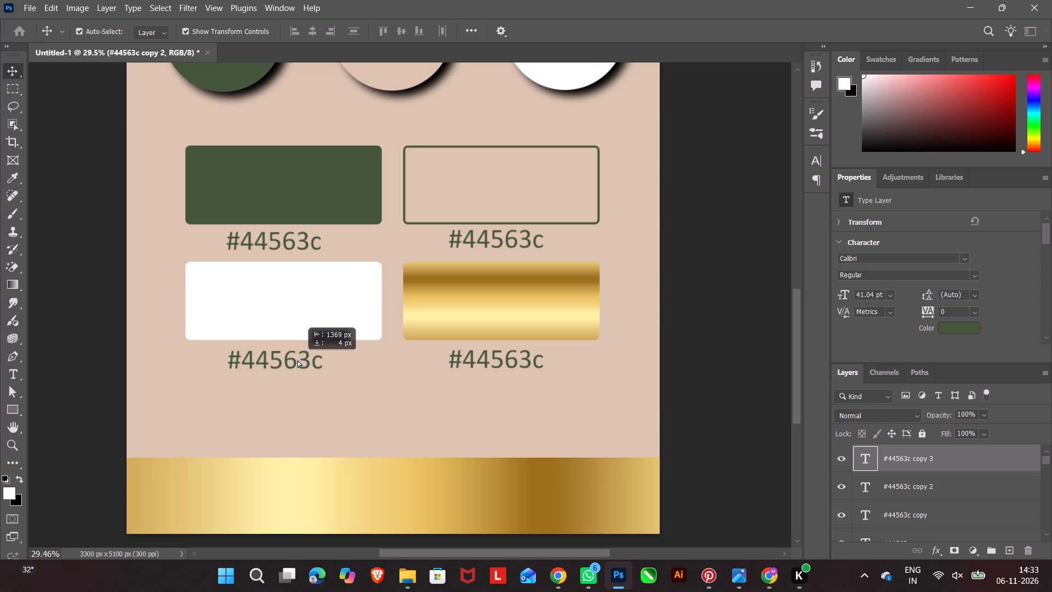
Settle the duplicated #44563c label beneath the white card, level with the label under the gold card, and deselect.
{"action": "left_click_drag", "start_coordinate": [298, 360], "coordinate": [298, 359], "text": "alt"}
{"action": "left_click", "coordinate": [723, 473]}
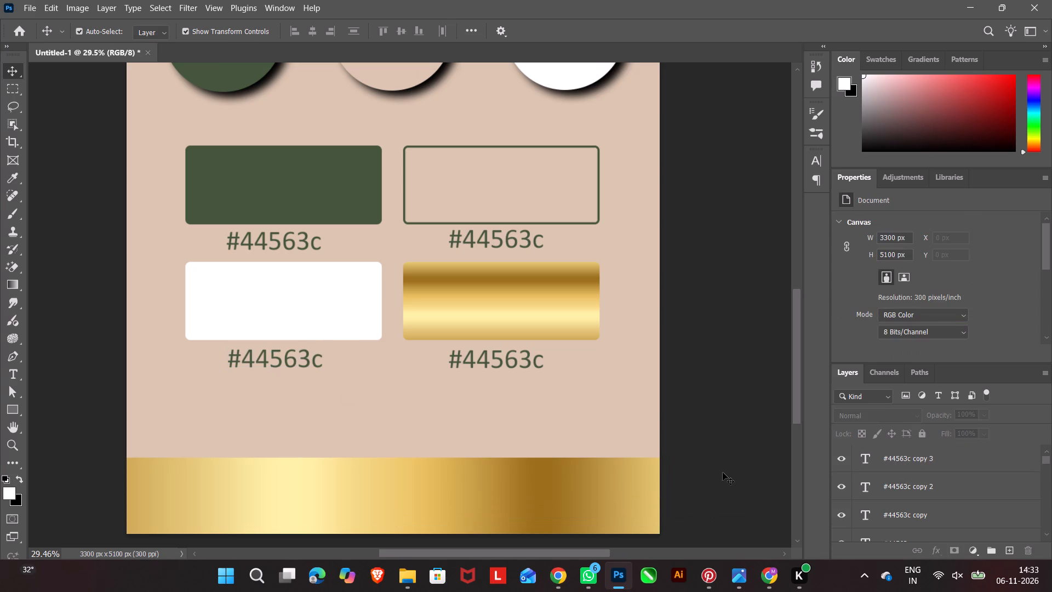
Replace the hex code in the label beneath the white card with the card's own fill code, #ffffff.
{"action": "left_click", "coordinate": [281, 359]}
{"action": "left_click", "coordinate": [319, 324]}
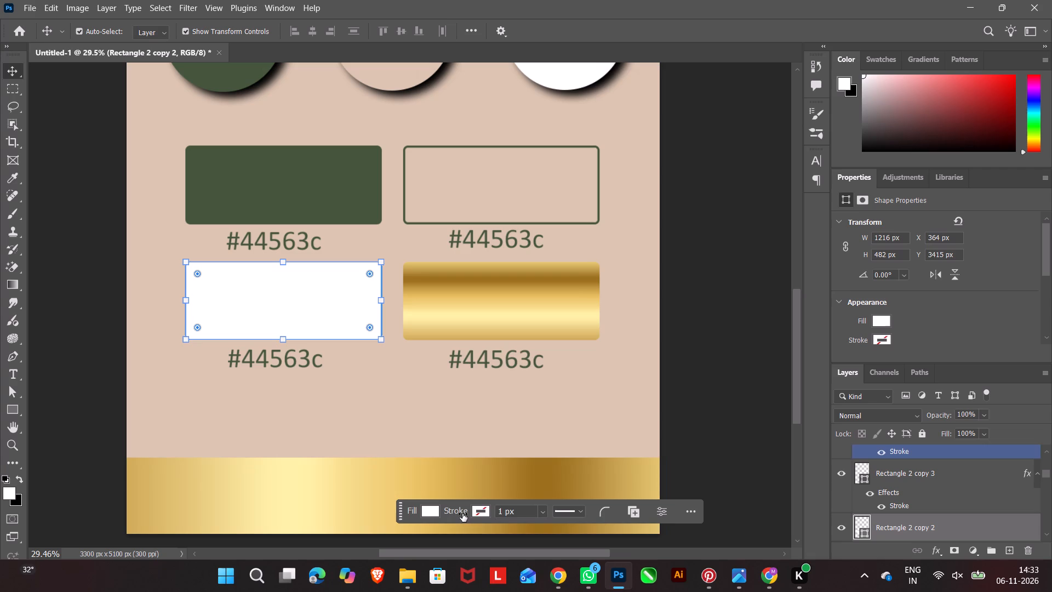
{"action": "left_click", "coordinate": [433, 514]}
{"action": "left_click", "coordinate": [583, 326]}
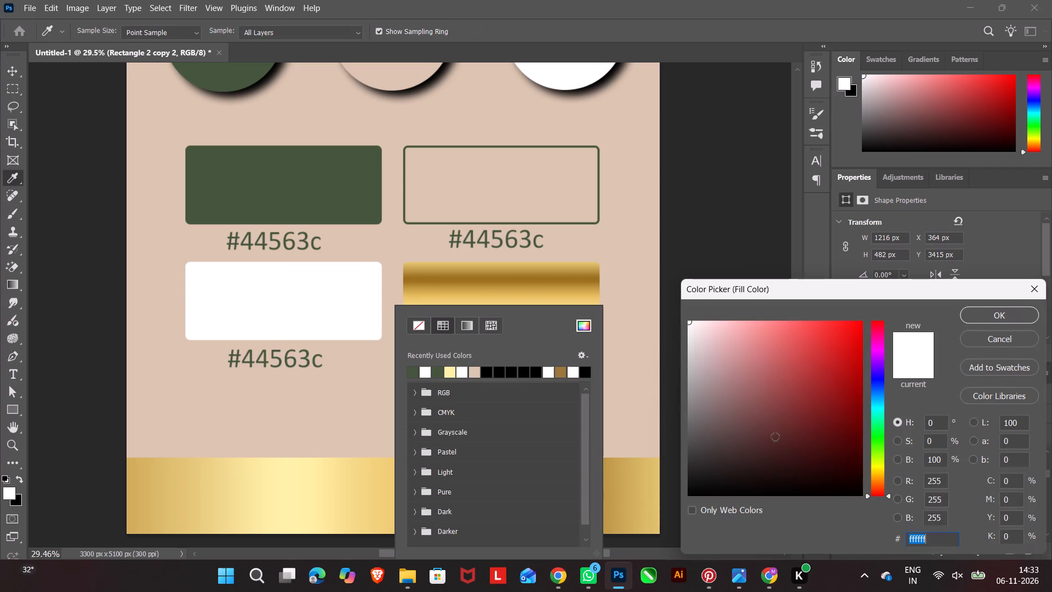
{"action": "key", "text": "ctrl+c"}
{"action": "left_click", "coordinate": [995, 316]}
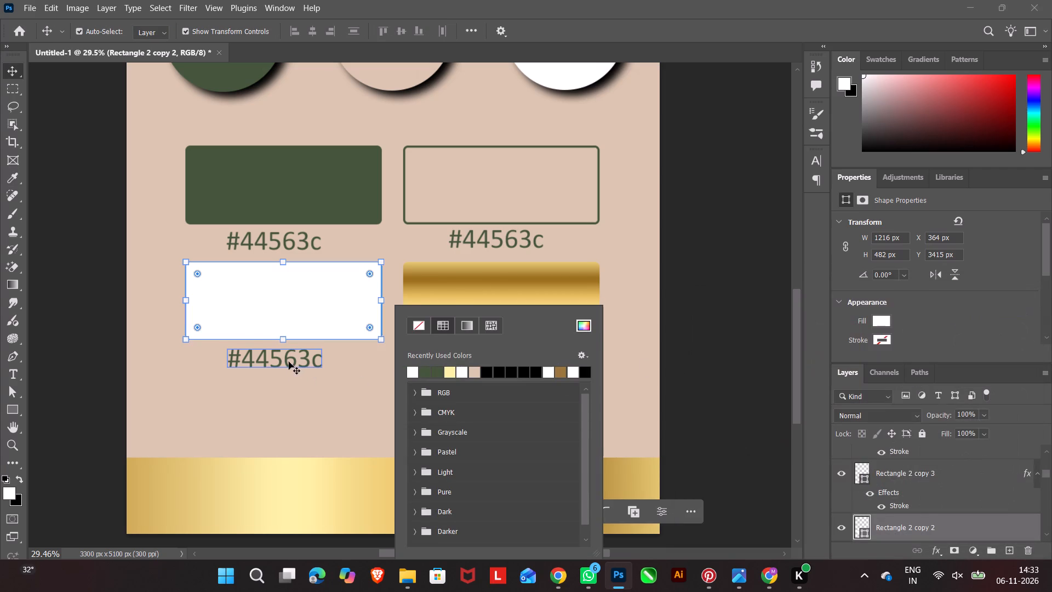
{"action": "double_click", "coordinate": [289, 361]}
{"action": "left_click", "coordinate": [255, 360]}
{"action": "left_click_drag", "start_coordinate": [249, 358], "coordinate": [285, 361]}
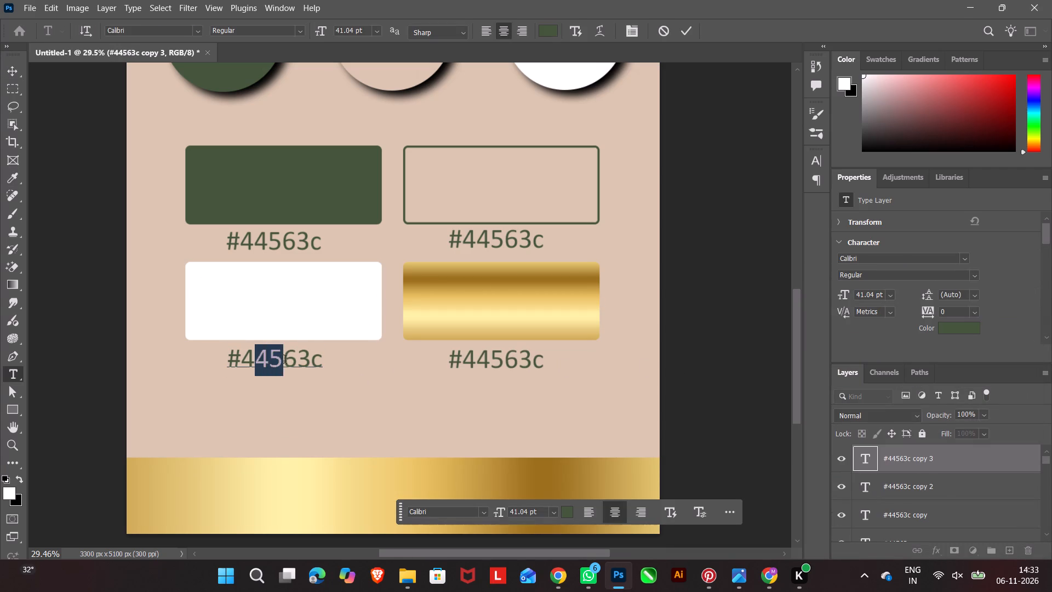
{"action": "left_click_drag", "start_coordinate": [285, 361], "coordinate": [284, 361]}
{"action": "left_click", "coordinate": [235, 359]}
{"action": "left_click_drag", "start_coordinate": [243, 357], "coordinate": [336, 362]}
{"action": "key", "text": "ctrl+v"}
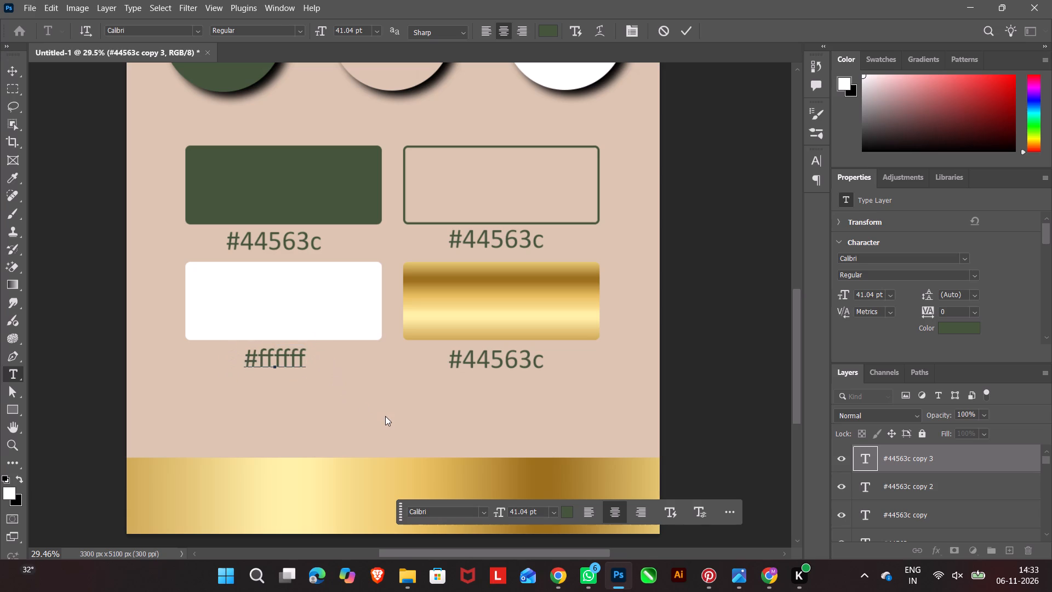
{"action": "left_click", "coordinate": [385, 416]}
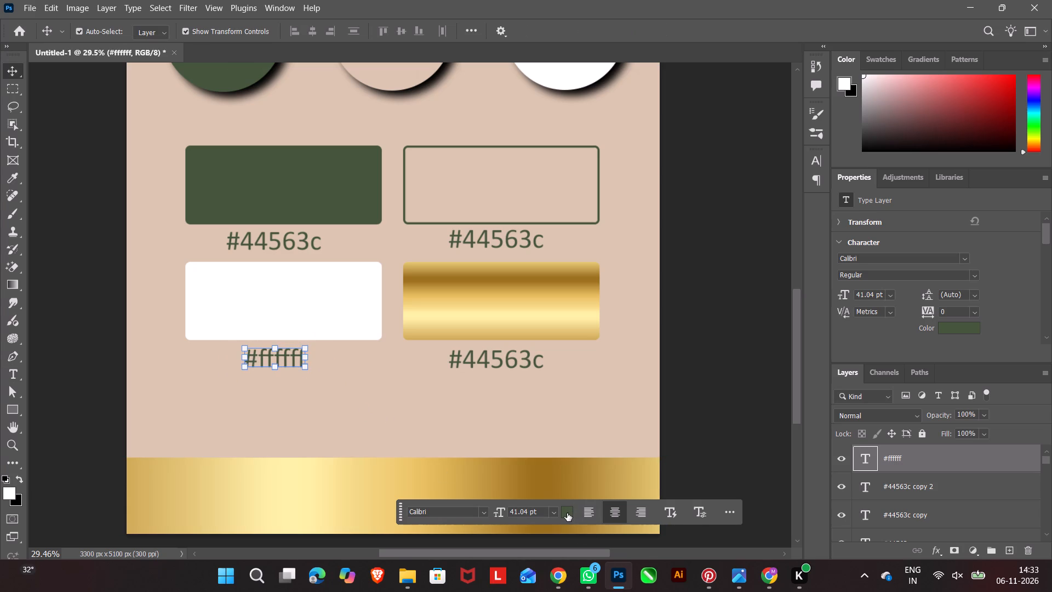
Move the #ffffff label to the centre of the white card and recolour it black, #000000.
{"action": "left_click_drag", "start_coordinate": [285, 359], "coordinate": [286, 330]}
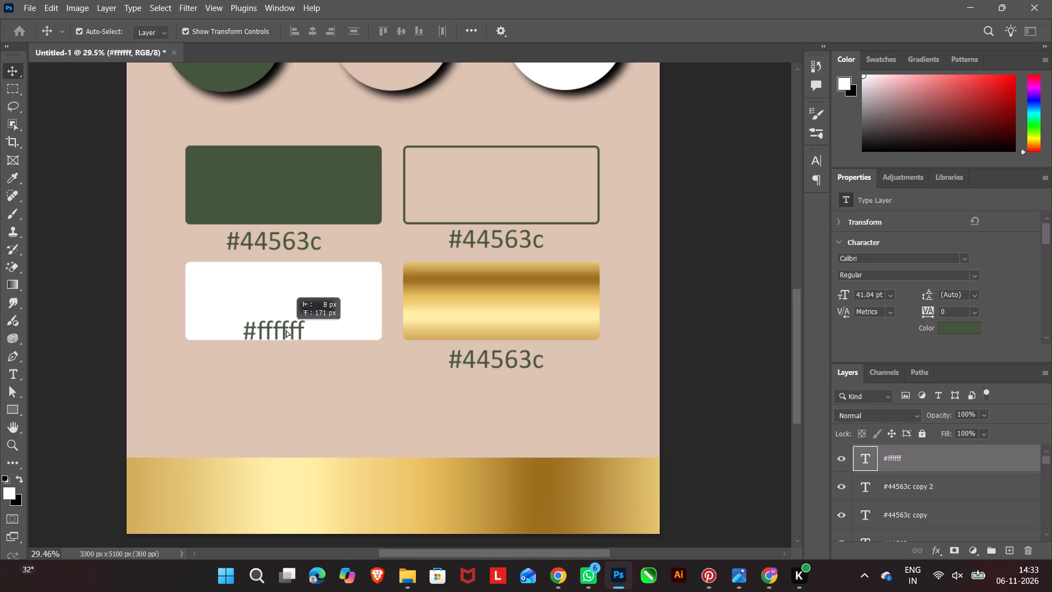
{"action": "left_click_drag", "start_coordinate": [286, 330], "coordinate": [284, 303]}
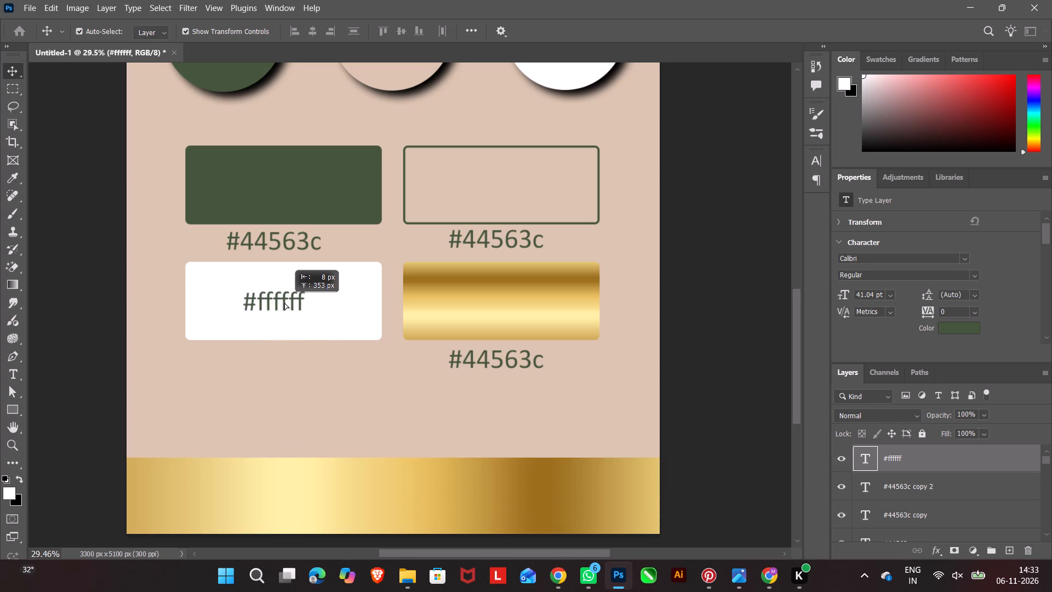
{"action": "left_click_drag", "start_coordinate": [284, 303], "coordinate": [288, 305]}
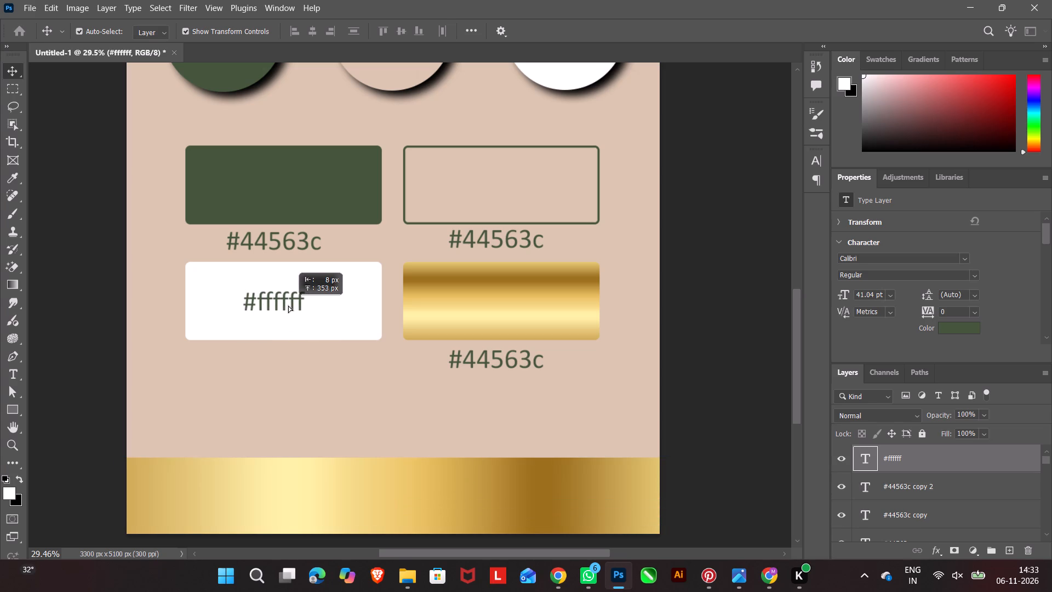
{"action": "left_click_drag", "start_coordinate": [288, 305], "coordinate": [292, 306]}
{"action": "left_click", "coordinate": [571, 507]}
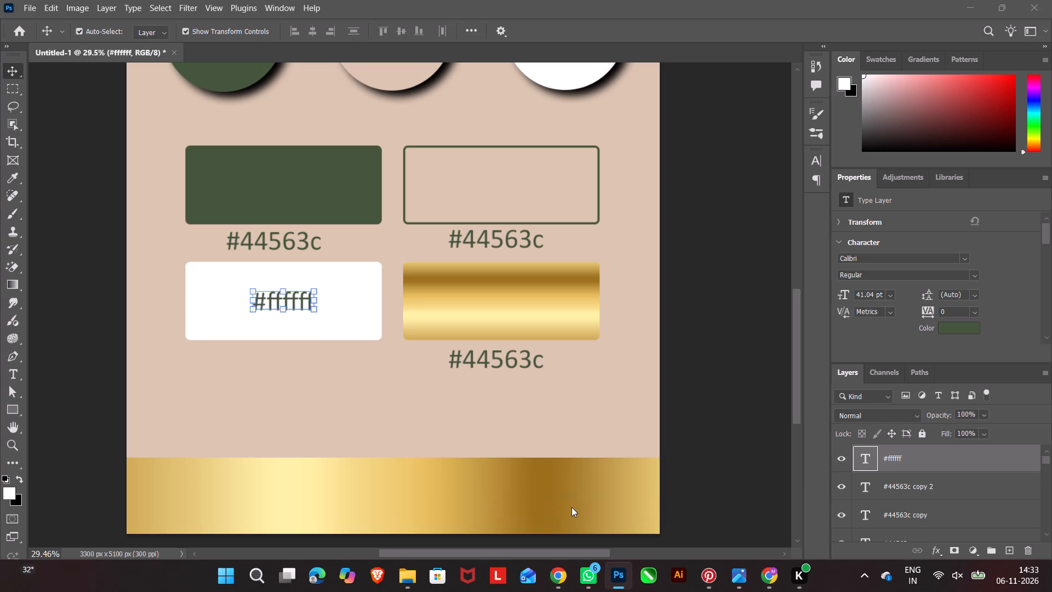
{"action": "left_click_drag", "start_coordinate": [758, 443], "coordinate": [550, 580]}
{"action": "left_click", "coordinate": [971, 316]}
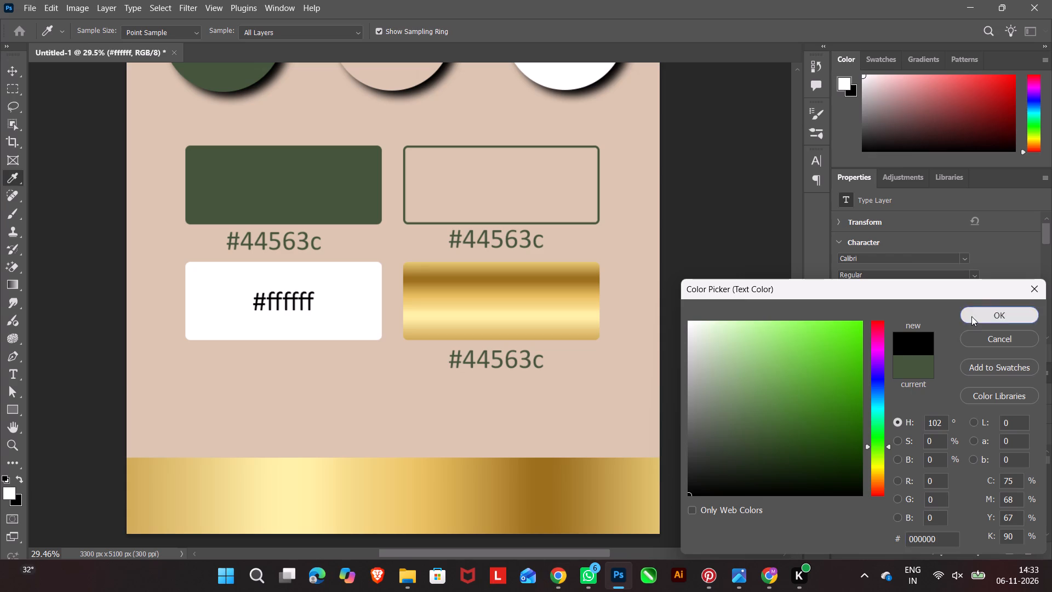
Move the #44563c label beneath the green card to that card's centre and recolour it white.
{"action": "left_click", "coordinate": [276, 243]}
{"action": "left_click_drag", "start_coordinate": [278, 242], "coordinate": [274, 224]}
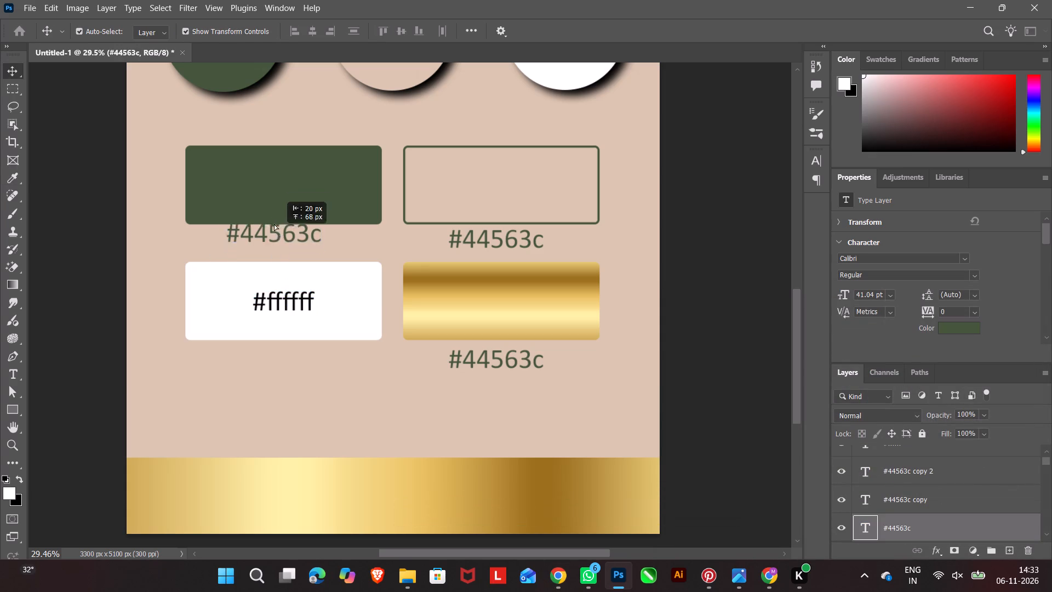
{"action": "left_click_drag", "start_coordinate": [274, 224], "coordinate": [287, 180]}
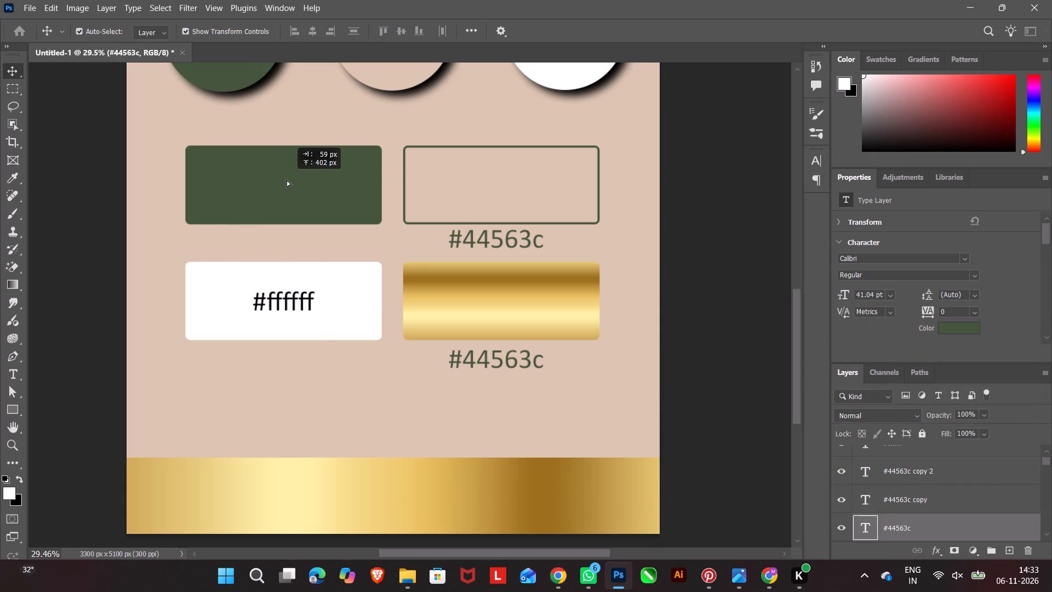
{"action": "left_click_drag", "start_coordinate": [287, 180], "coordinate": [287, 183]}
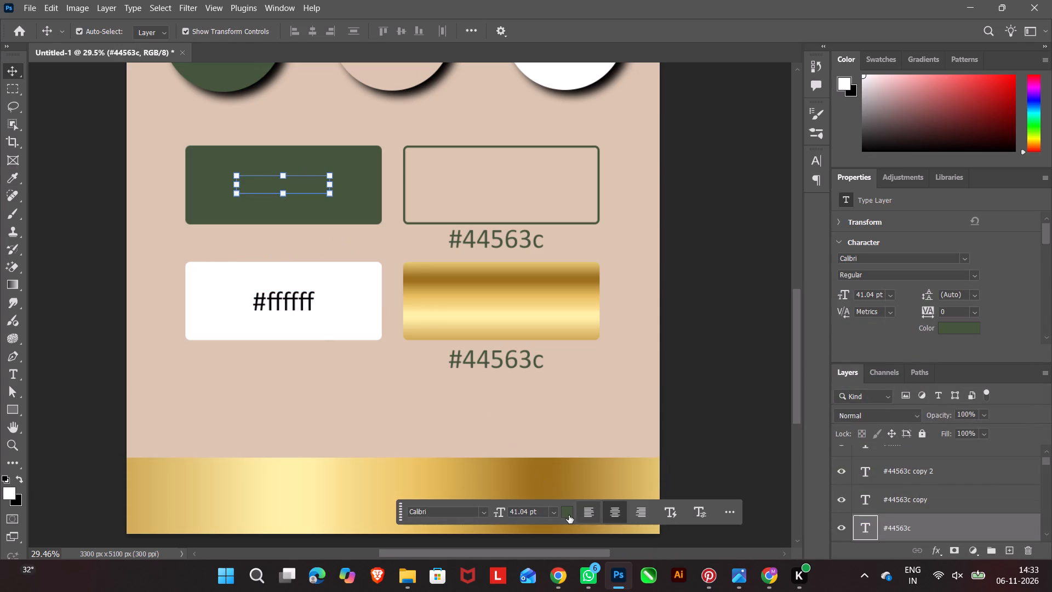
{"action": "left_click", "coordinate": [569, 515]}
{"action": "left_click_drag", "start_coordinate": [715, 397], "coordinate": [653, 280]}
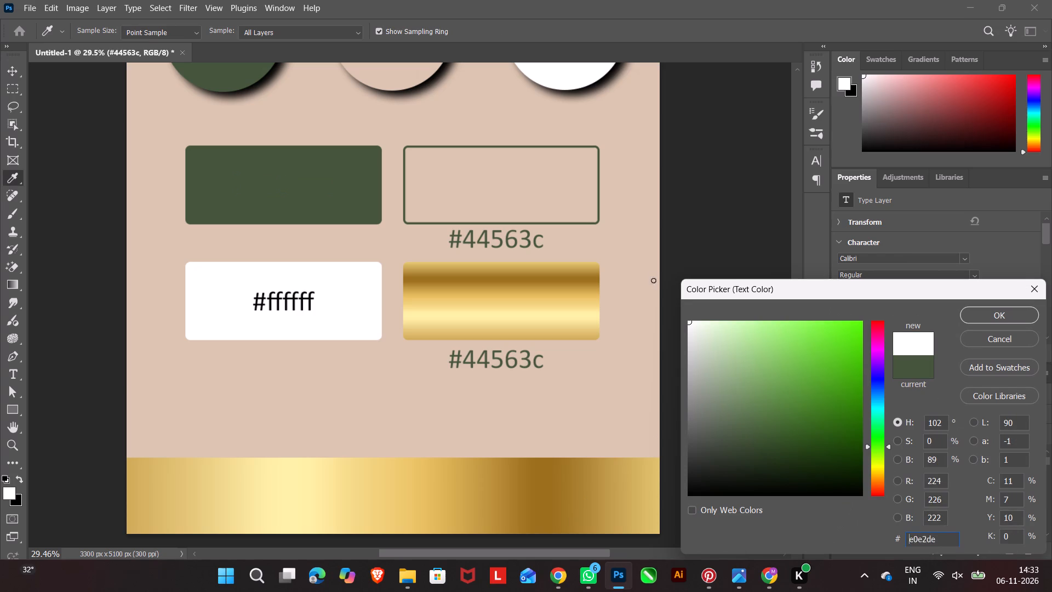
{"action": "left_click_drag", "start_coordinate": [653, 280], "coordinate": [647, 273]}
{"action": "left_click", "coordinate": [994, 317]}
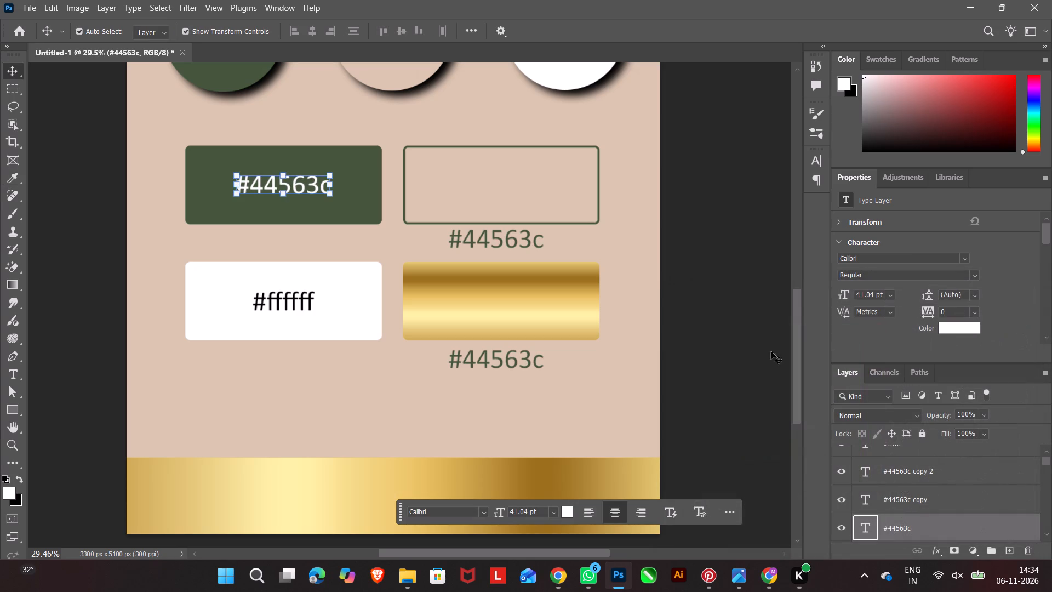
Move the #44563c label beneath the outlined card up to the centre of that card.
{"action": "left_click_drag", "start_coordinate": [502, 238], "coordinate": [505, 202]}
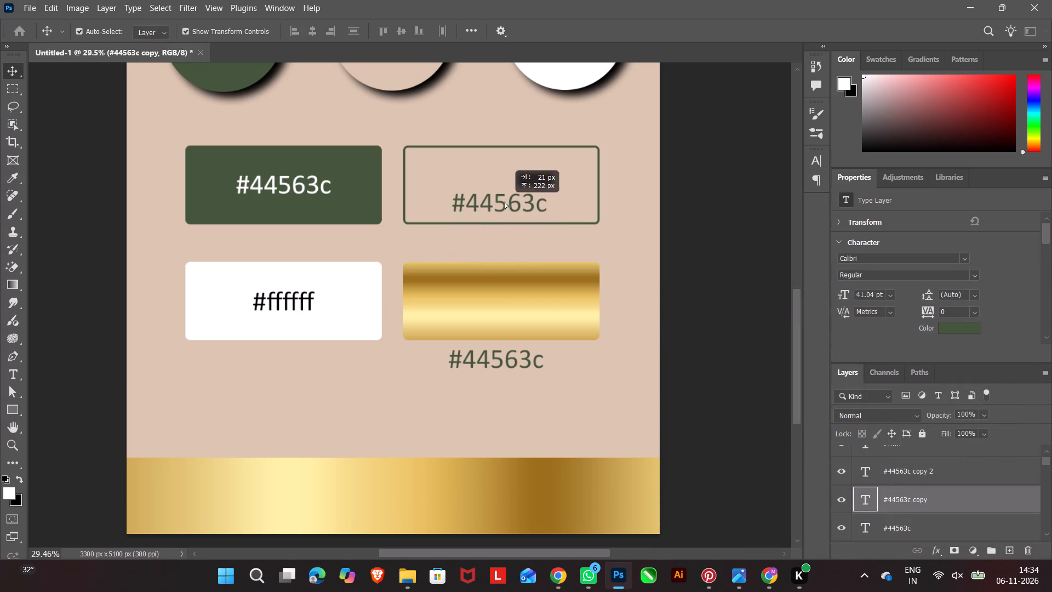
{"action": "left_click_drag", "start_coordinate": [505, 202], "coordinate": [504, 182]}
Move the #44563c label beneath the gold card to that card's centre and recolour it black.
{"action": "left_click_drag", "start_coordinate": [502, 362], "coordinate": [504, 306]}
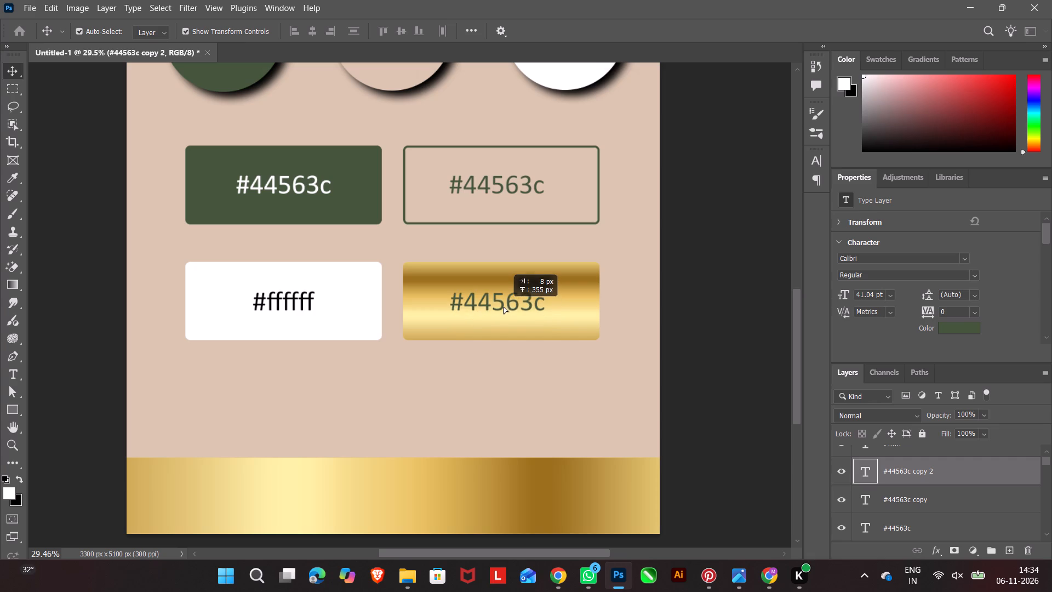
{"action": "left_click_drag", "start_coordinate": [504, 306], "coordinate": [504, 305]}
{"action": "left_click", "coordinate": [568, 511]}
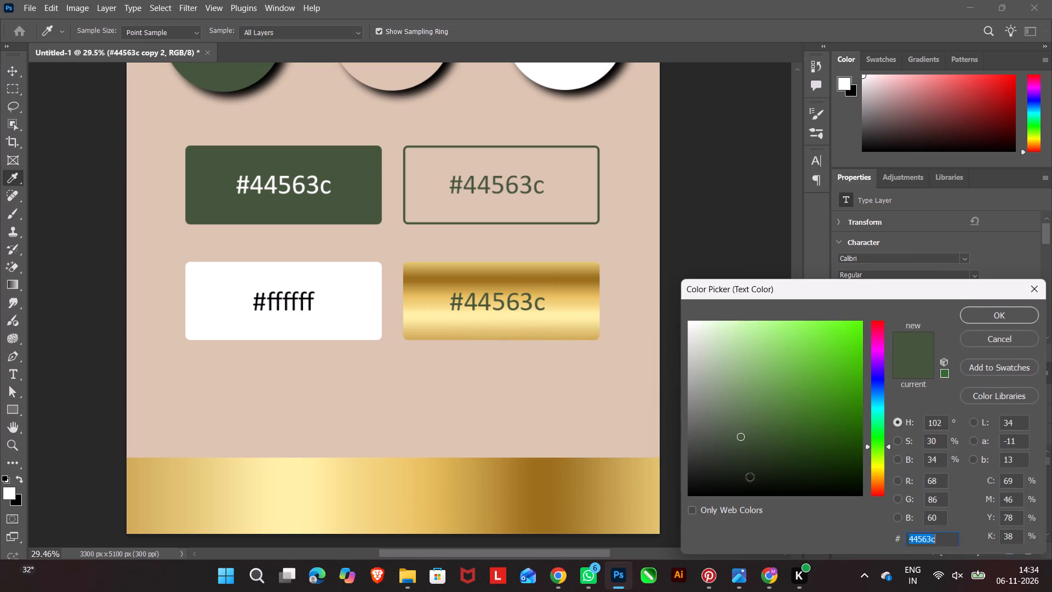
{"action": "left_click_drag", "start_coordinate": [746, 477], "coordinate": [630, 522]}
{"action": "left_click", "coordinate": [977, 321]}
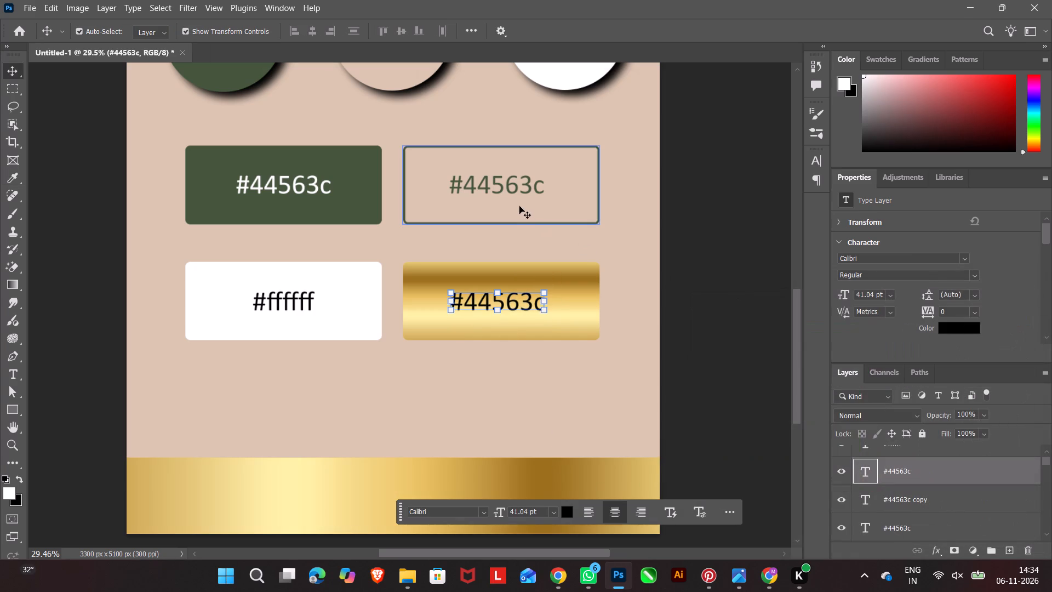
Replace the hex code in the outlined card's label with the document background's fill code, #dac4af.
{"action": "left_click", "coordinate": [513, 190]}
{"action": "scroll", "coordinate": [513, 188], "scroll_direction": "up", "scroll_amount": 3}
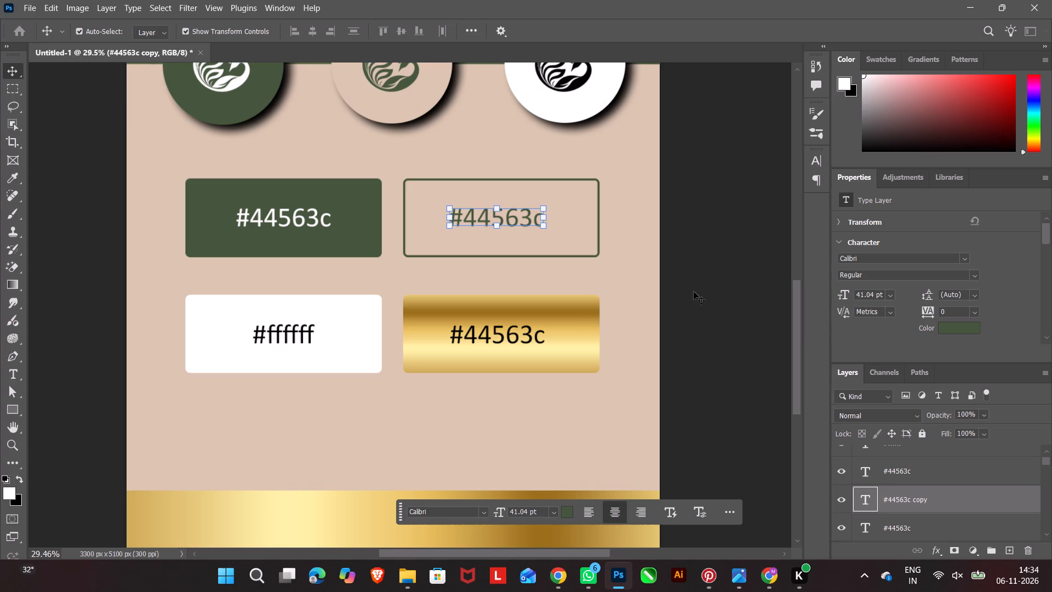
{"action": "left_click", "coordinate": [624, 331]}
{"action": "scroll", "coordinate": [933, 317], "scroll_direction": "down", "scroll_amount": 3}
{"action": "left_click", "coordinate": [884, 316]}
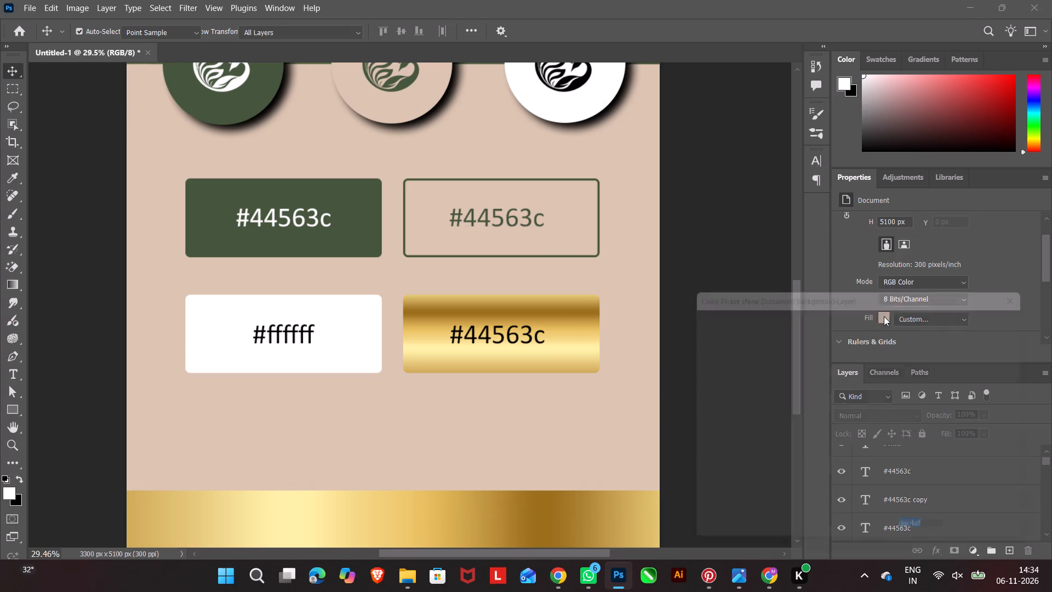
{"action": "key", "text": "ctrl+c"}
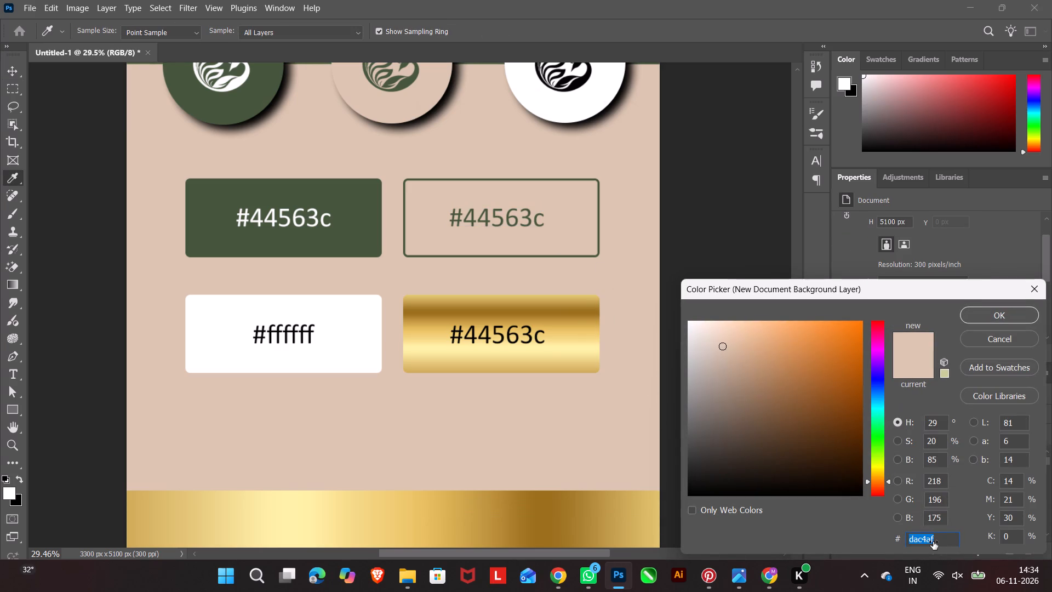
{"action": "left_click", "coordinate": [1003, 314]}
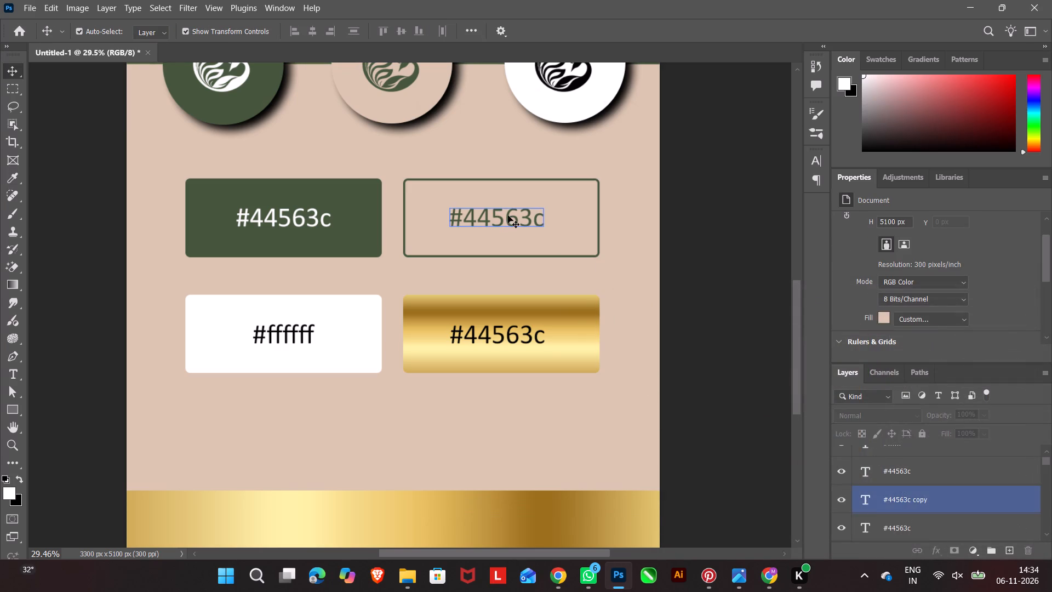
{"action": "double_click", "coordinate": [508, 215]}
{"action": "left_click", "coordinate": [465, 216]}
{"action": "left_click_drag", "start_coordinate": [467, 216], "coordinate": [529, 216]}
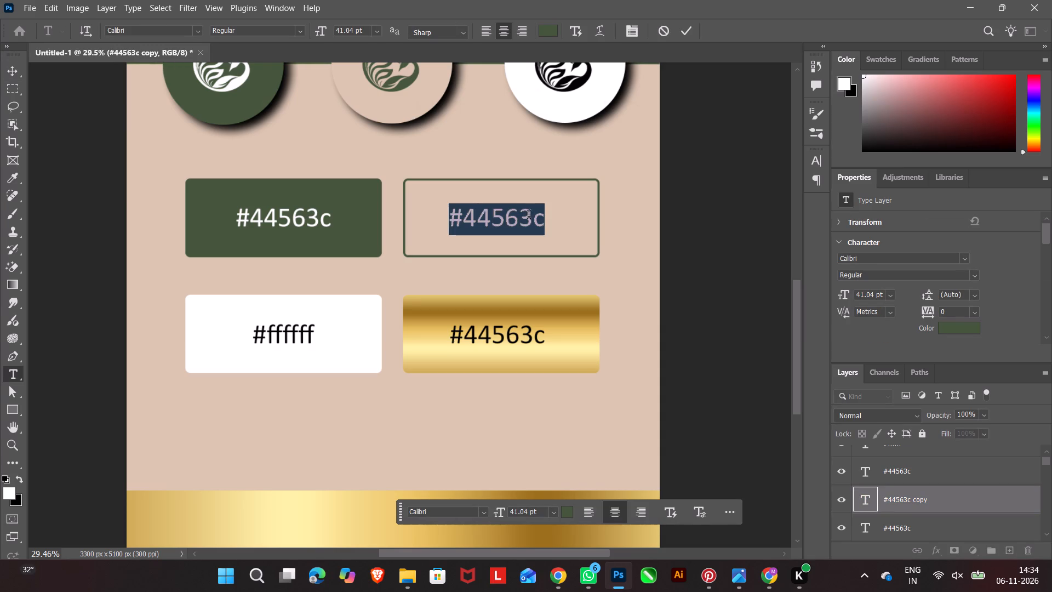
{"action": "left_click_drag", "start_coordinate": [529, 216], "coordinate": [527, 216]}
{"action": "left_click", "coordinate": [479, 216]}
{"action": "left_click_drag", "start_coordinate": [467, 216], "coordinate": [561, 216]}
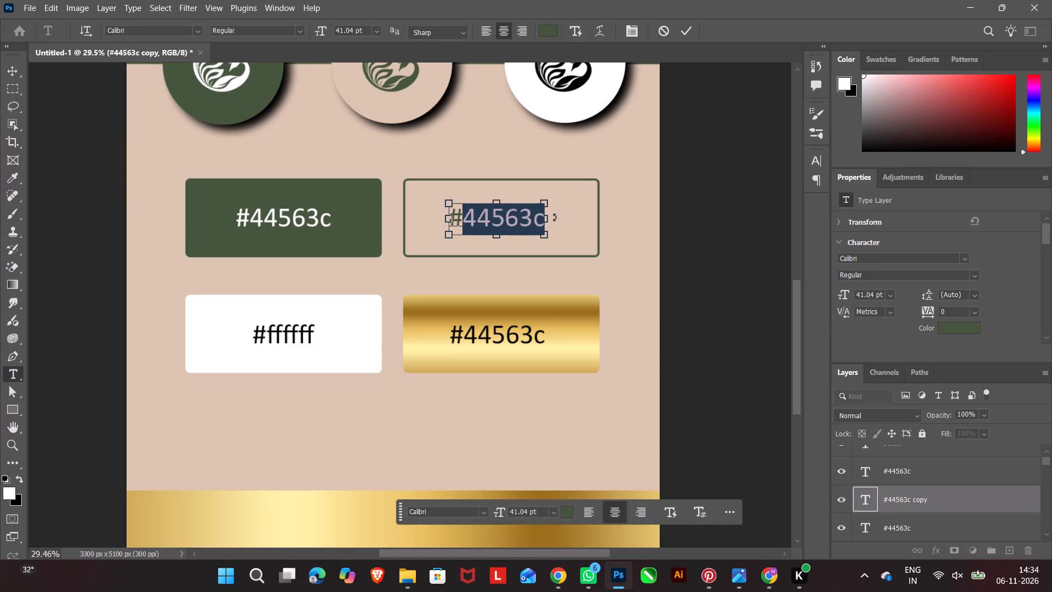
{"action": "key", "text": "ctrl+v"}
{"action": "left_click", "coordinate": [723, 286]}
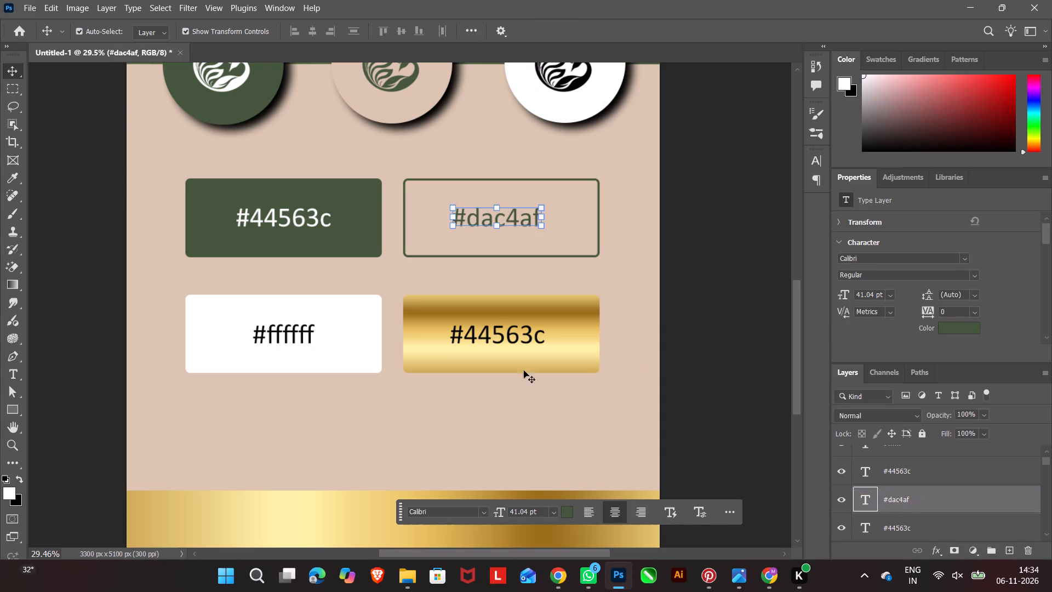
Replace the text of the label on the gold card with GOLD and deselect.
{"action": "left_click", "coordinate": [503, 337]}
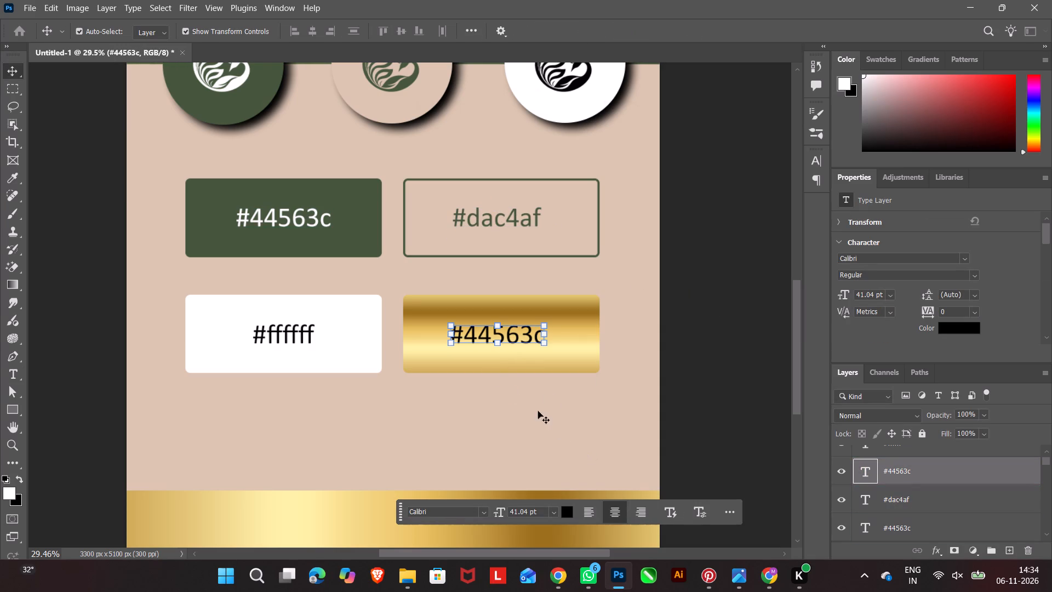
{"action": "double_click", "coordinate": [490, 334]}
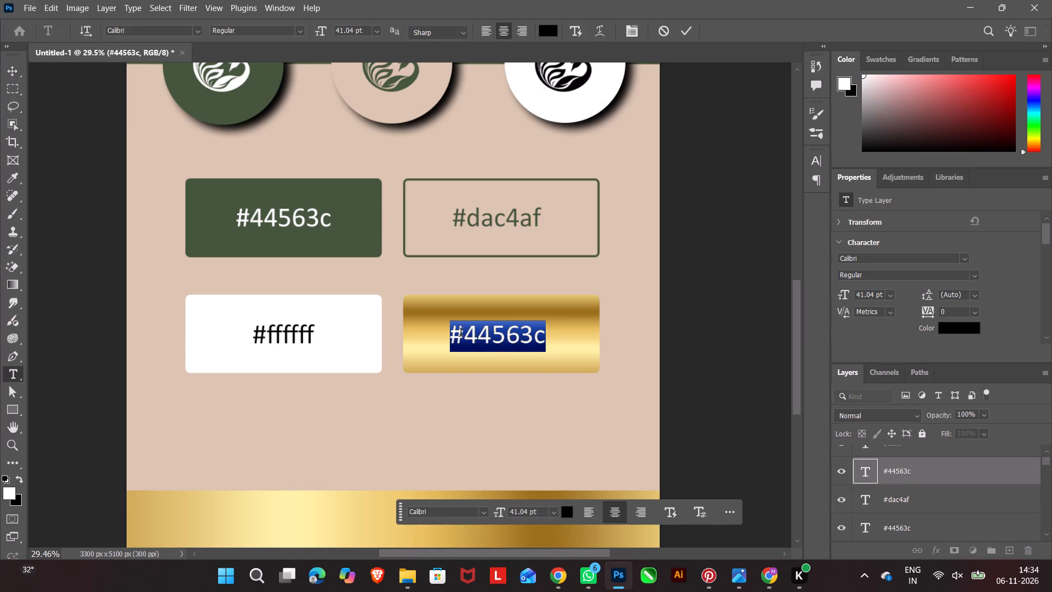
{"action": "type", "text": "GOLD"}
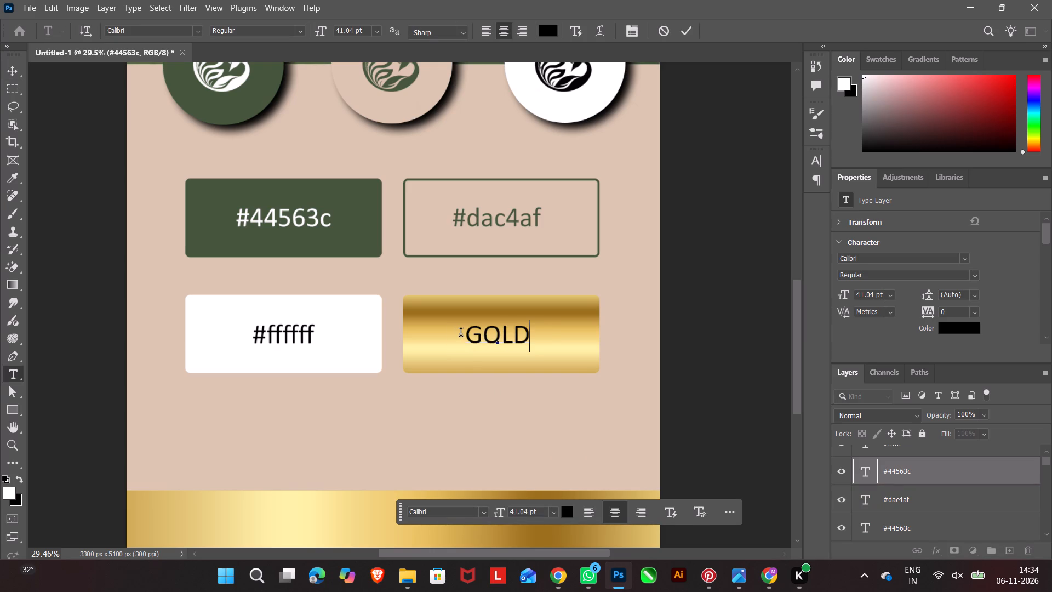
{"action": "left_click", "coordinate": [745, 388]}
{"action": "left_click", "coordinate": [745, 388]}
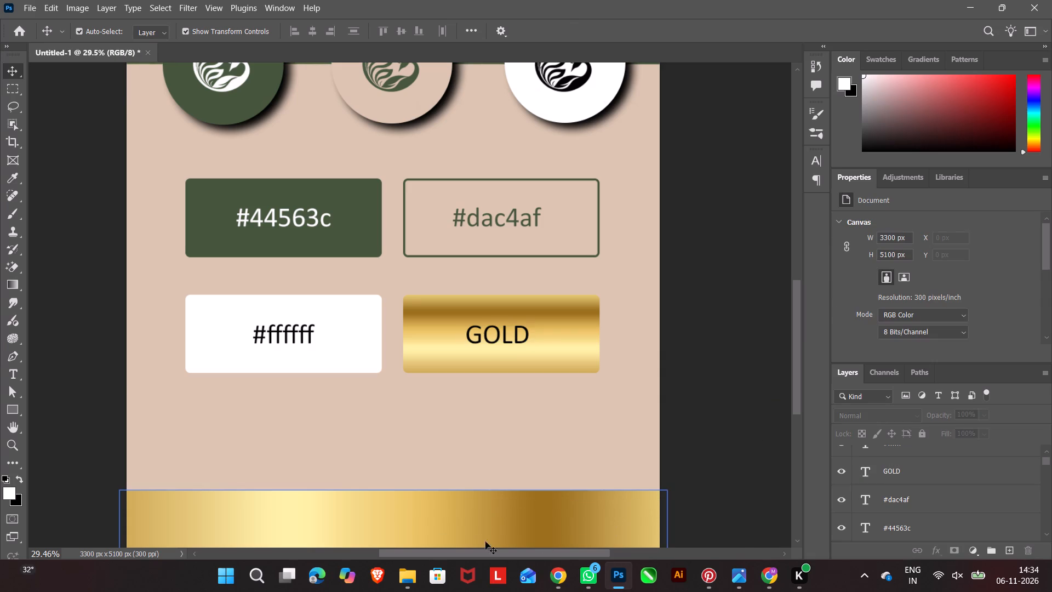
Delete the Oliveiras reference image layer, Layer 1, from the corner of the garden header.
{"action": "scroll", "coordinate": [447, 485], "scroll_direction": "down", "scroll_amount": 6, "text": "alt"}
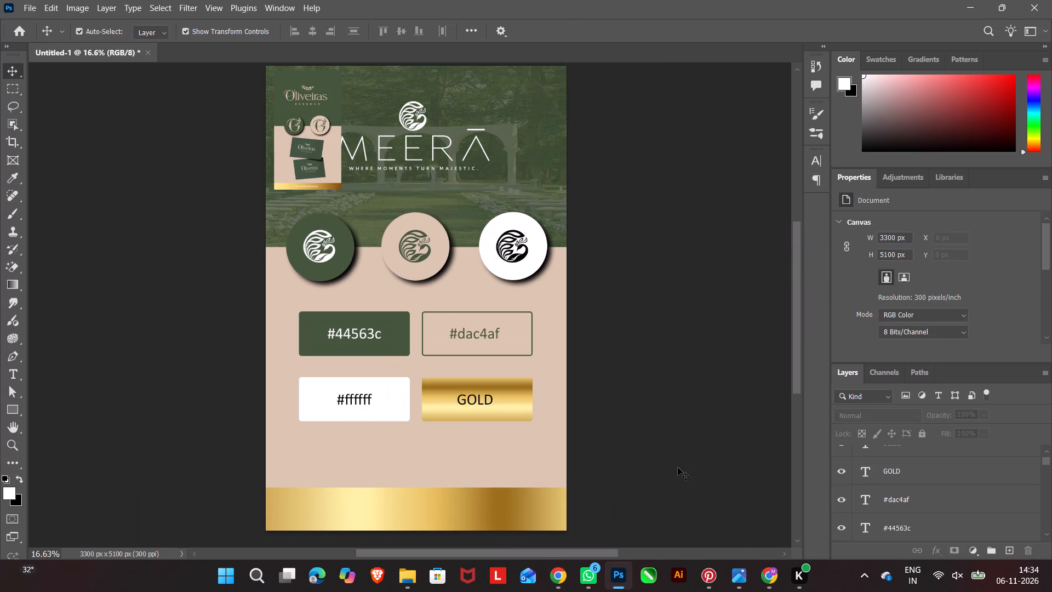
{"action": "left_click", "coordinate": [298, 140]}
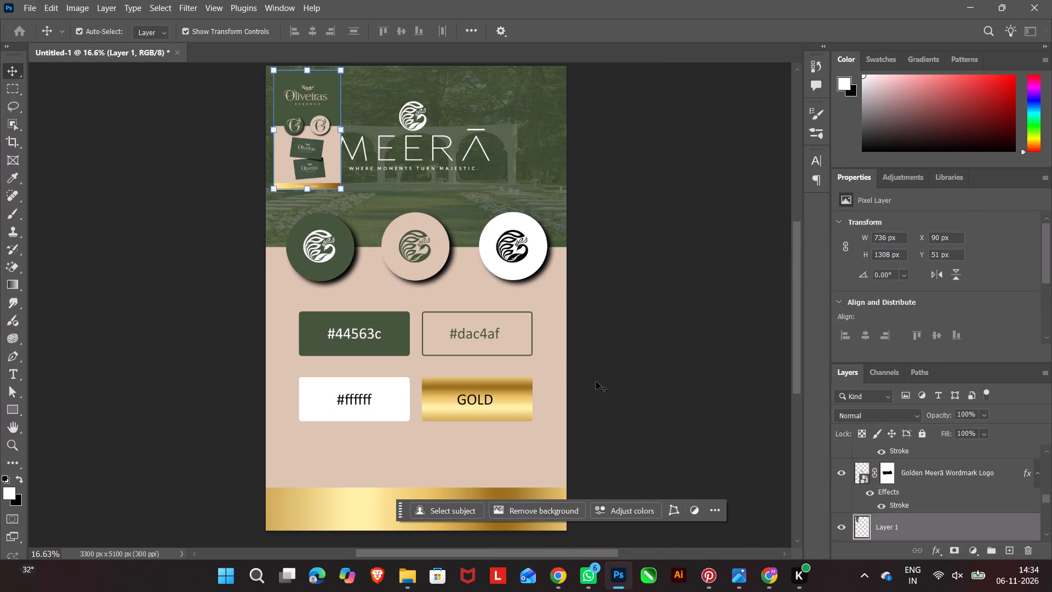
{"action": "left_click", "coordinate": [1033, 549]}
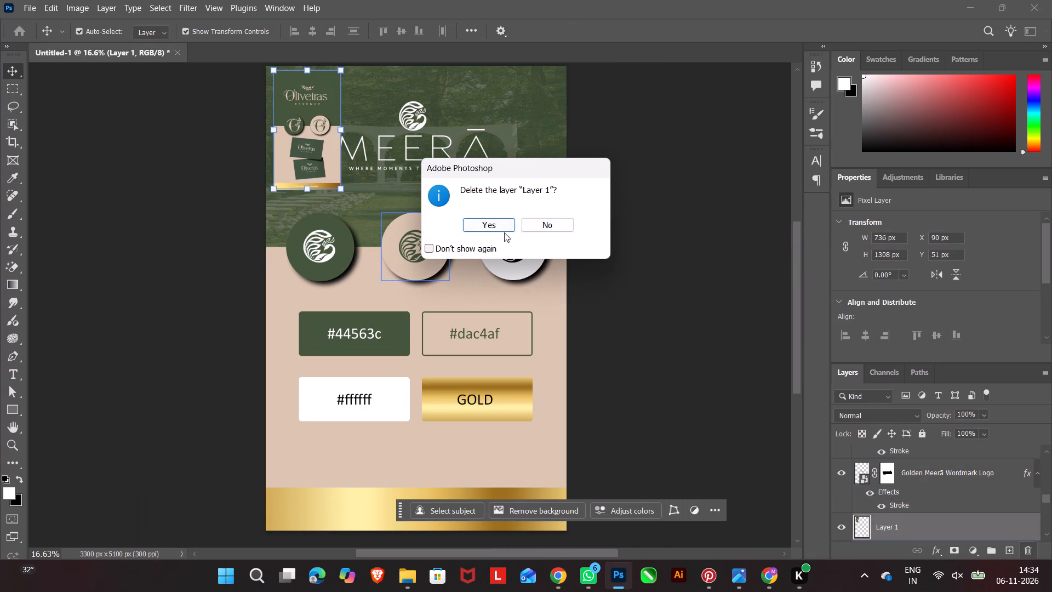
{"action": "left_click", "coordinate": [502, 224]}
{"action": "left_click", "coordinate": [690, 234]}
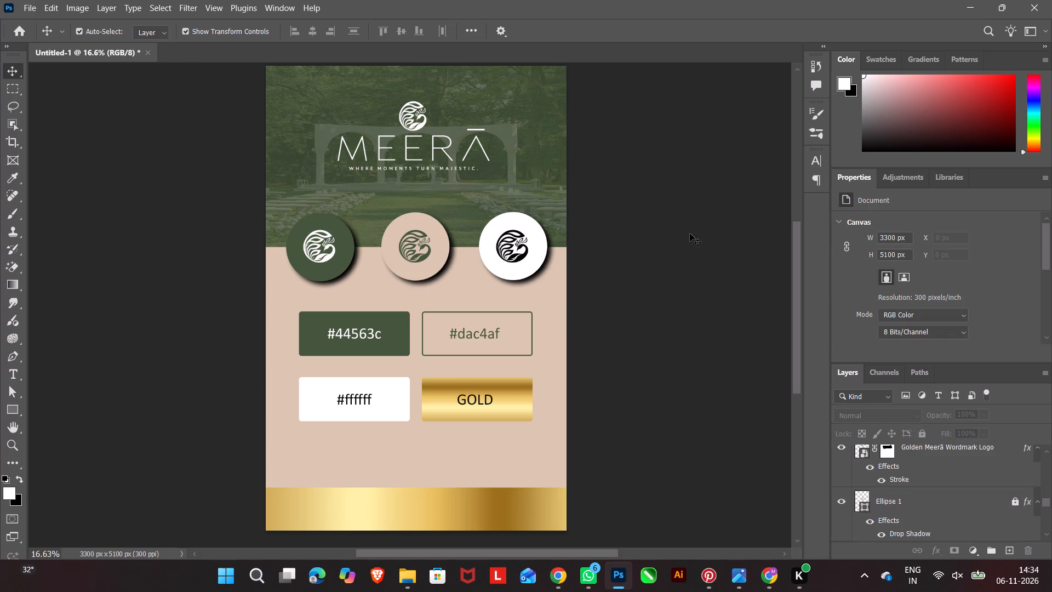
{"action": "scroll", "coordinate": [690, 232], "scroll_direction": "down", "scroll_amount": 1}
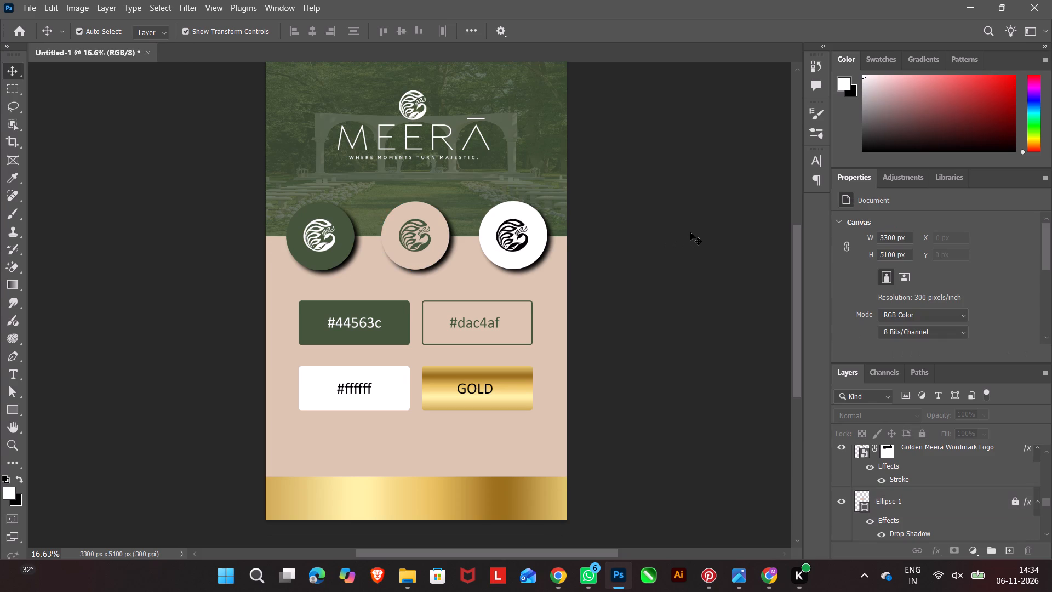